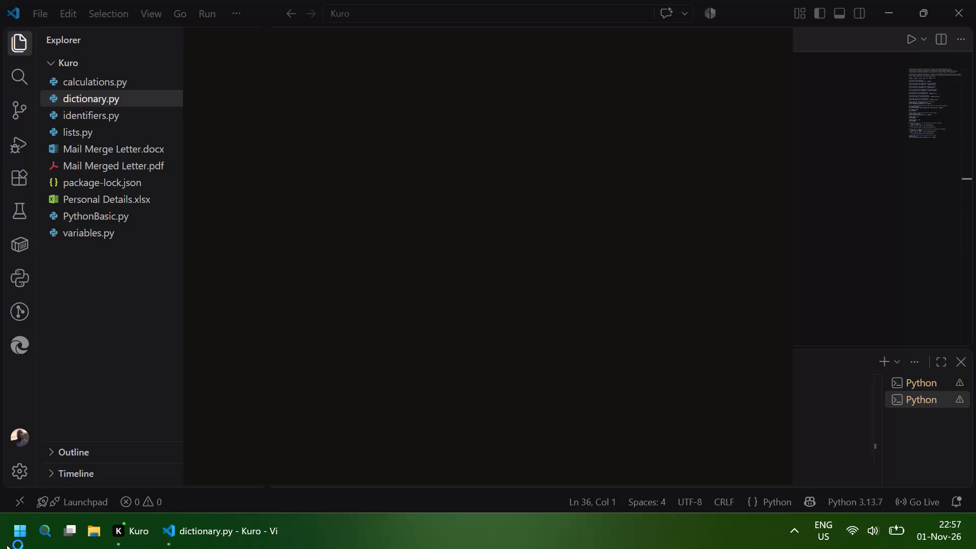
Switch to the Visual Studio Code window showing dictionary.py and close it.
left_click(252, 534)
left_click(975, 0)
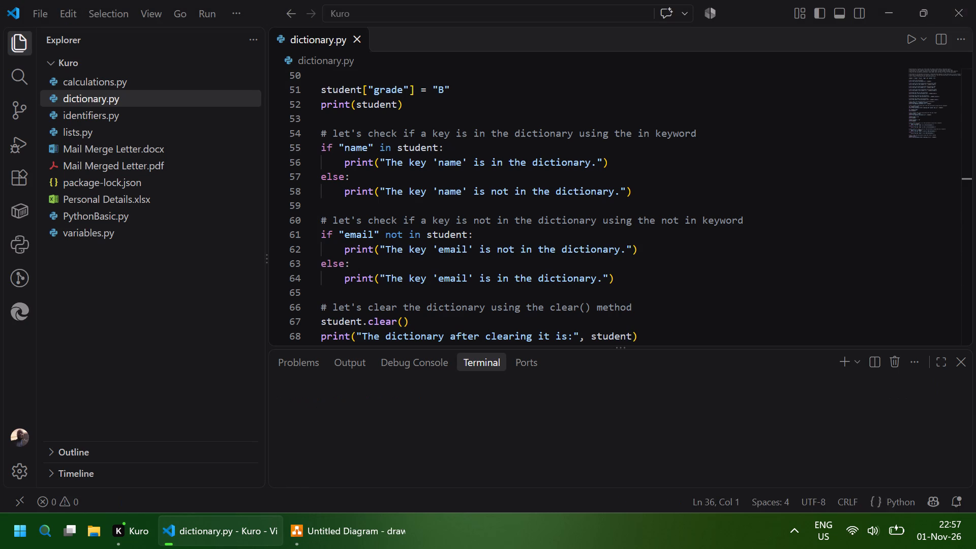
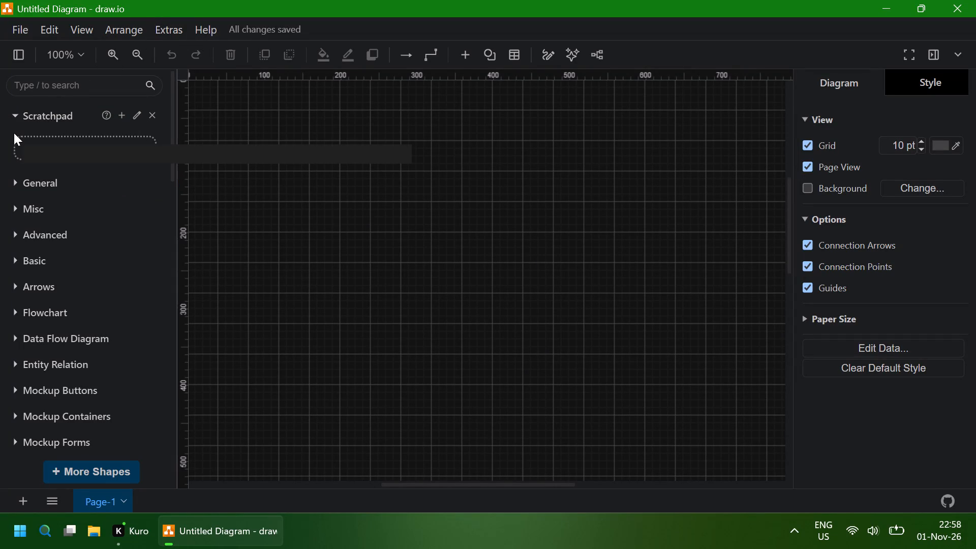
Save the untitled diagram in the Draw.io folder under the file name FloorPlan.
key("ctrl+s")
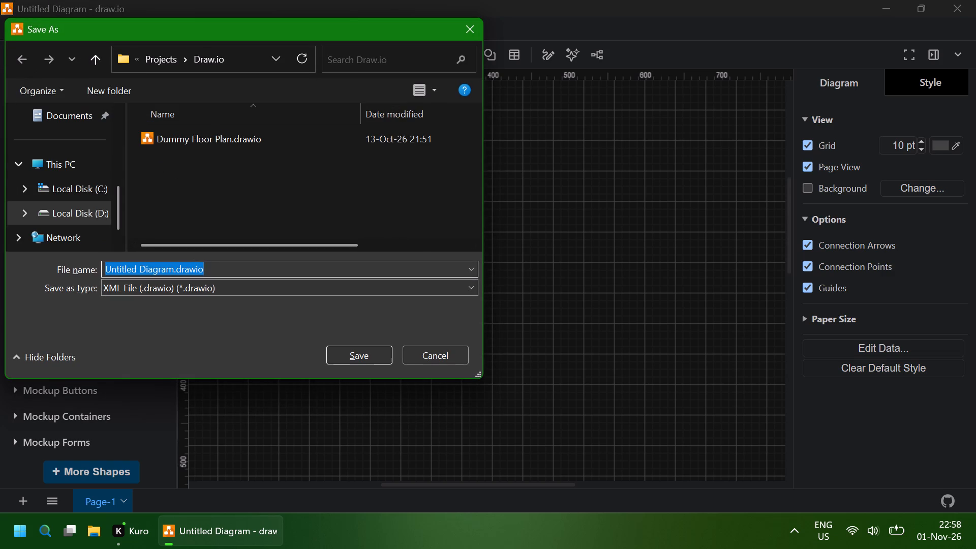
type("Floor")
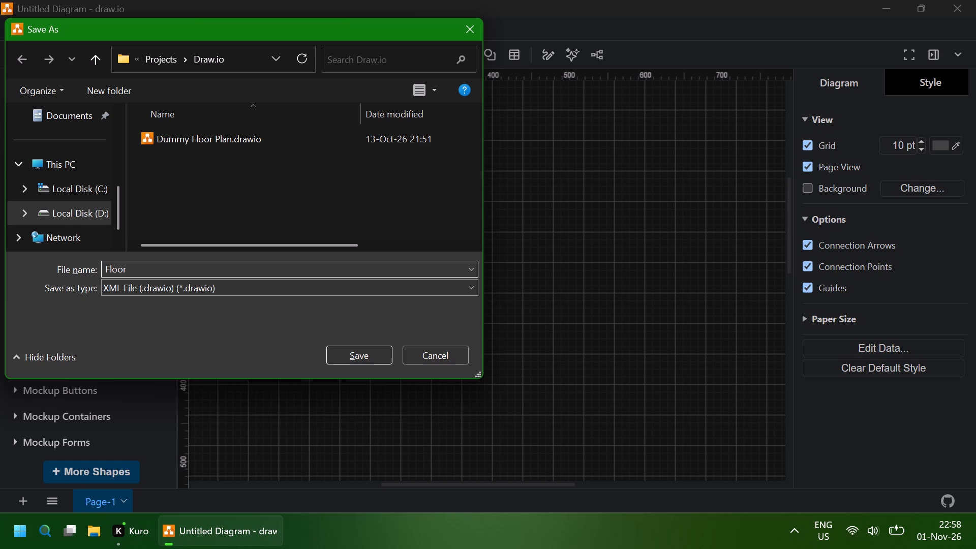
type("Plan")
left_click(357, 354)
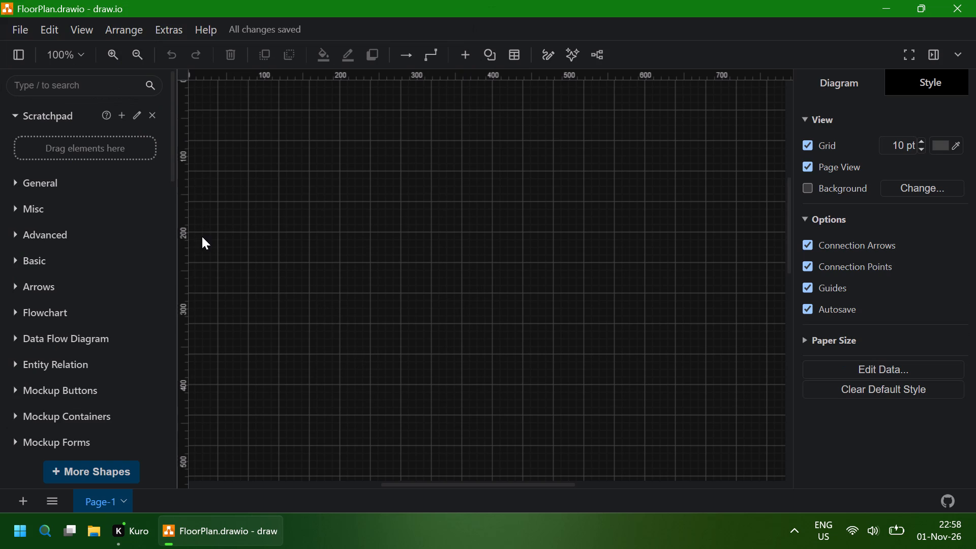
Add a Wall (Corner SW) shape from the Floorplans library and place it in the lower-left area of the page.
scroll(86, 216, "down", 5)
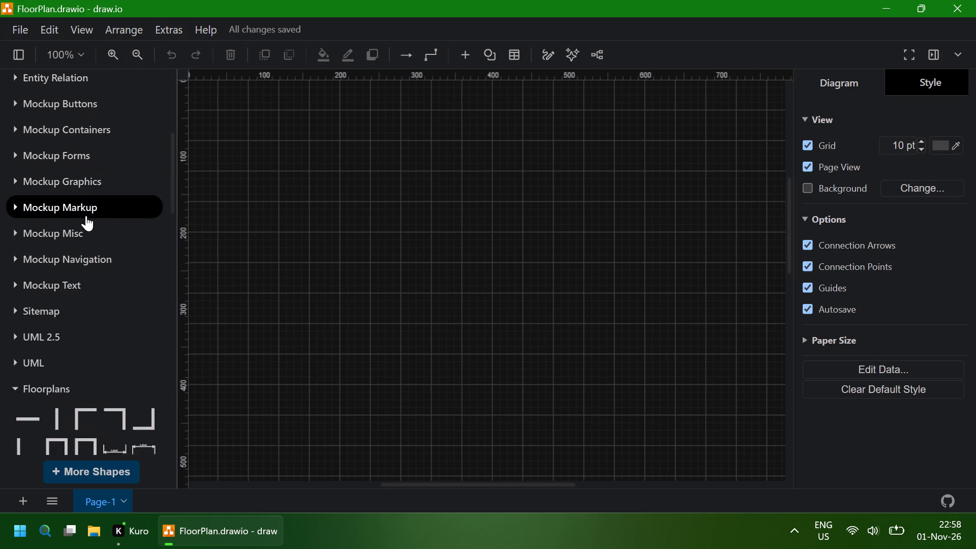
scroll(86, 216, "down", 3)
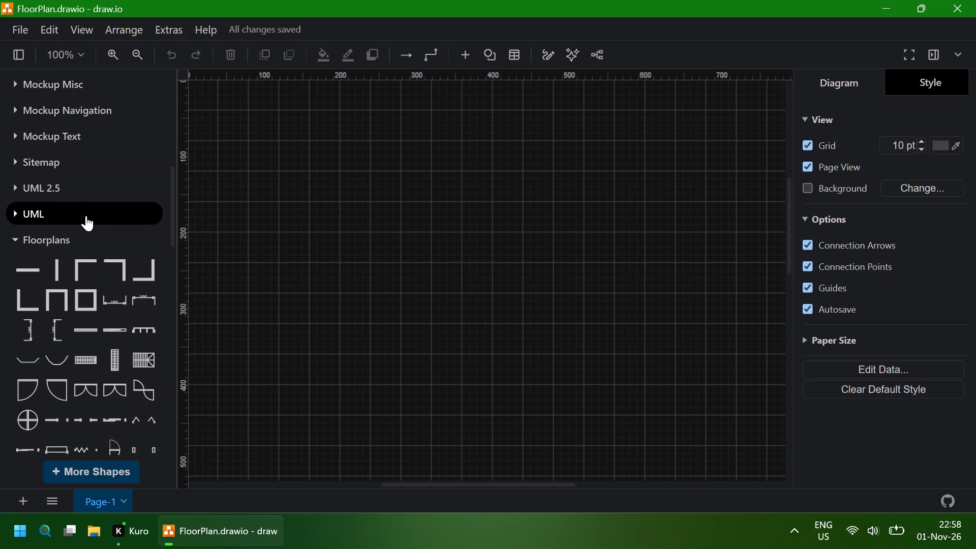
scroll(36, 261, "down", 1)
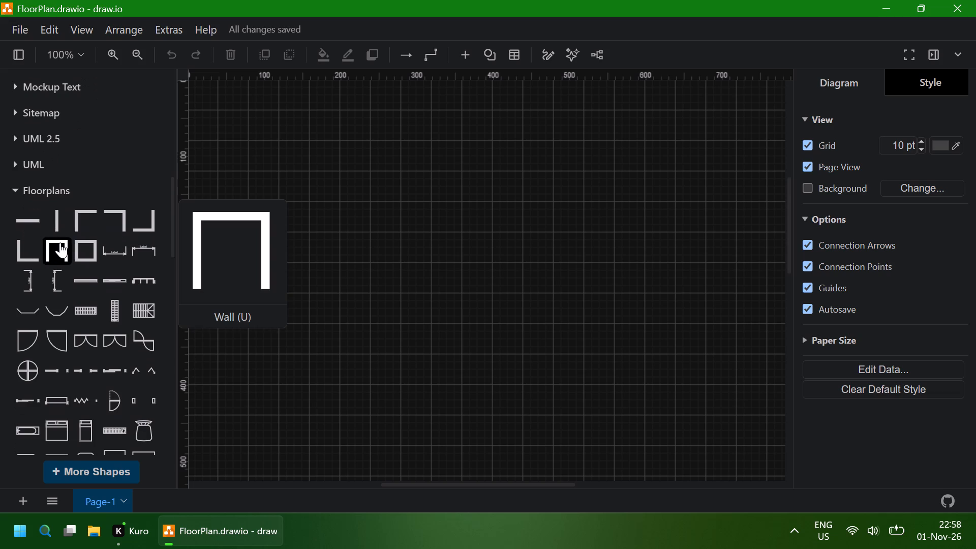
left_click(24, 247)
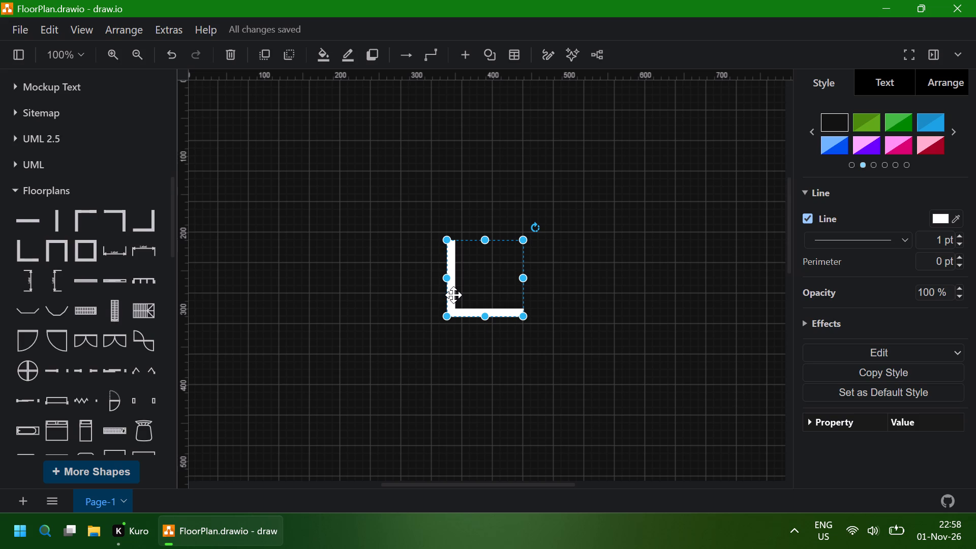
left_click_drag(453, 295, 332, 286)
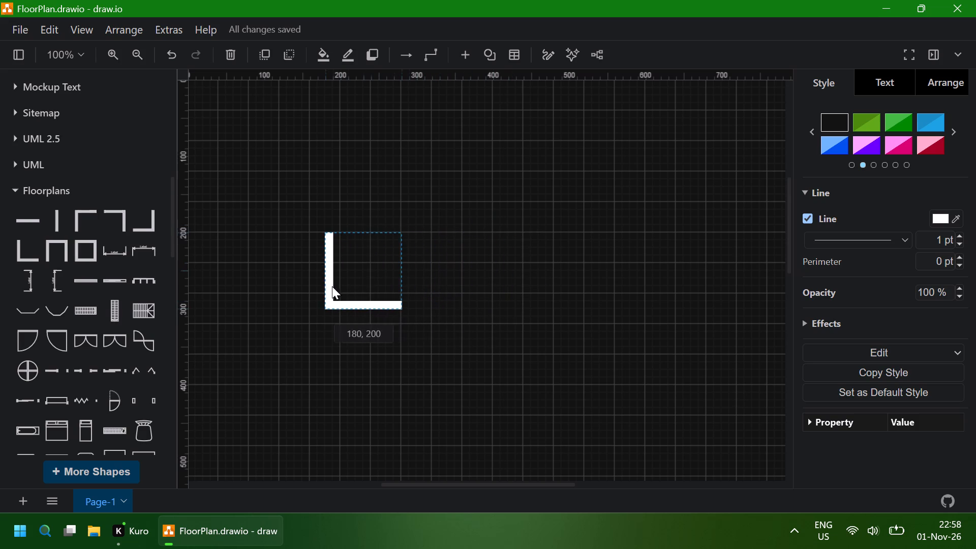
left_click_drag(332, 286, 255, 373)
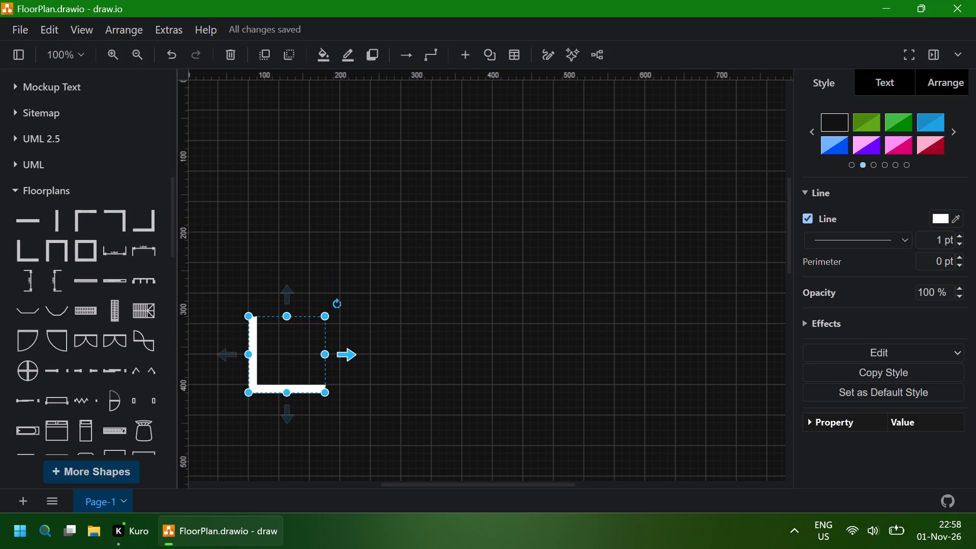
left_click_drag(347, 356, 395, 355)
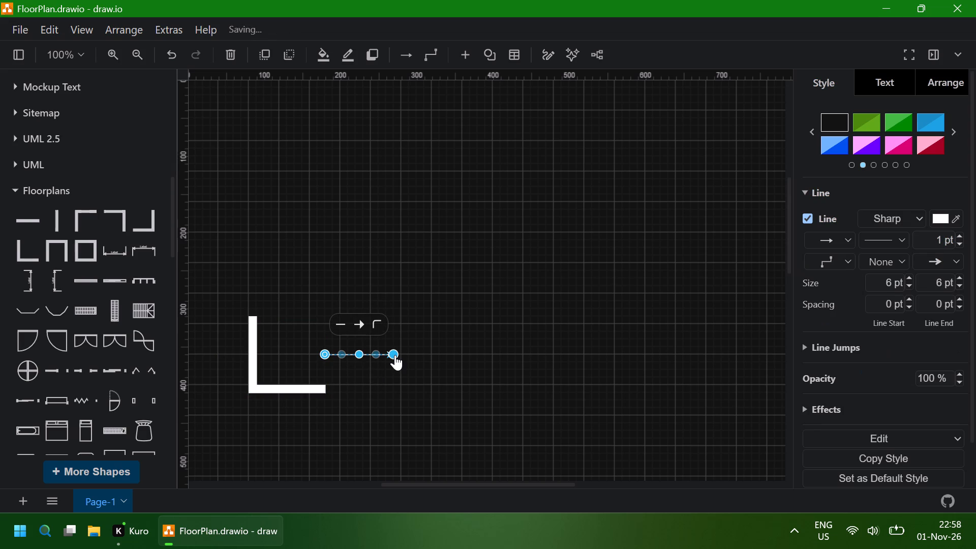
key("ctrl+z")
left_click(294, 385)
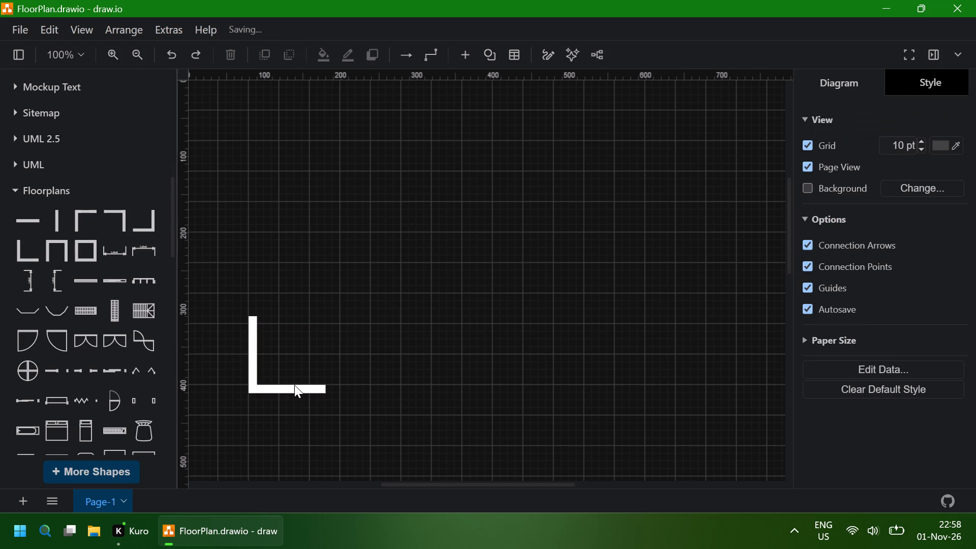
Widen the southwest corner wall to about 200 and move it to position 40, 350.
left_click(293, 386)
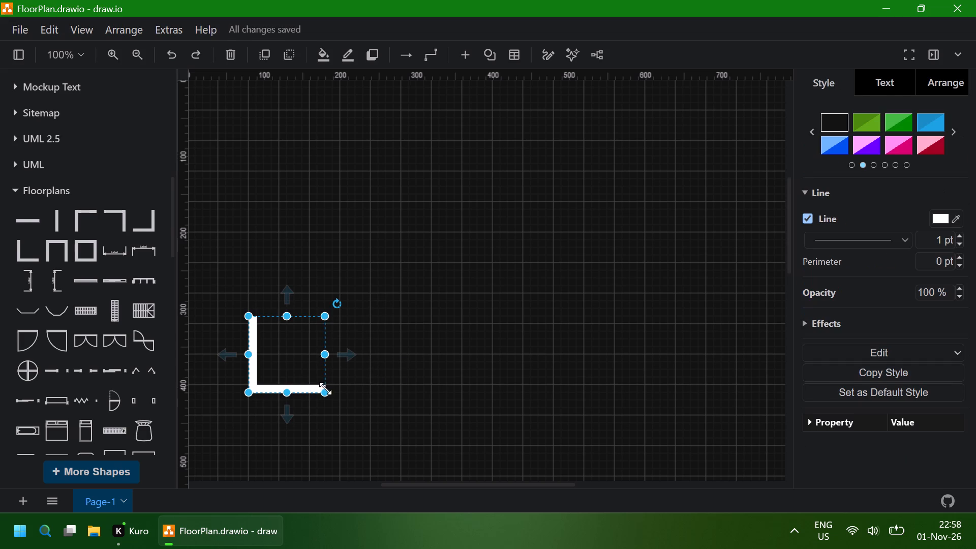
left_click_drag(324, 395, 361, 396, "ctrl")
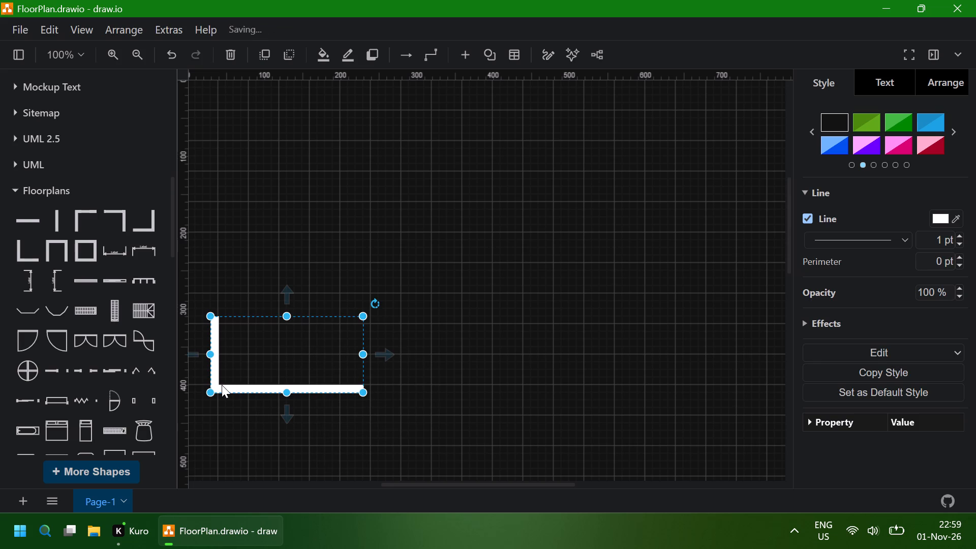
left_click_drag(216, 384, 235, 384)
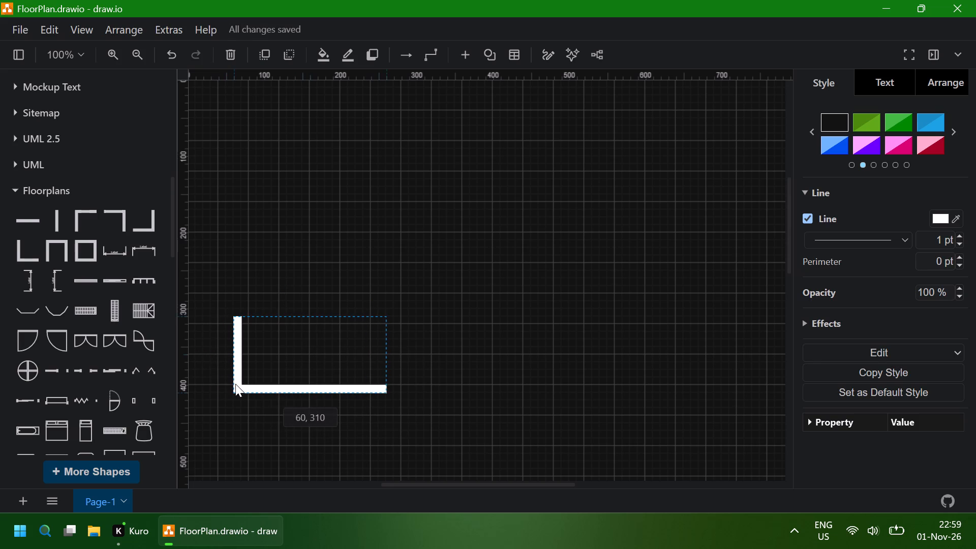
left_click_drag(235, 384, 227, 408)
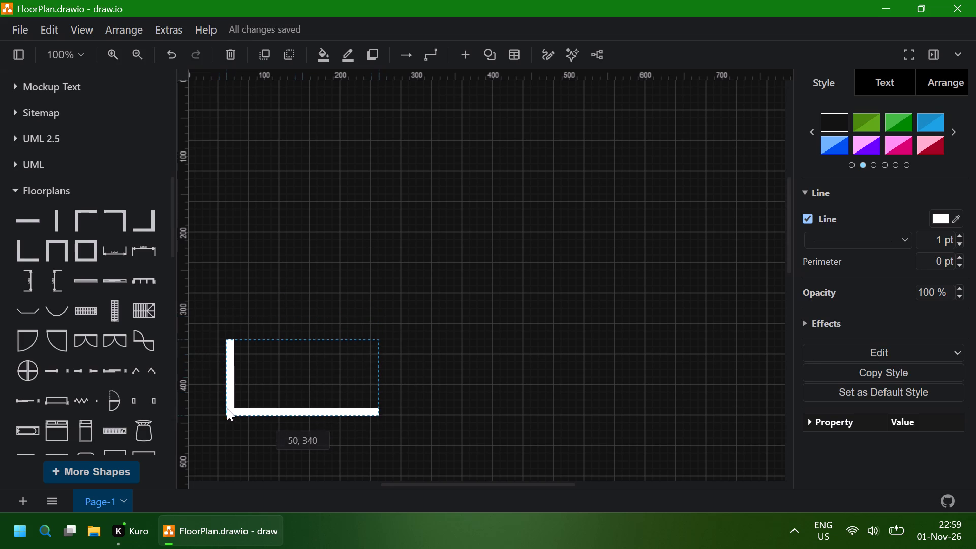
left_click_drag(227, 408, 221, 417)
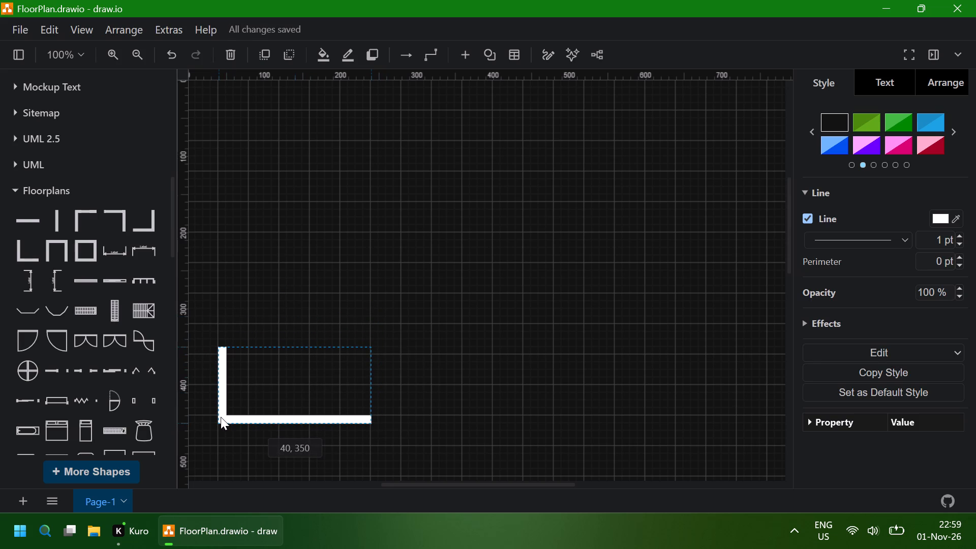
left_click_drag(221, 417, 221, 415)
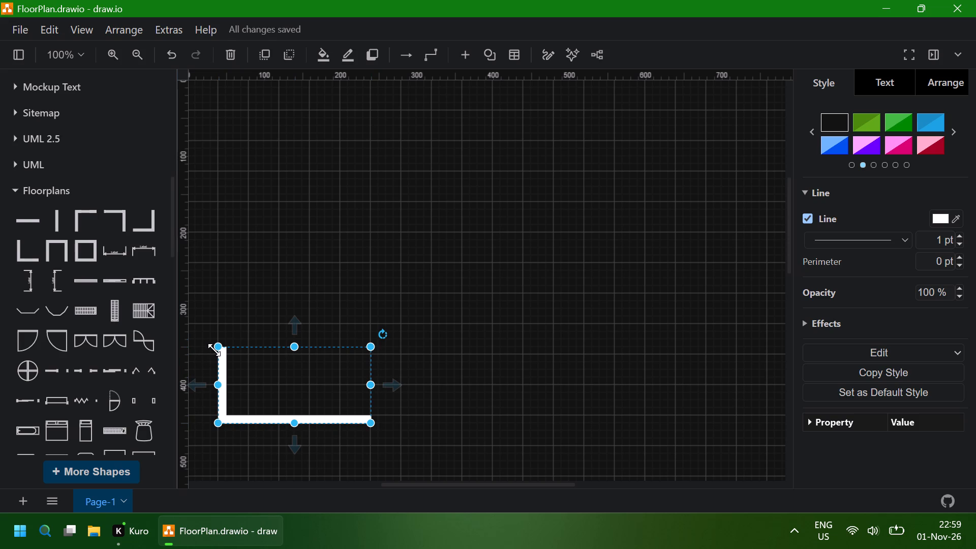
Resize the southwest corner wall to about 320 x 90, keeping its lower-left corner in place.
left_click_drag(217, 349, 220, 298)
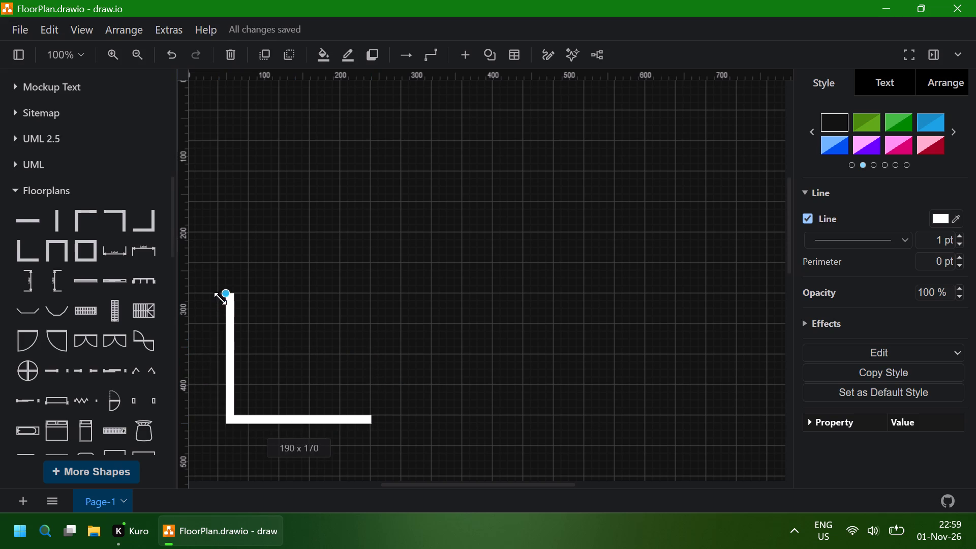
left_click_drag(220, 298, 215, 267)
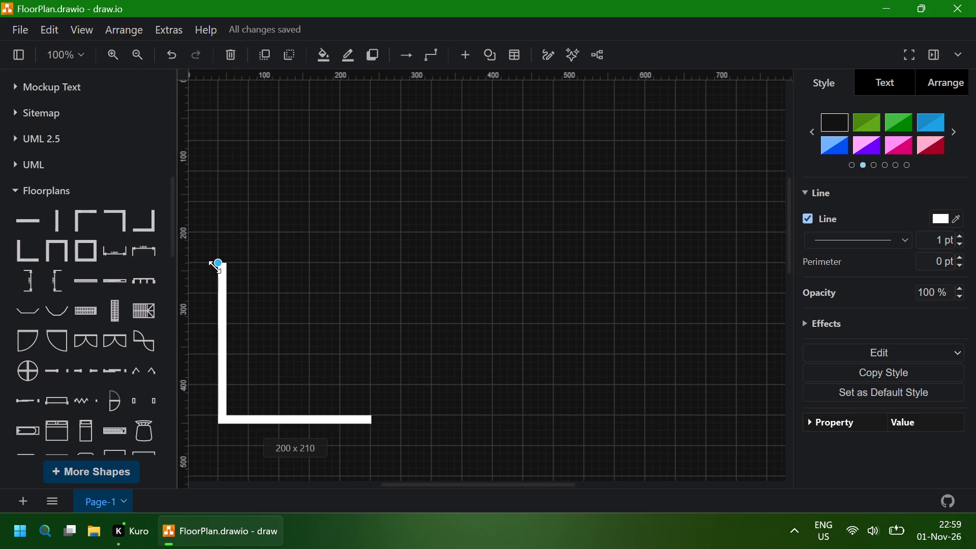
left_click_drag(215, 267, 216, 277)
left_click_drag(216, 277, 217, 355)
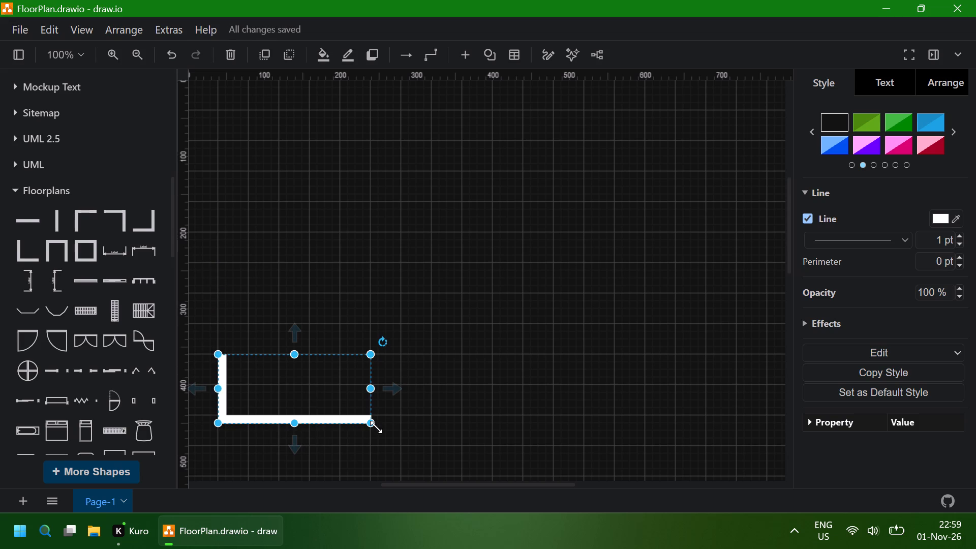
left_click_drag(370, 426, 445, 426)
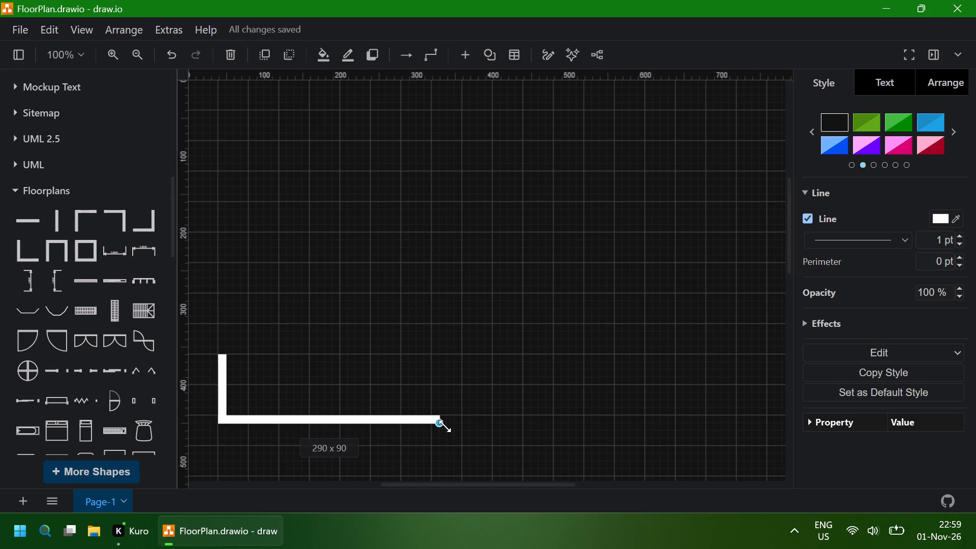
left_click_drag(445, 426, 518, 424)
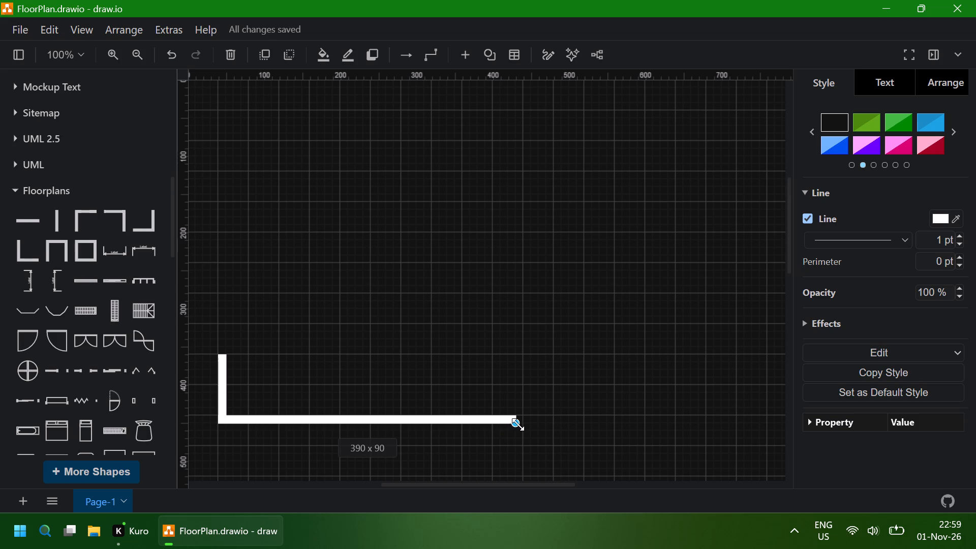
left_click_drag(518, 424, 471, 423)
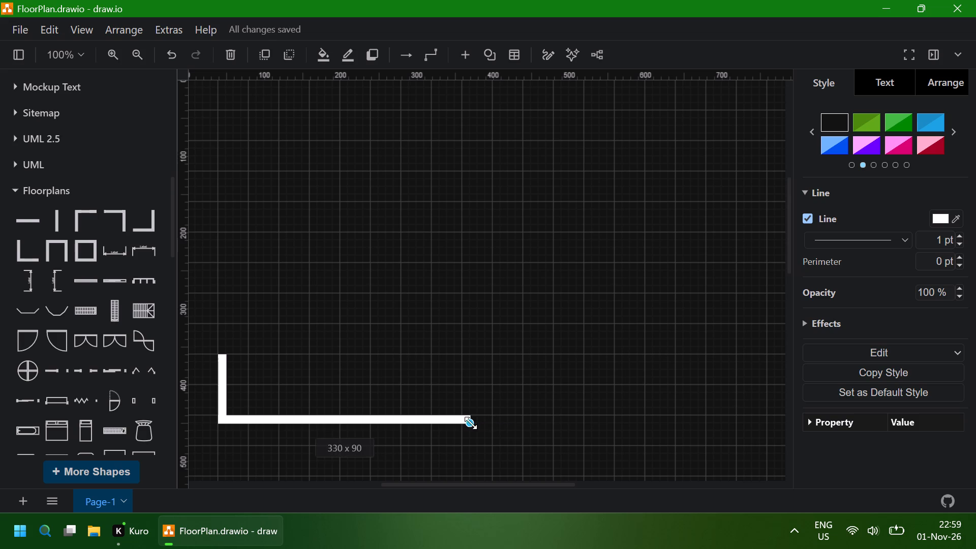
left_click_drag(471, 423, 459, 423)
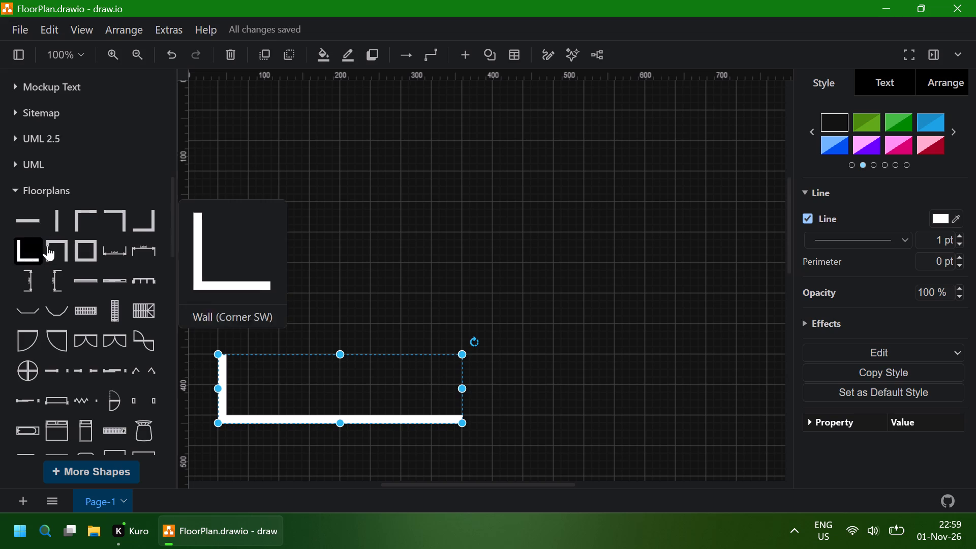
Add a Wall (Corner NW) shape and place it at 40, 220, aligned above the southwest corner wall.
left_click(88, 212)
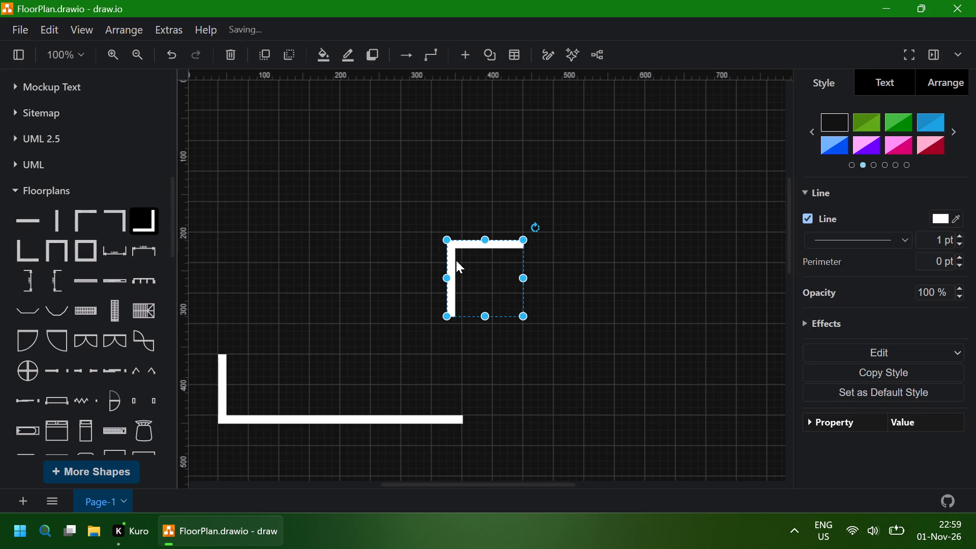
left_click_drag(454, 260, 236, 261)
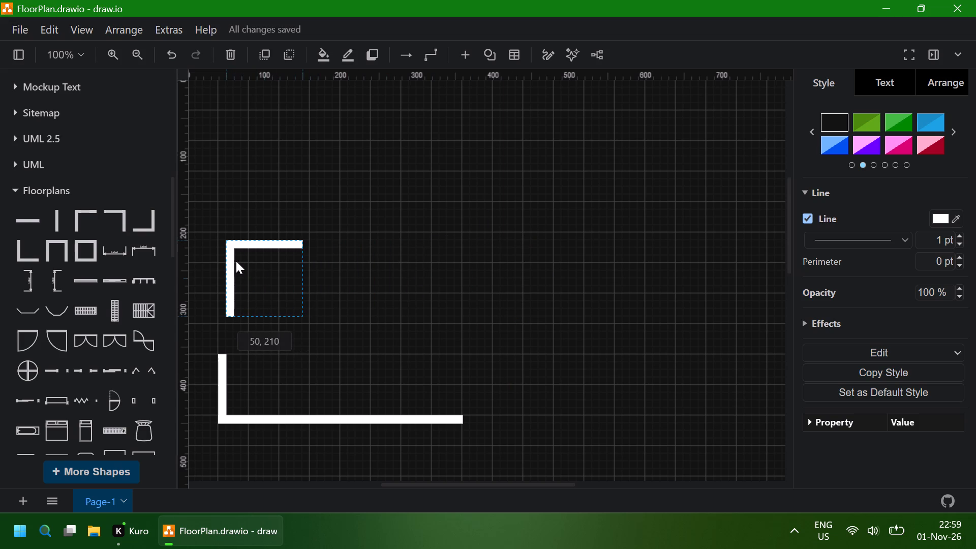
left_click_drag(236, 261, 224, 266)
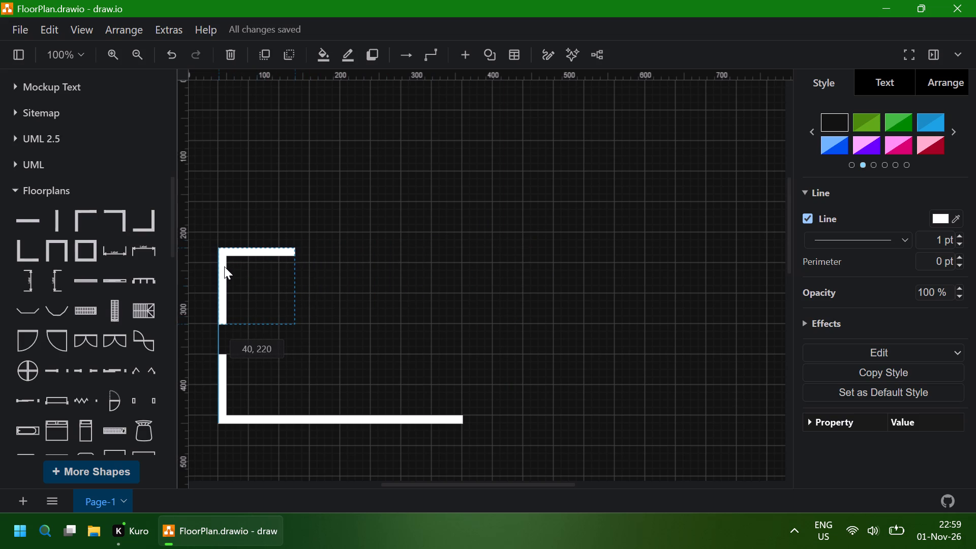
left_click_drag(224, 266, 224, 266)
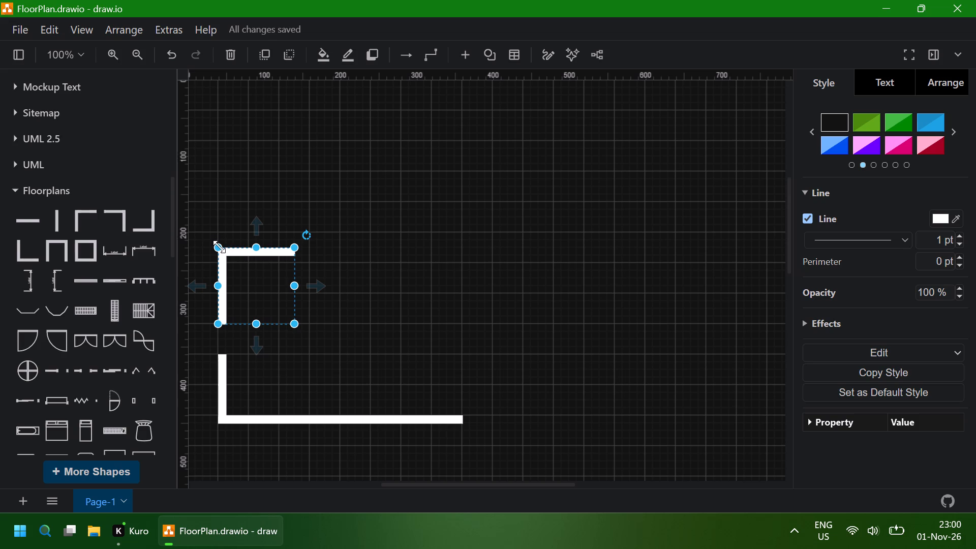
Stretch the northwest corner wall upward to about 100 x 240, keeping it aligned with the southwest wall's left edge.
left_click_drag(219, 246, 216, 180)
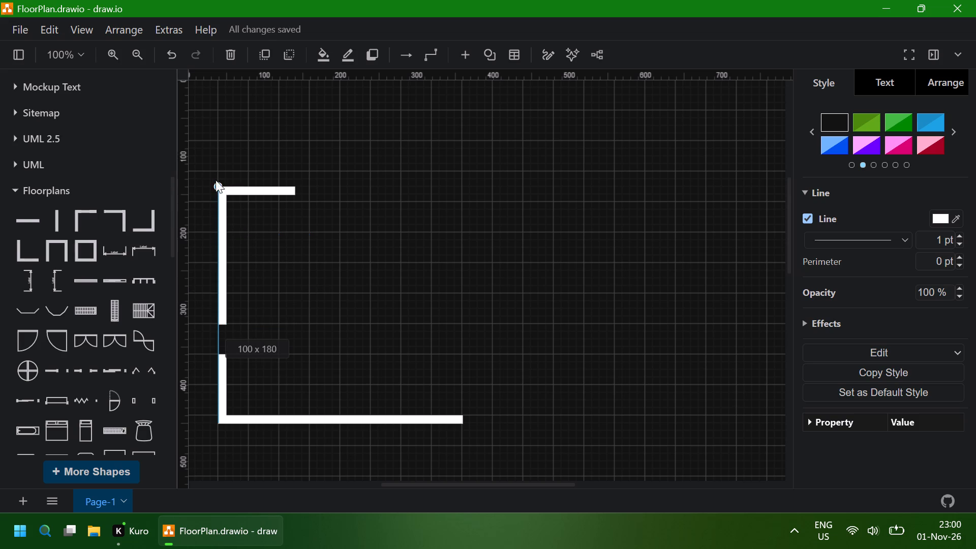
left_click_drag(216, 180, 216, 158)
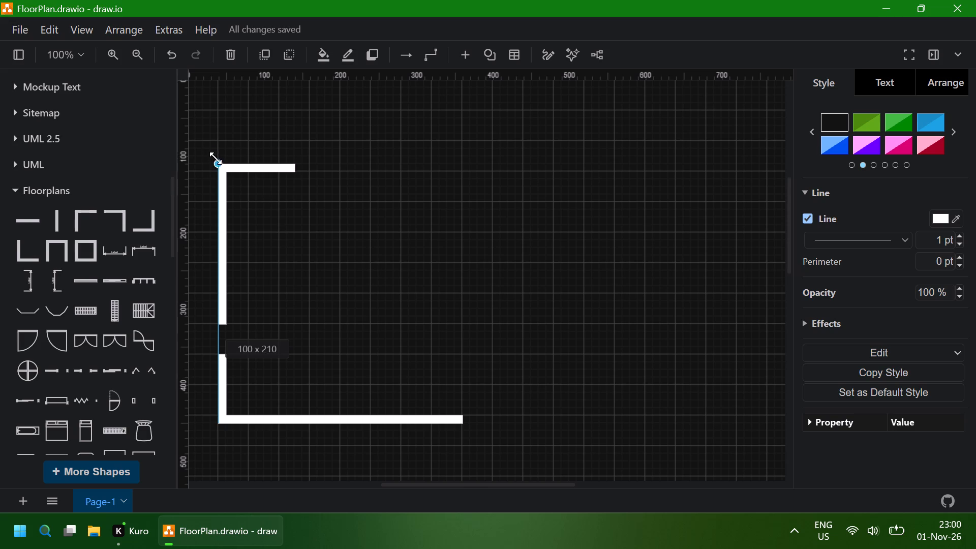
left_click_drag(216, 158, 215, 142)
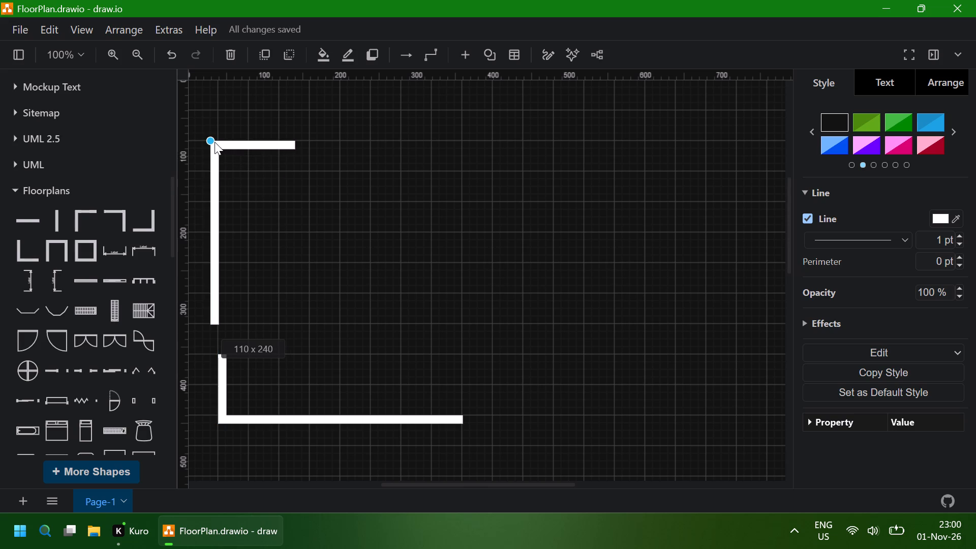
left_click_drag(215, 142, 219, 145)
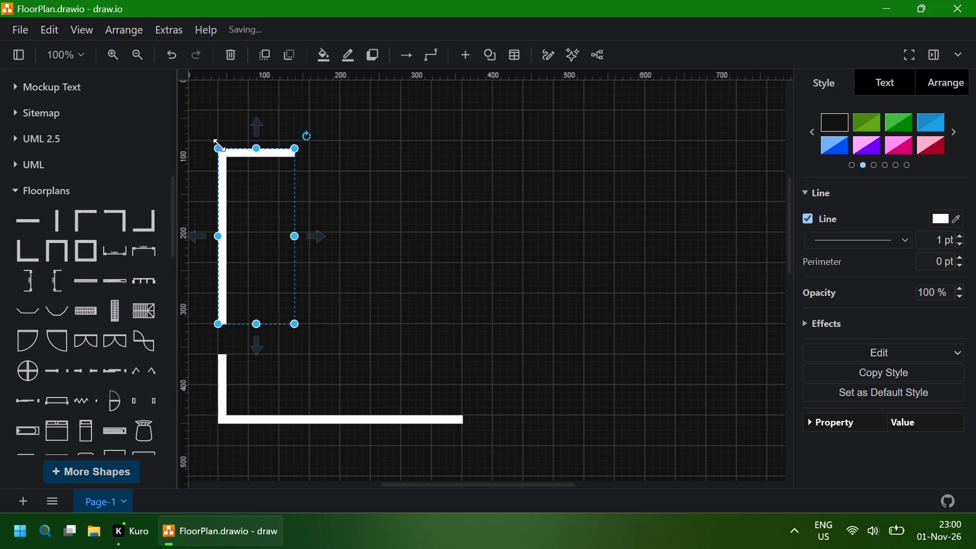
left_click_drag(219, 147, 219, 139)
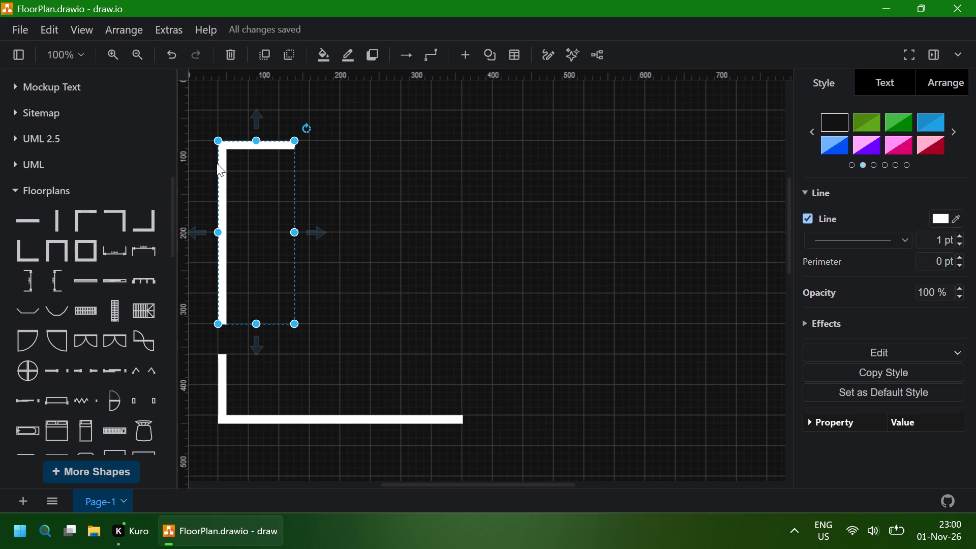
Move the northwest corner wall up to about position 40, 40, keeping it aligned with the southwest wall's left edge.
left_click_drag(222, 168, 222, 153)
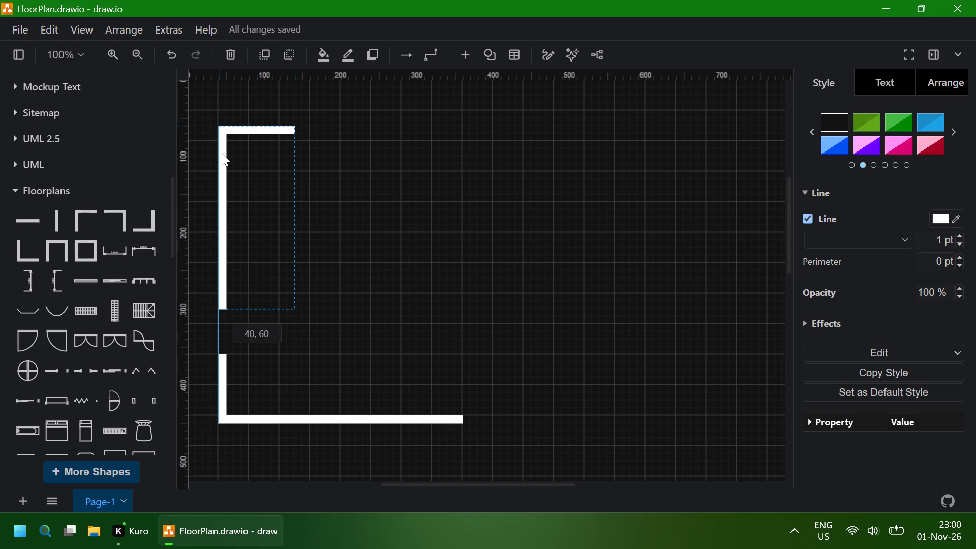
left_click_drag(222, 153, 221, 139)
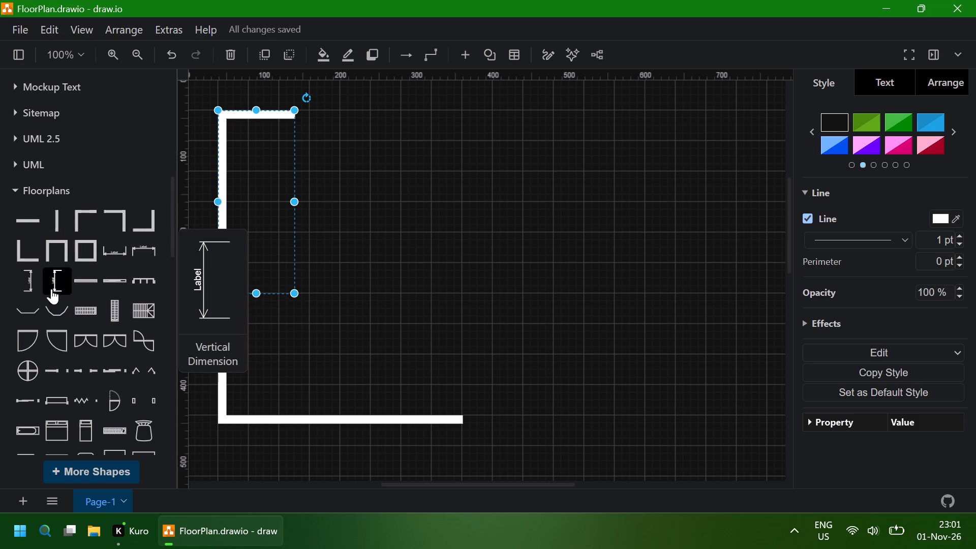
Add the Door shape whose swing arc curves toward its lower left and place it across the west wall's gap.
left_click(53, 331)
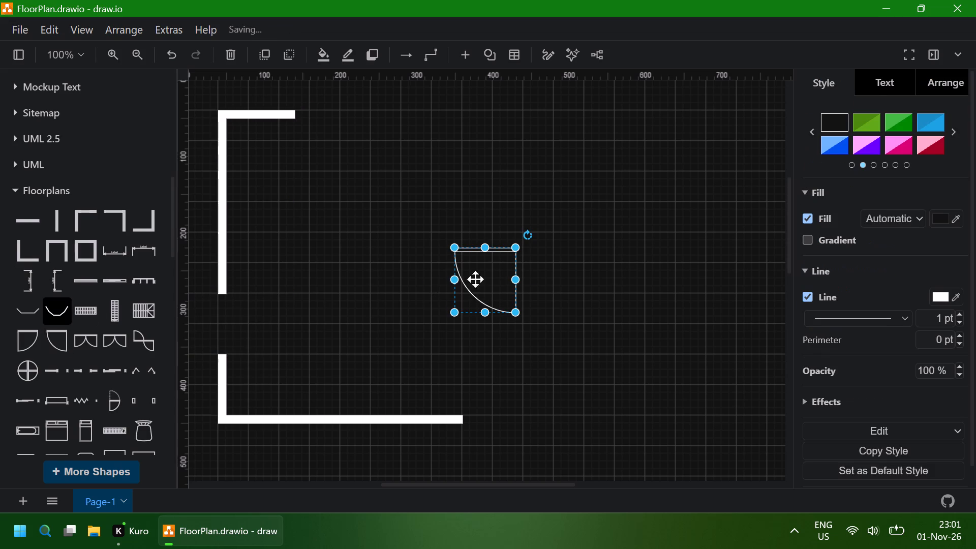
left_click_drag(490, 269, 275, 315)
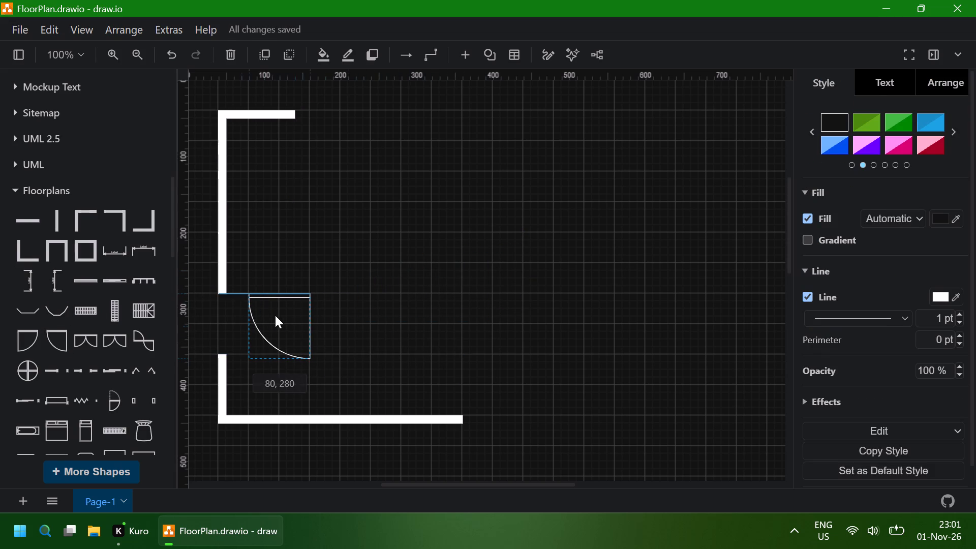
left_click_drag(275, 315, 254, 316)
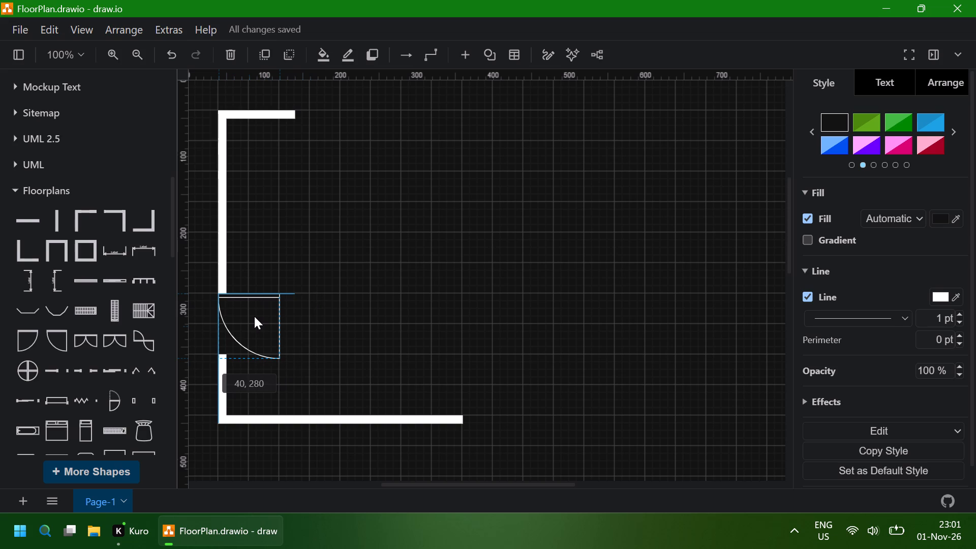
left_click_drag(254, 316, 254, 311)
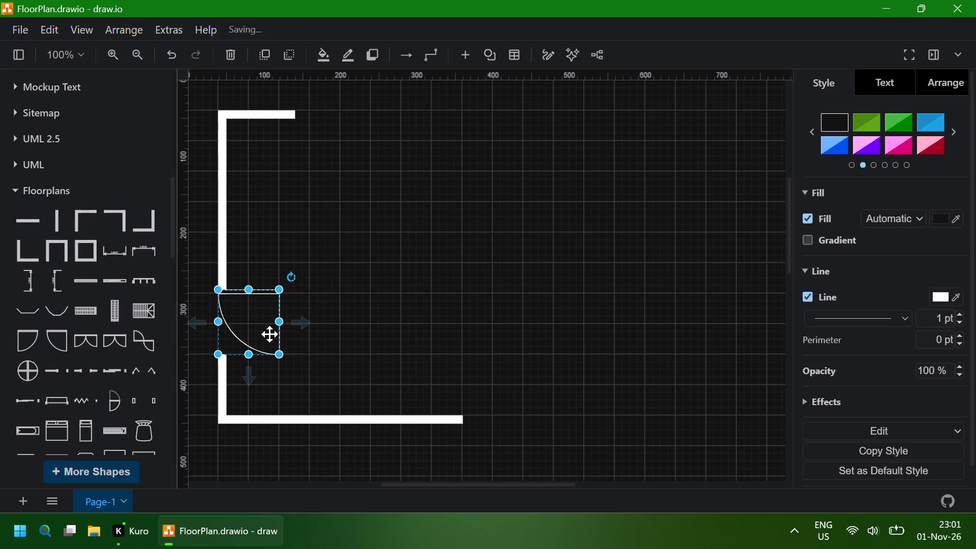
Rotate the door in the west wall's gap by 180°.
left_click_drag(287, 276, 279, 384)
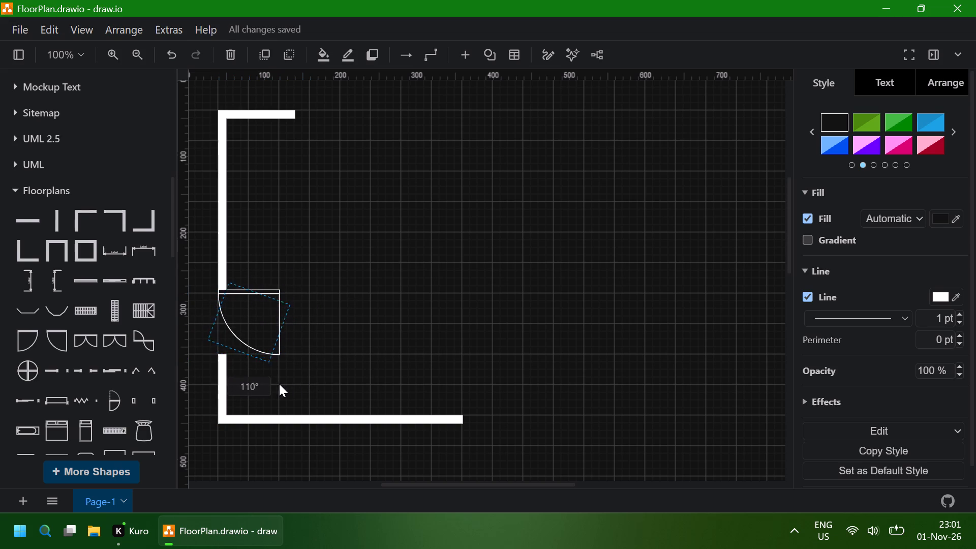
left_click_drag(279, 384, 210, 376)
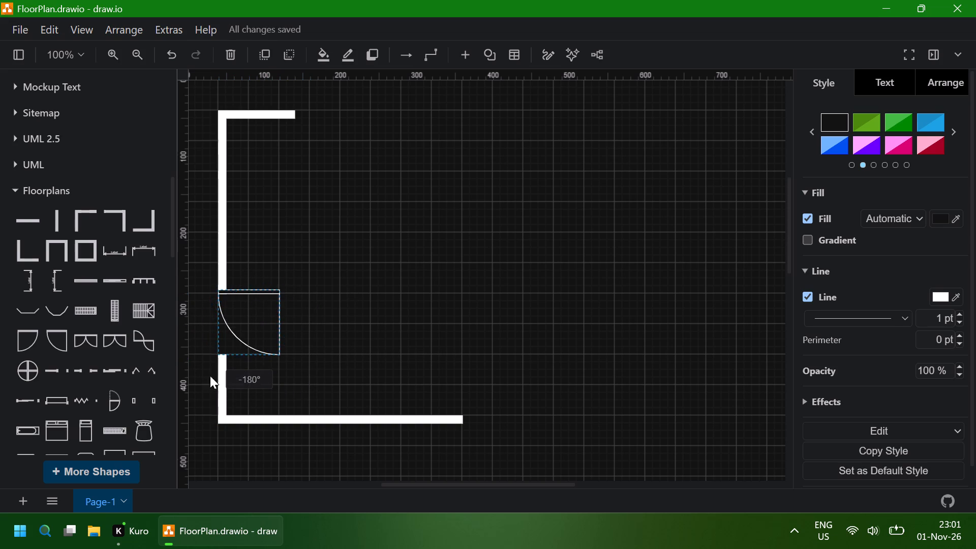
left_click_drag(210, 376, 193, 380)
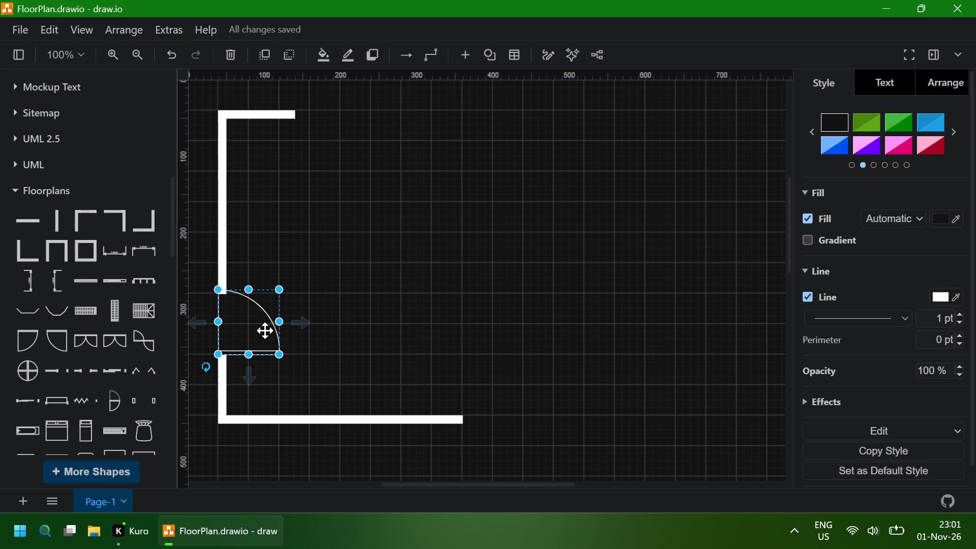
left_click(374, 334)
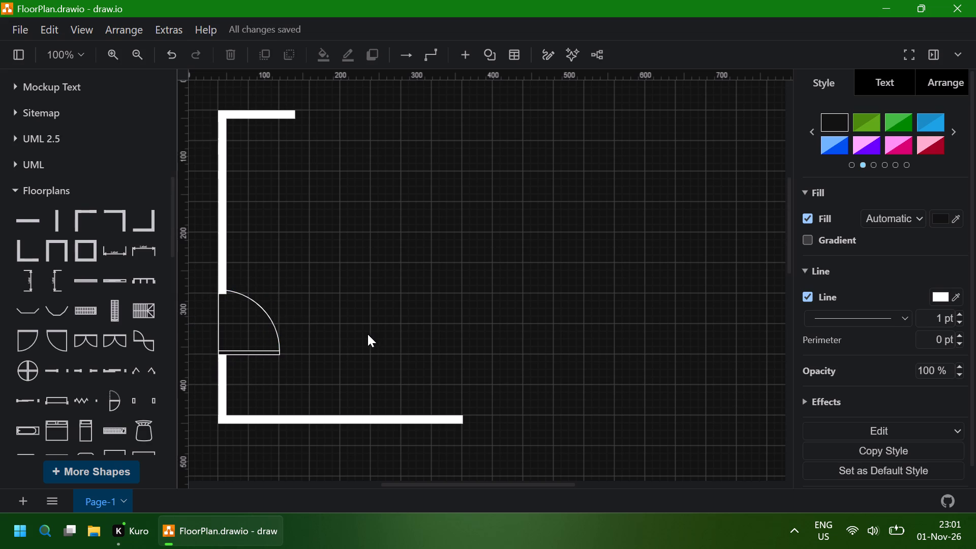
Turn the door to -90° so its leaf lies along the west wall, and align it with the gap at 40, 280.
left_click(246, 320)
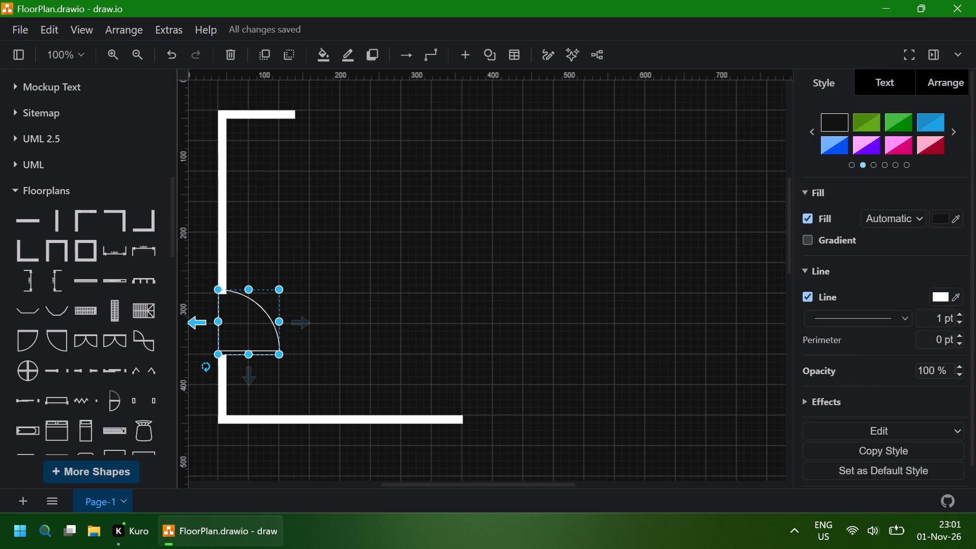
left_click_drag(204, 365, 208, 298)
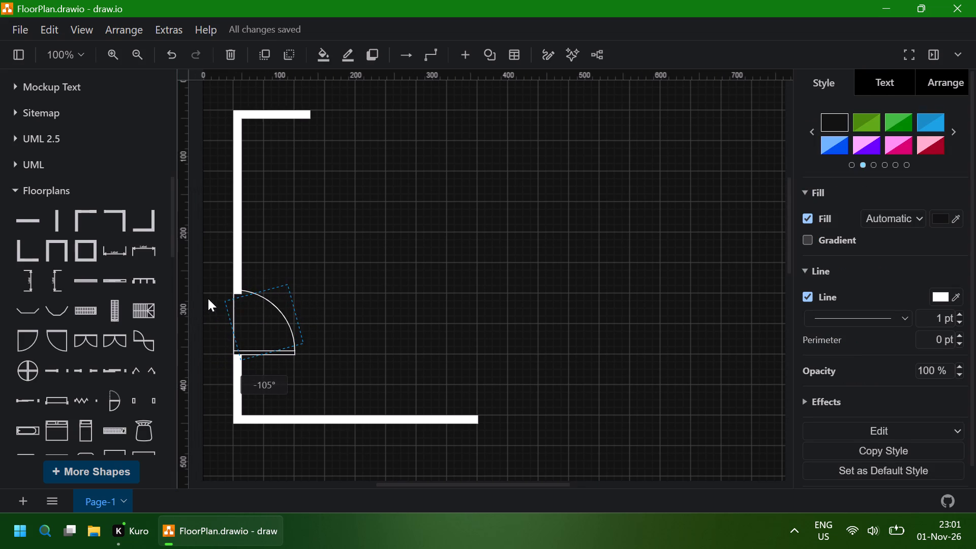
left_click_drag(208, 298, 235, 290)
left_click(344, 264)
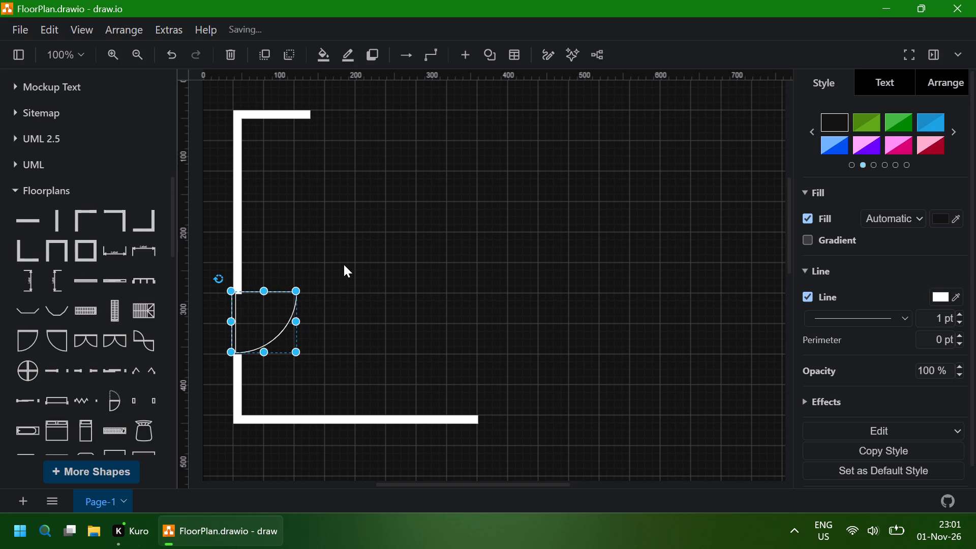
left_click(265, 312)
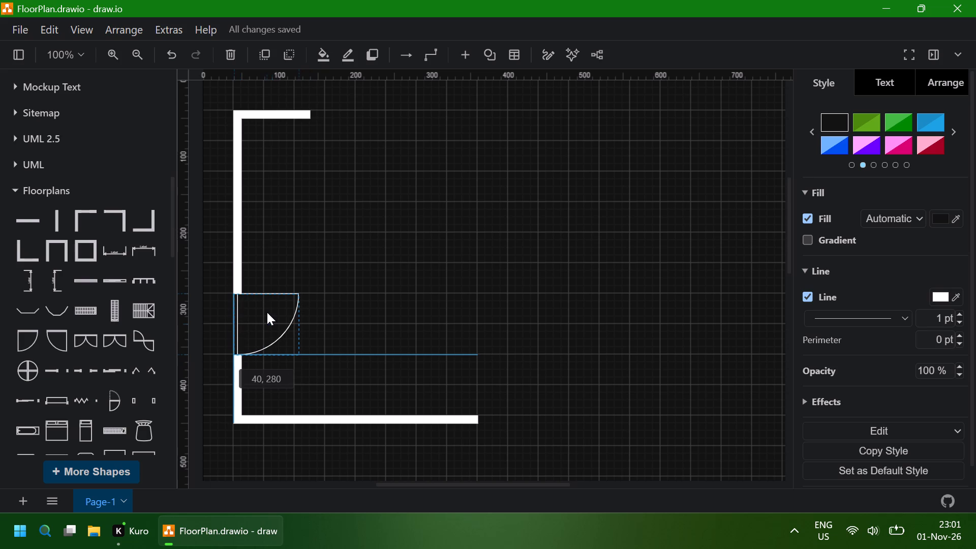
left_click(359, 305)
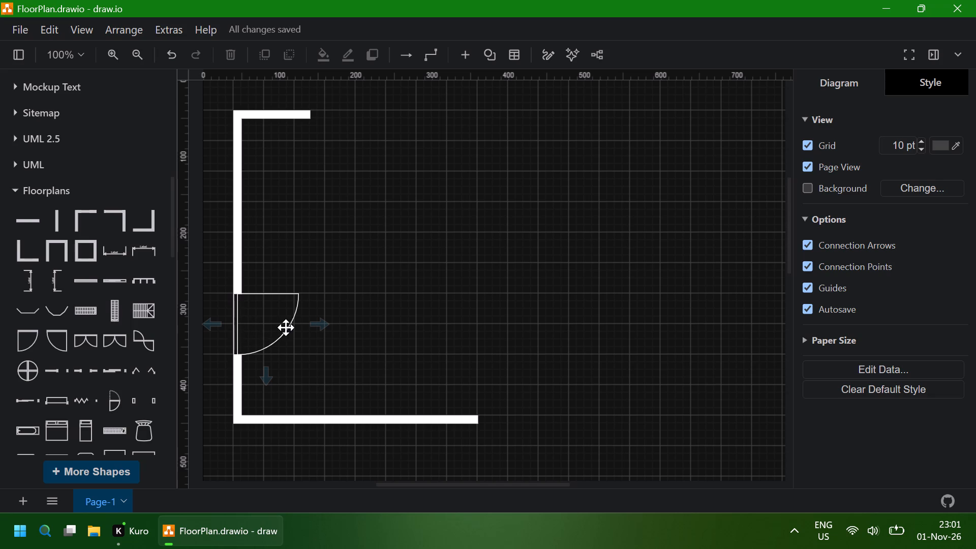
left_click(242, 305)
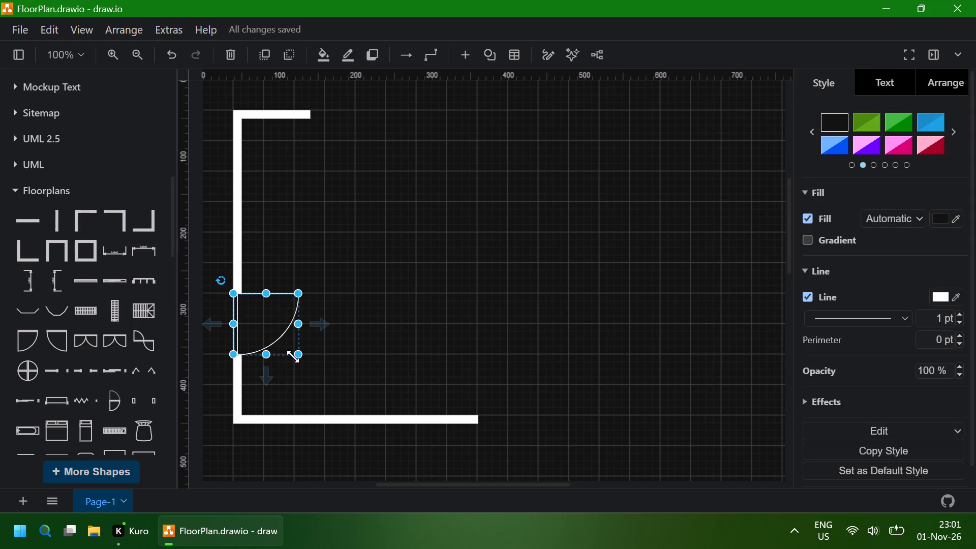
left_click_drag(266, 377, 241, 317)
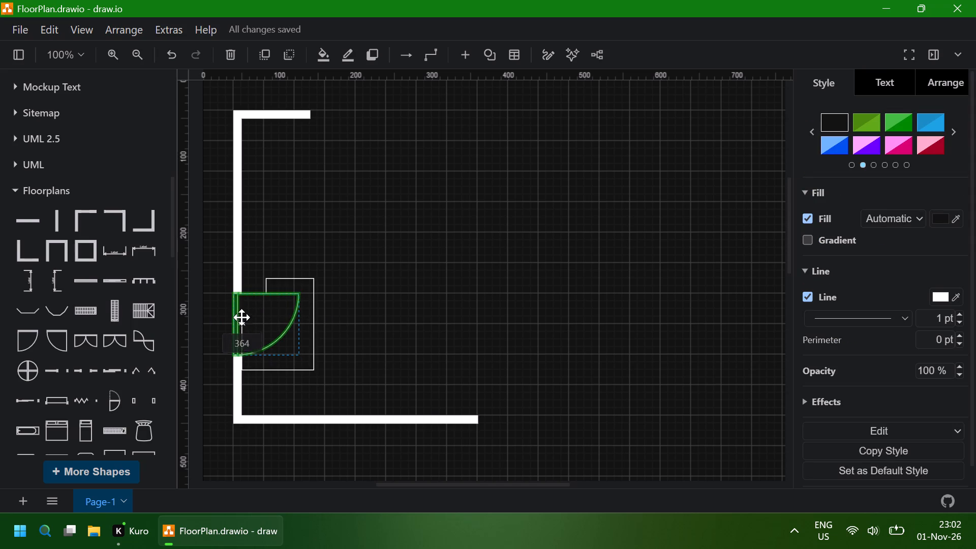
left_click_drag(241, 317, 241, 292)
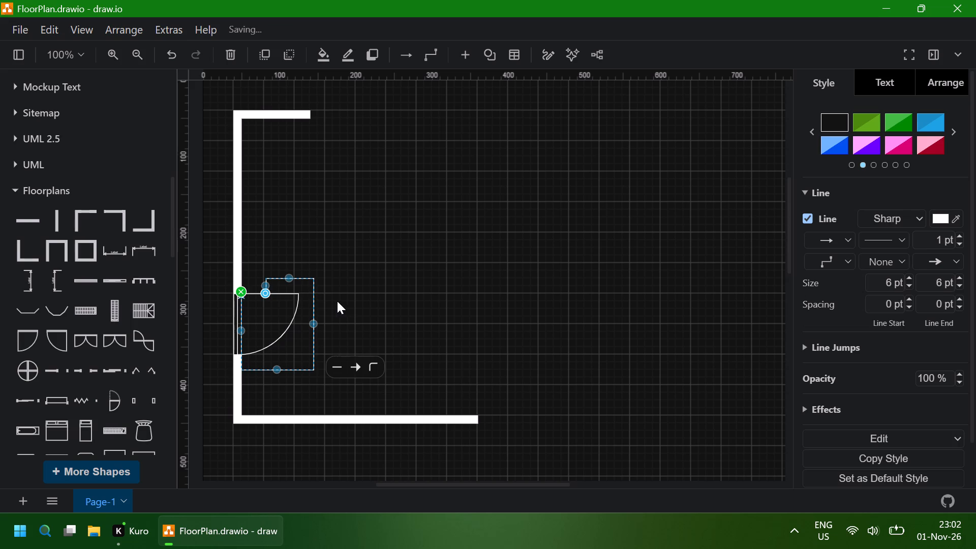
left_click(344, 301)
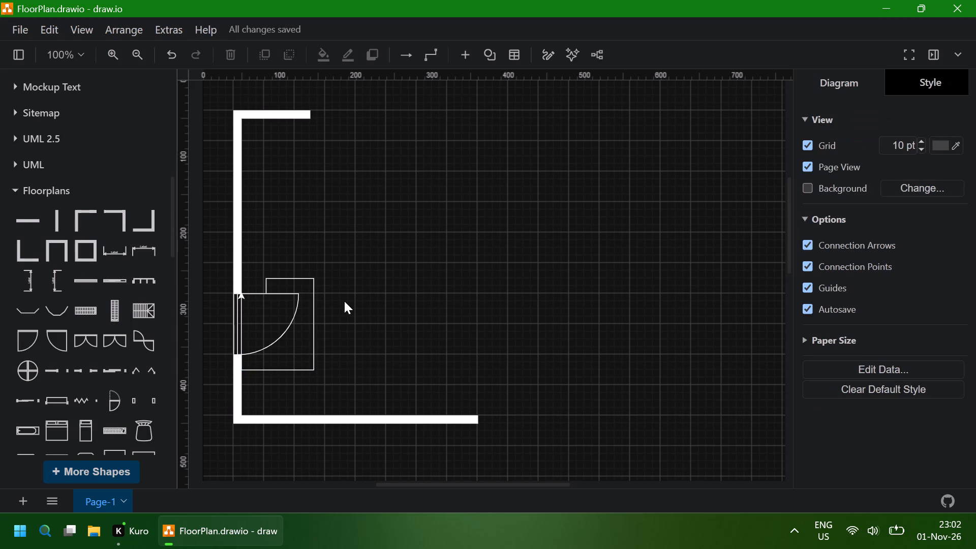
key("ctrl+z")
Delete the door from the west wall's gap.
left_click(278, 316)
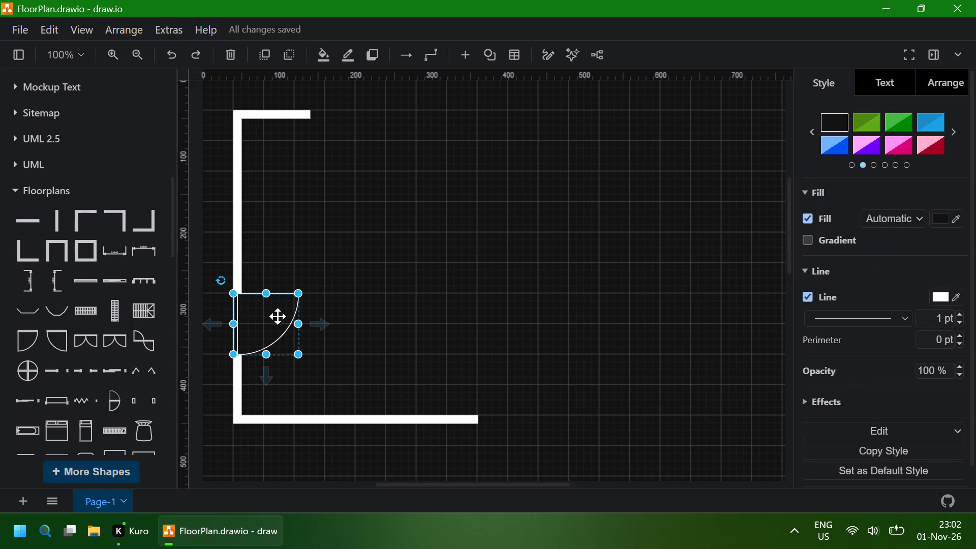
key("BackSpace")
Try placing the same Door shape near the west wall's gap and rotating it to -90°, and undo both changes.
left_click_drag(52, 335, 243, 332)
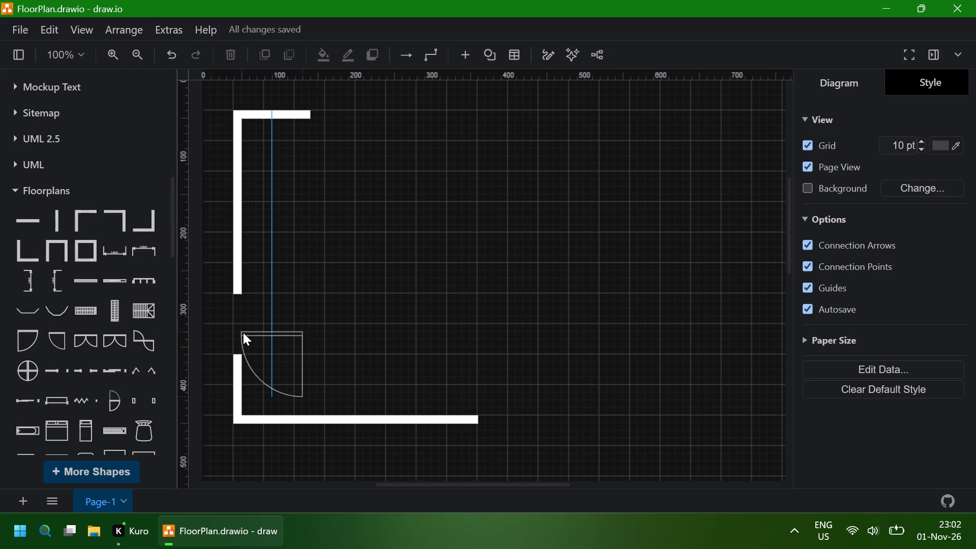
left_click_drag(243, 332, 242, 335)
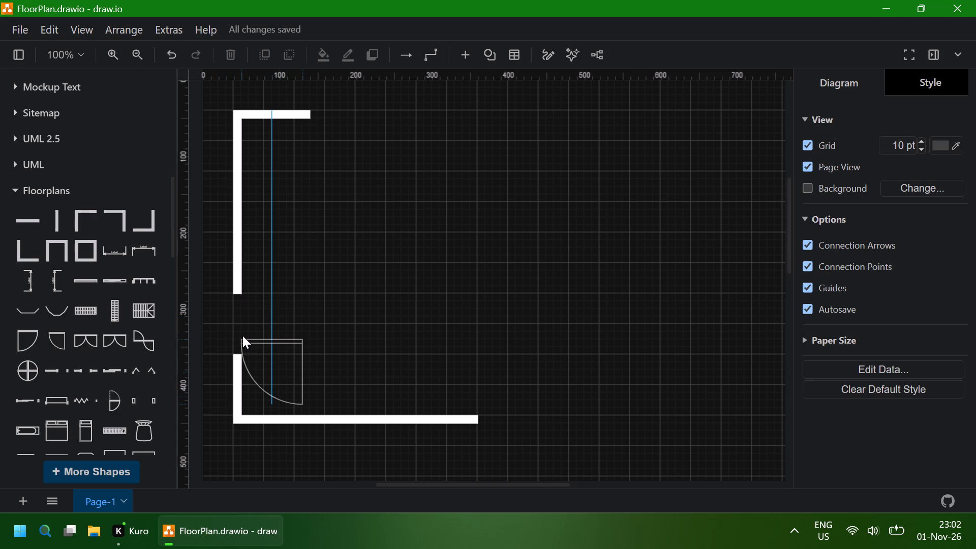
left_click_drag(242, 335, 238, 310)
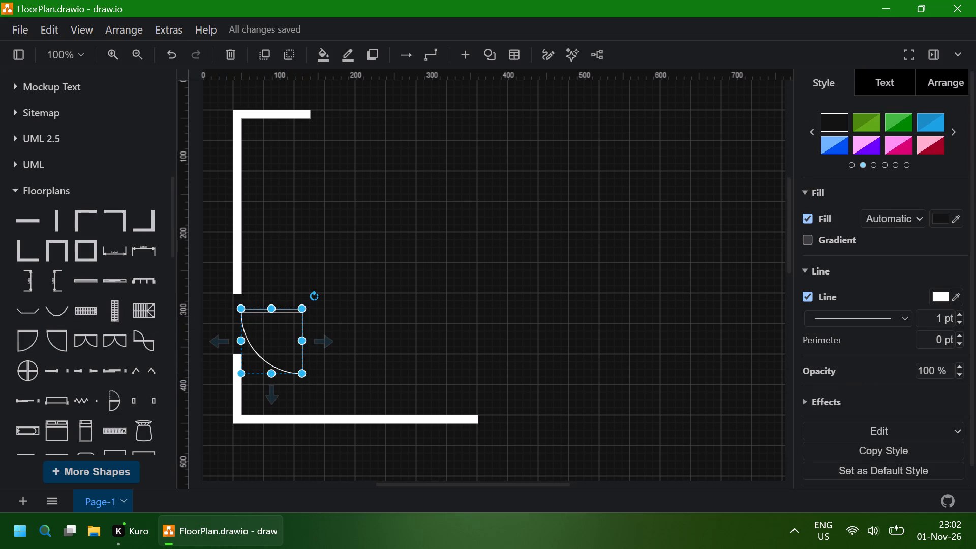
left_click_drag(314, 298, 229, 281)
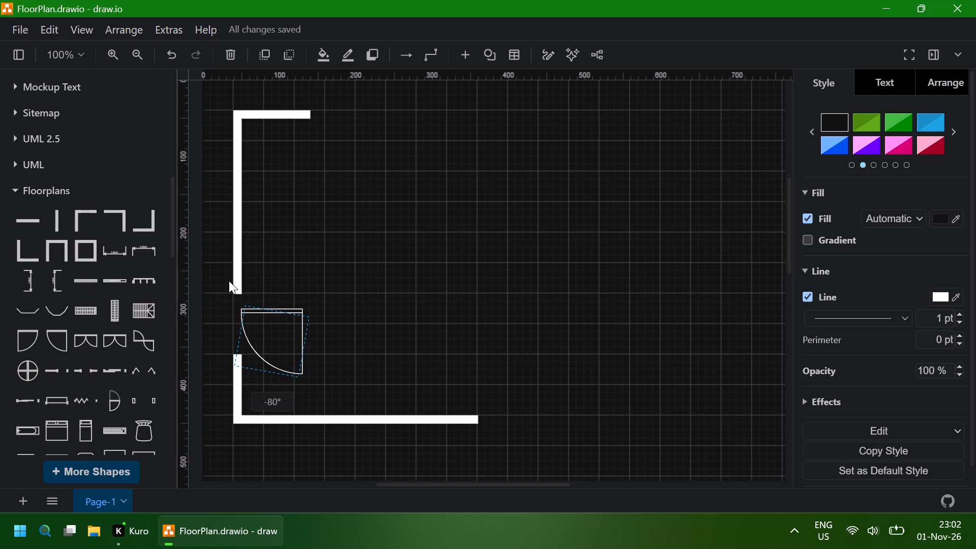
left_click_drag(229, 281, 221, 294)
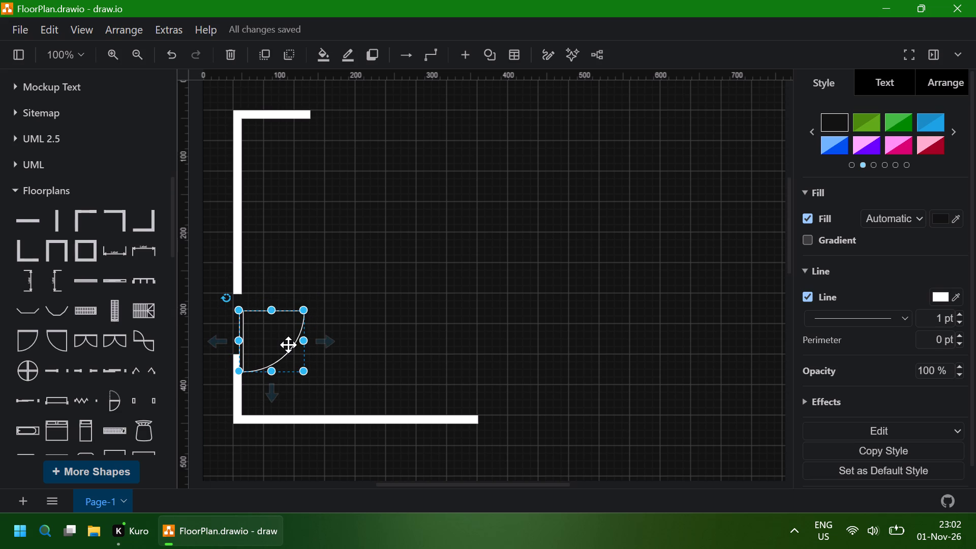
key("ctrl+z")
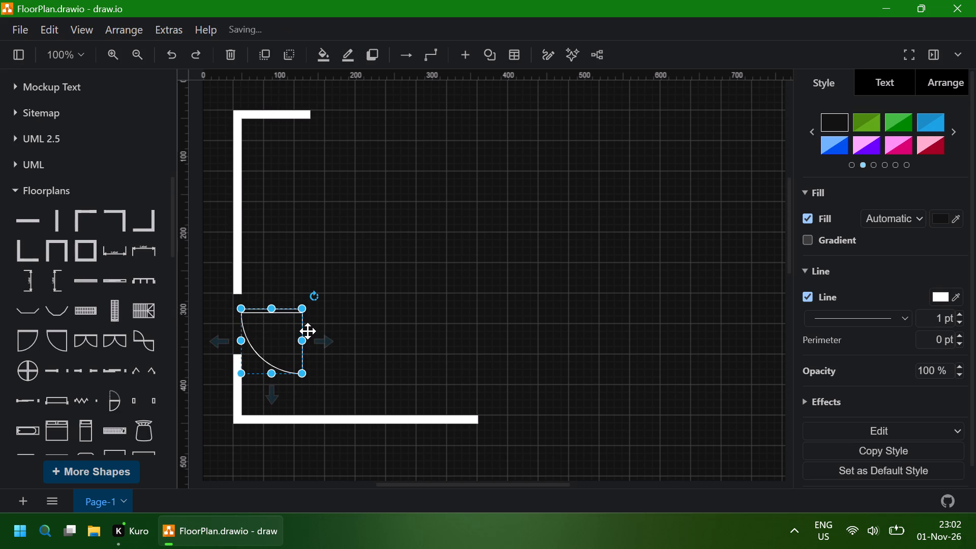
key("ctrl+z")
Place the mirrored Door shape in the west wall's gap, rotated -90° and aligned with the wall ends at about 40, 280.
left_click_drag(30, 330, 32, 330)
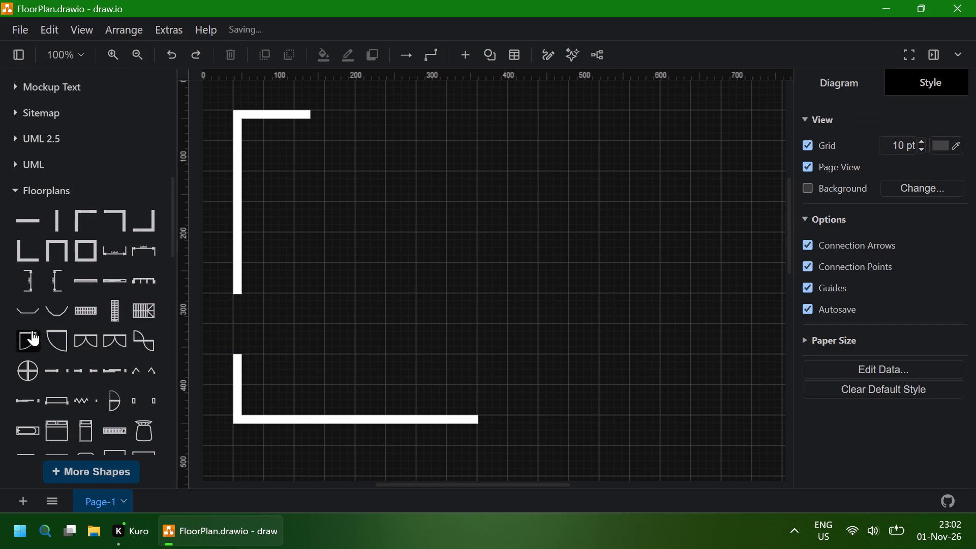
left_click_drag(32, 330, 234, 292)
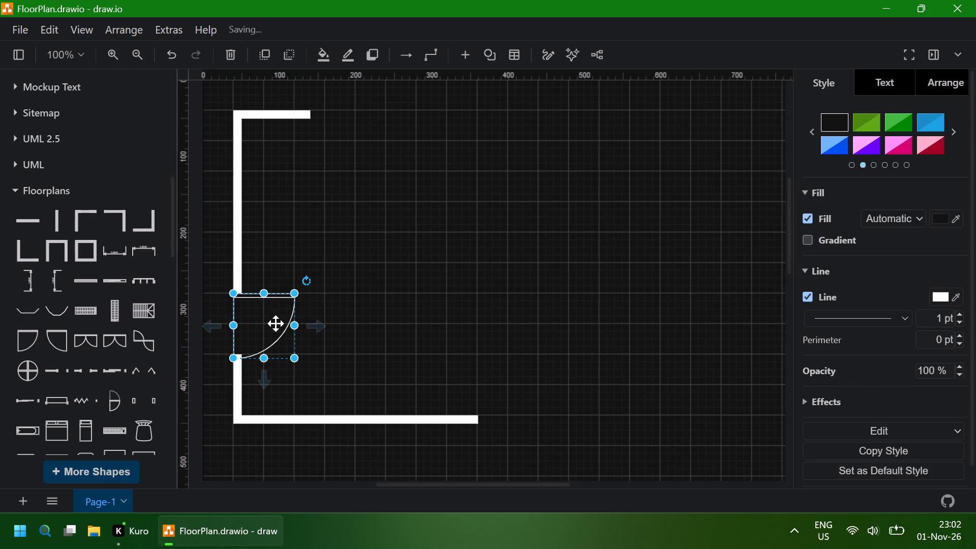
left_click_drag(308, 278, 291, 264)
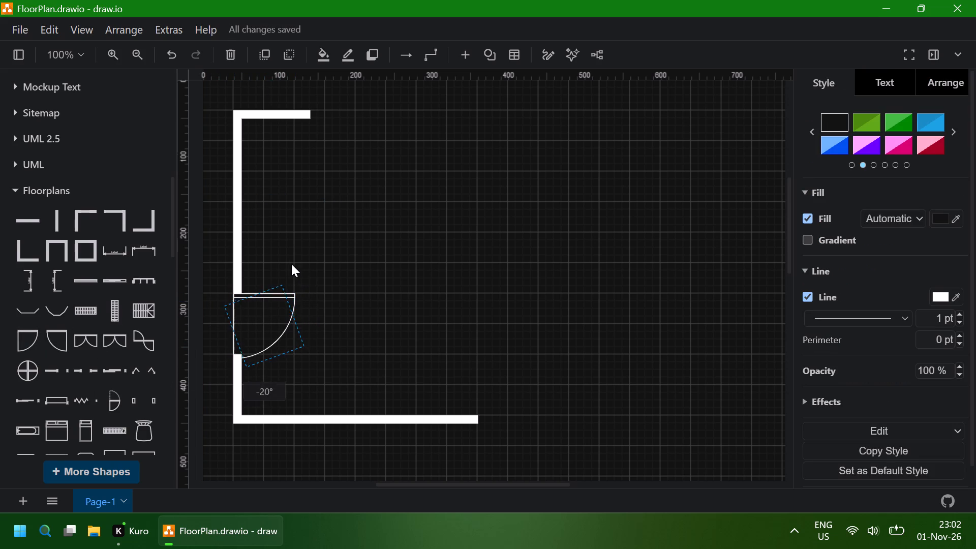
left_click_drag(291, 264, 238, 307)
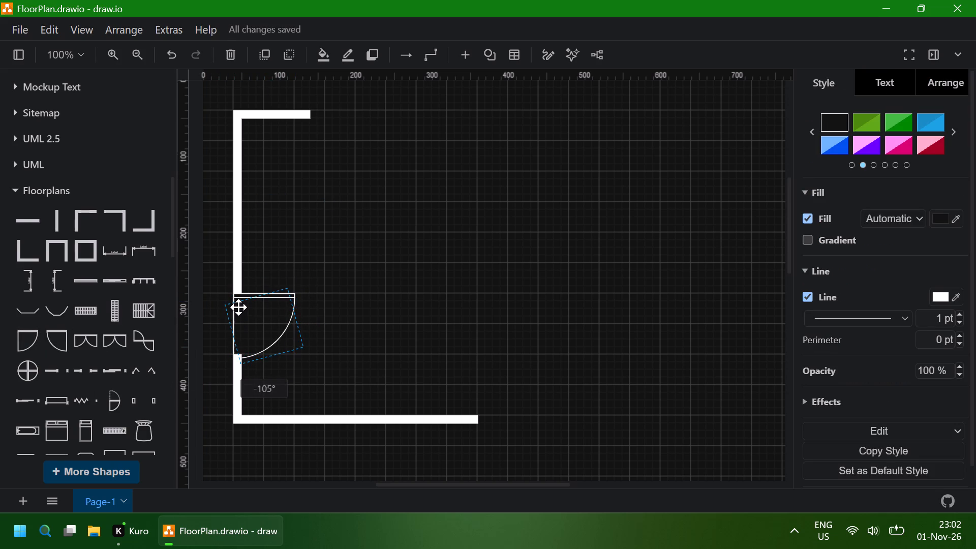
left_click_drag(238, 307, 238, 305)
left_click(340, 306)
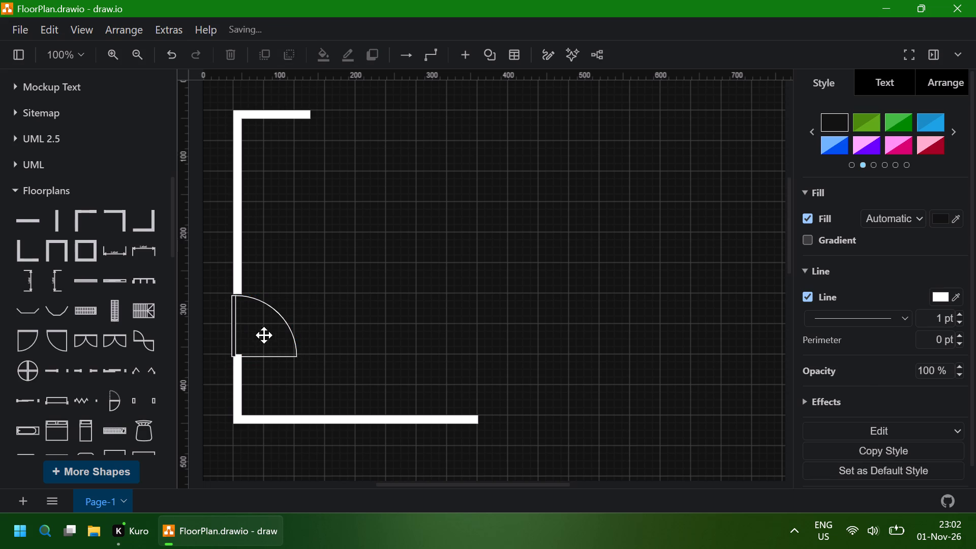
left_click(252, 339)
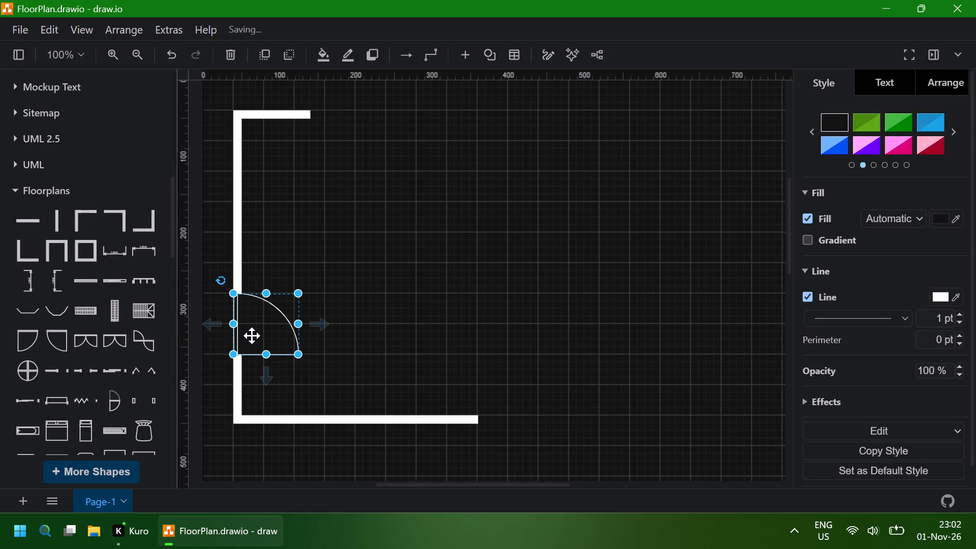
left_click(348, 340)
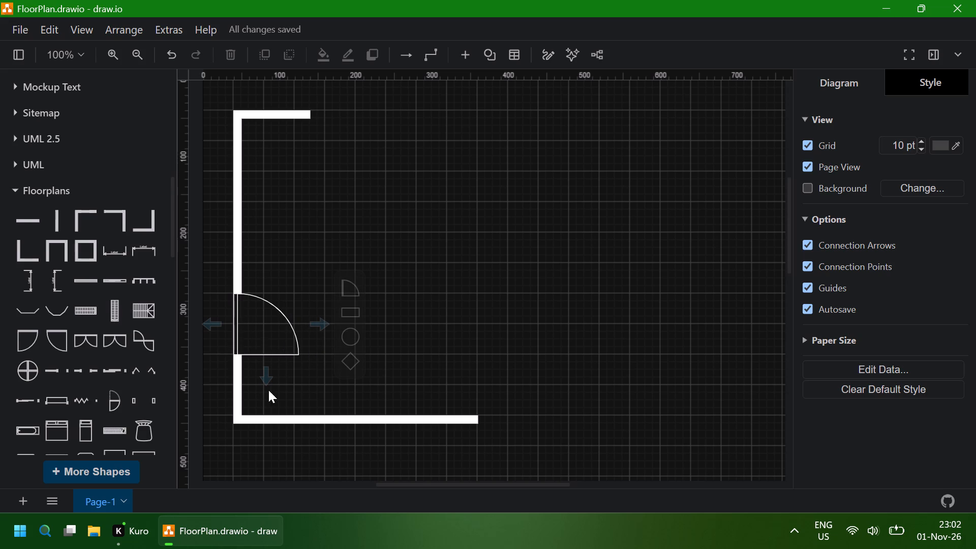
left_click(295, 386)
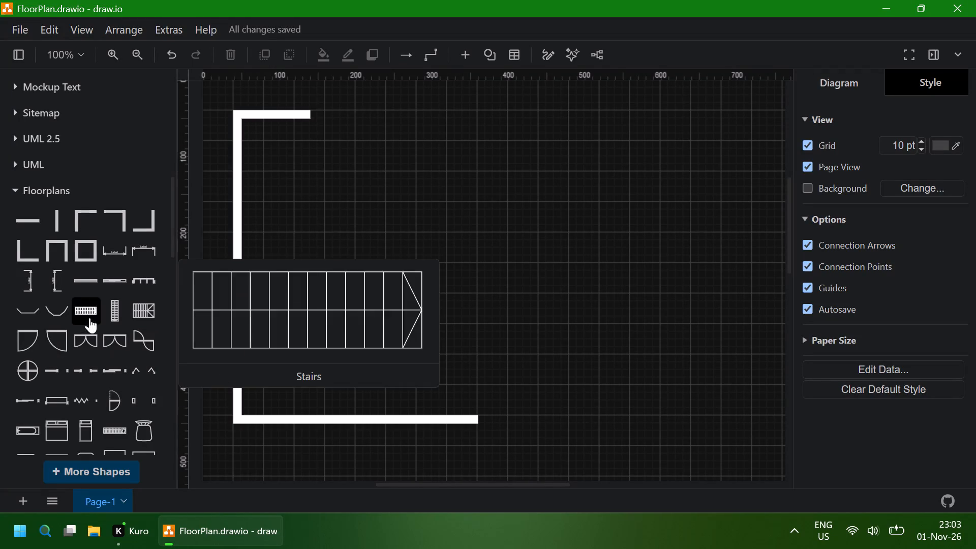
Place a horizontal wall shape just below the west door, starting at the west wall's inner face at about 50, 360.
left_click(25, 224)
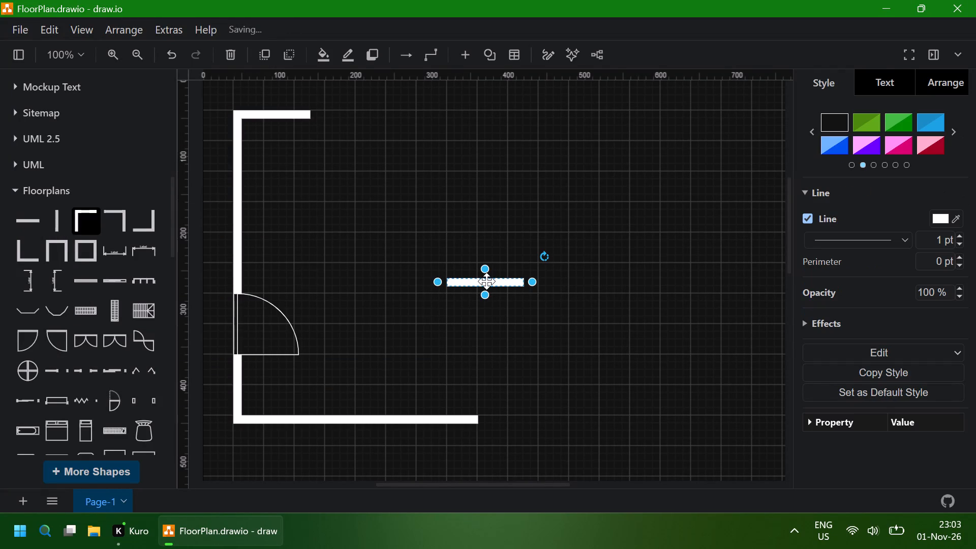
left_click_drag(486, 281, 282, 359)
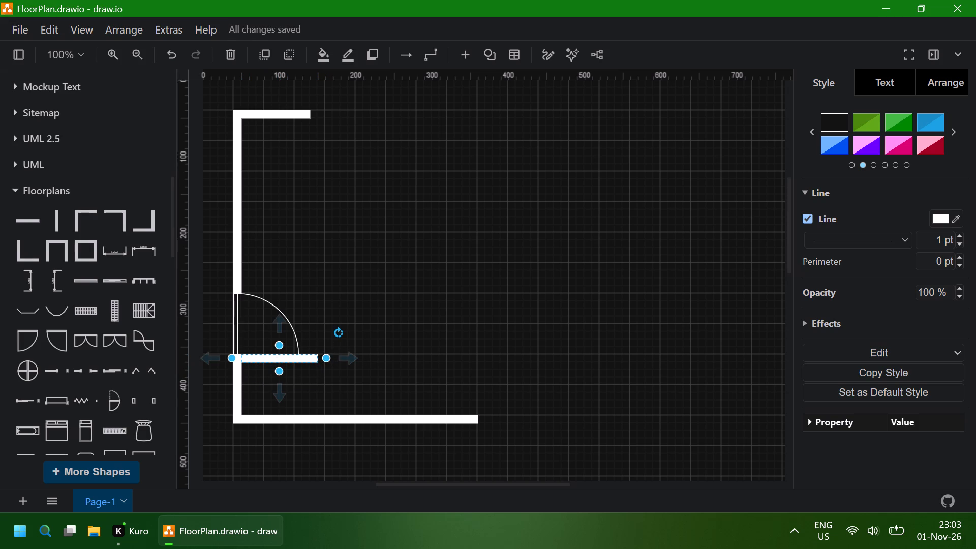
left_click(370, 303)
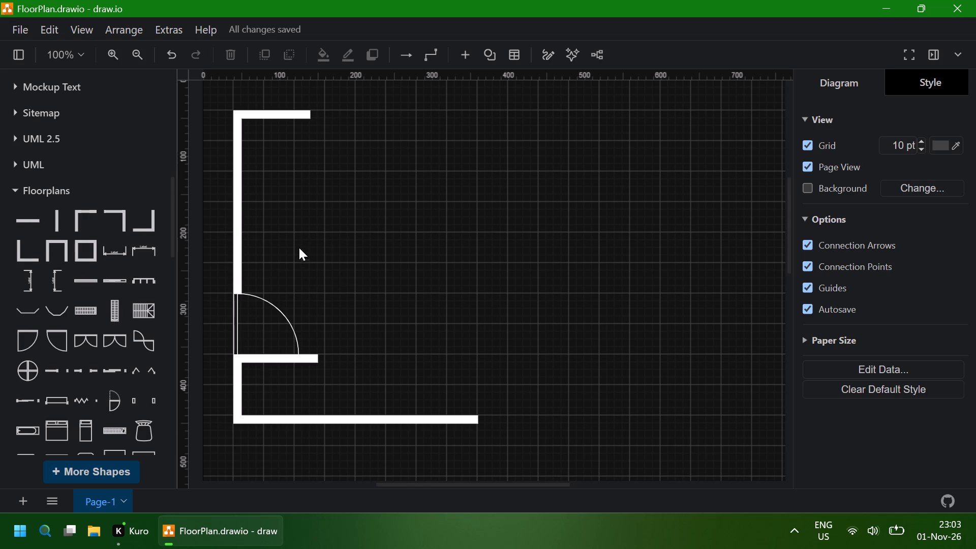
Resize the northwest corner wall to about 320 x 230 so its north run ends level with the south wall's end.
left_click(287, 114)
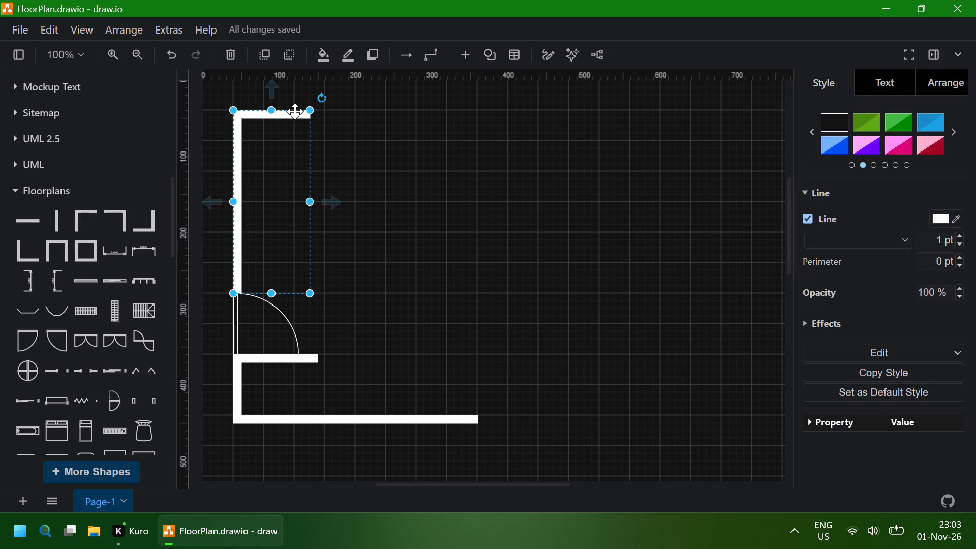
left_click_drag(306, 109, 318, 109)
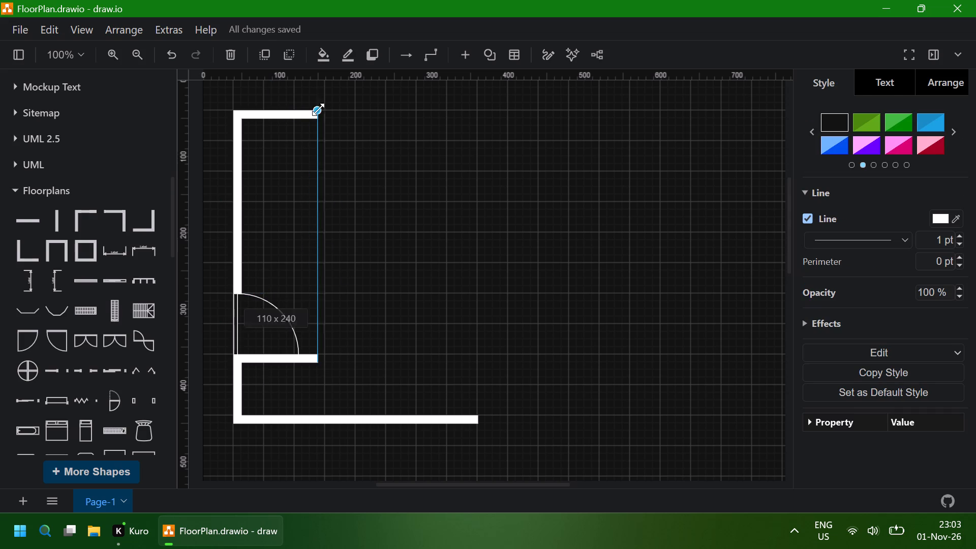
left_click_drag(318, 109, 446, 113)
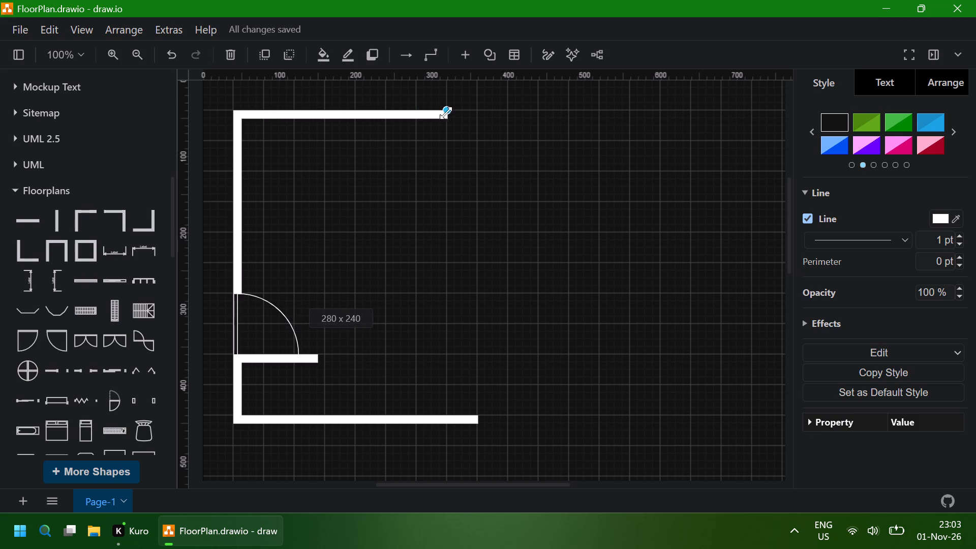
left_click_drag(446, 113, 468, 114)
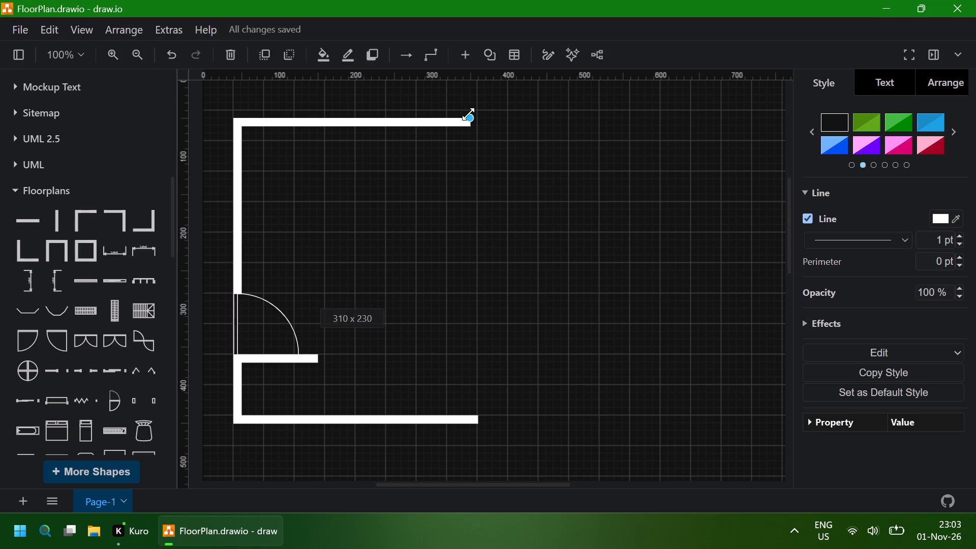
left_click_drag(468, 114, 475, 114)
left_click(560, 281)
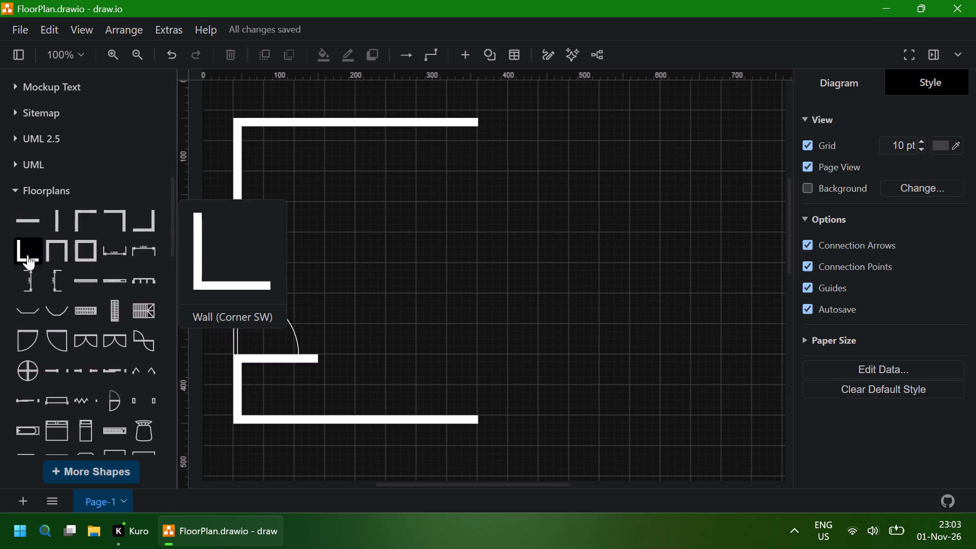
Add a Wall (Corner SE) shape in line with the south wall, leaving a gap, and resize it to about 85 x 390.
left_click(151, 228)
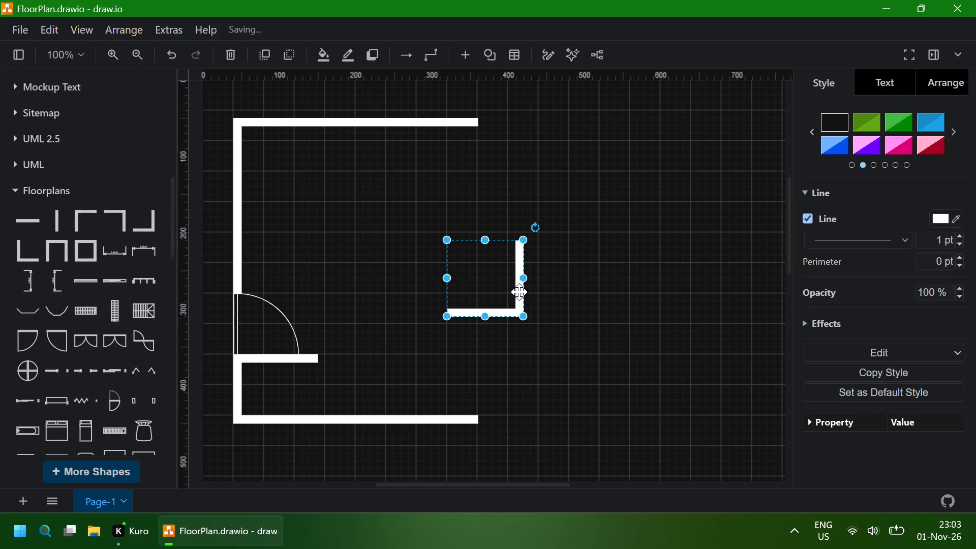
left_click_drag(519, 292, 596, 367)
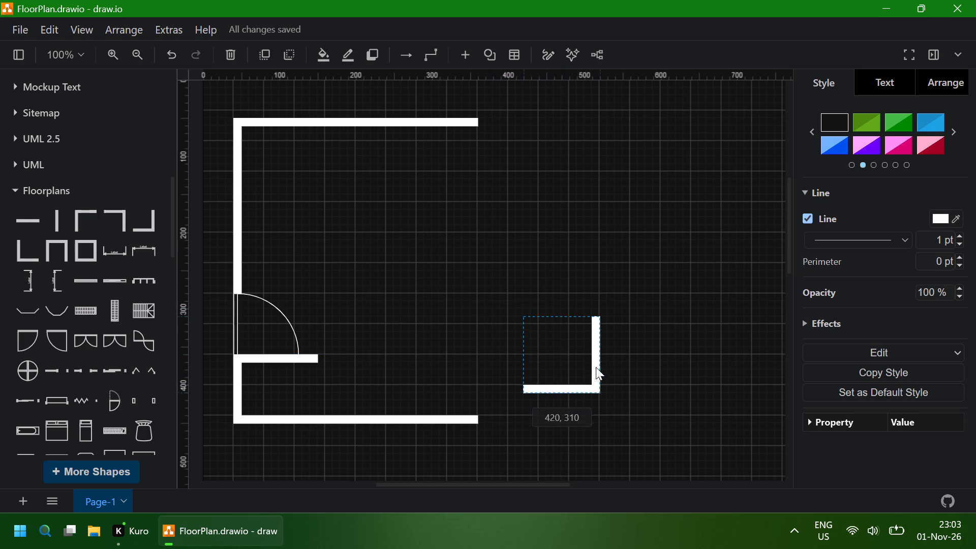
left_click_drag(596, 367, 613, 394)
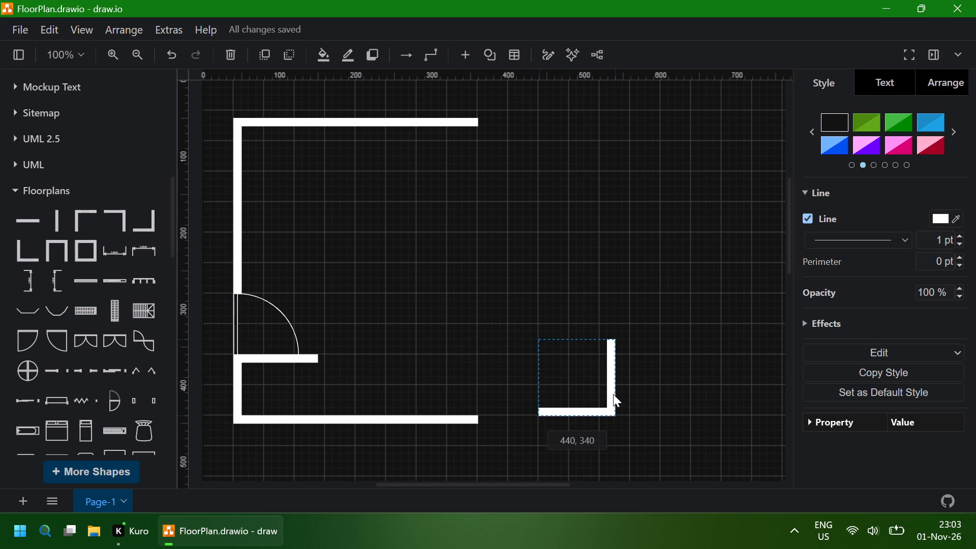
left_click_drag(613, 394, 612, 399)
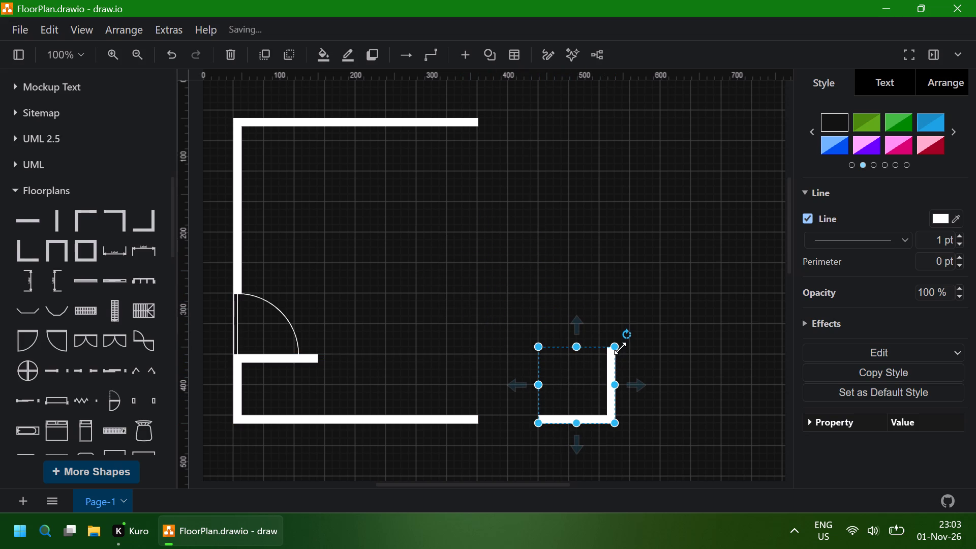
left_click_drag(614, 349, 595, 155)
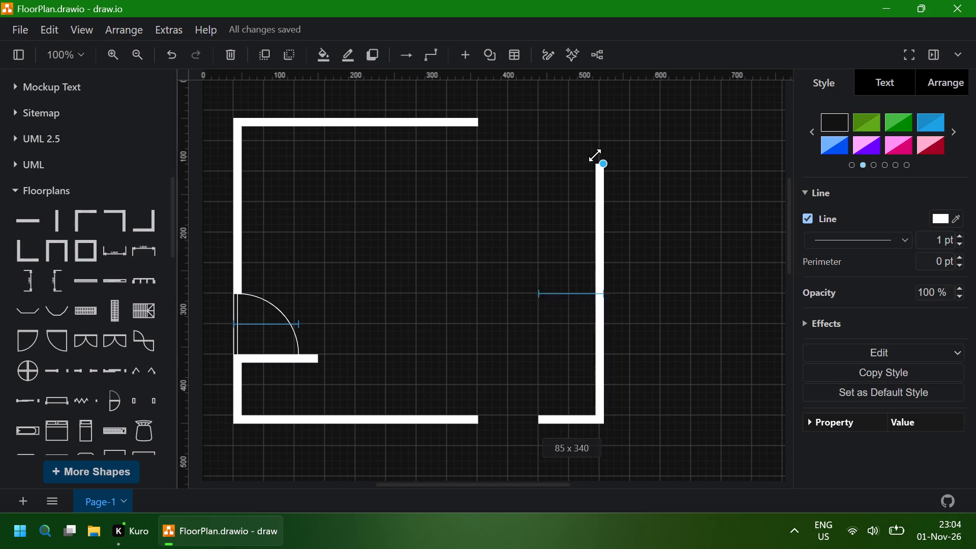
left_click_drag(595, 155, 602, 137)
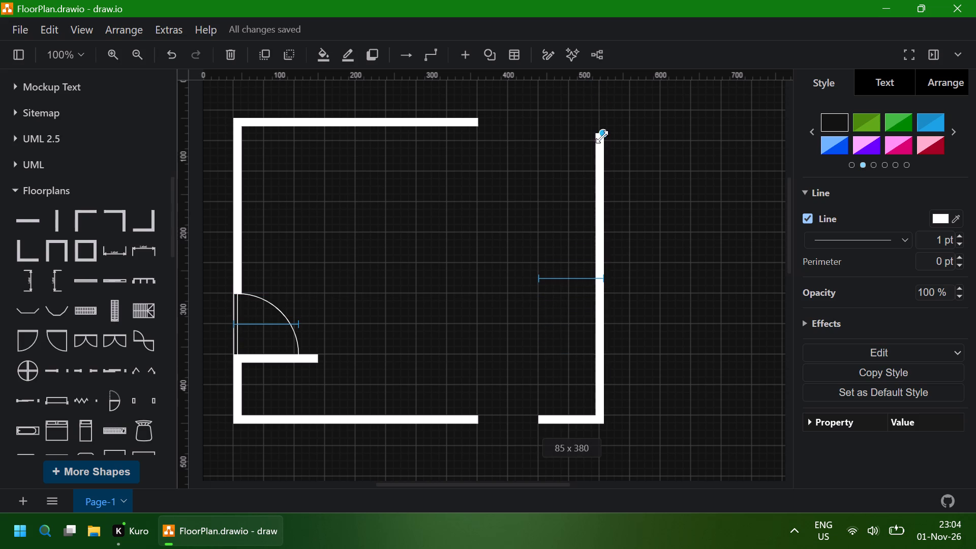
left_click_drag(602, 137, 600, 125)
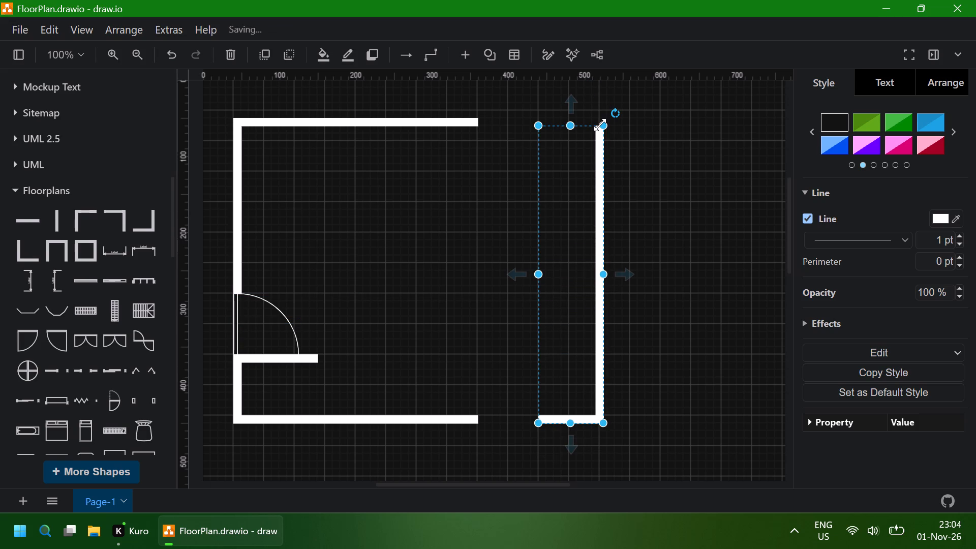
left_click(643, 219)
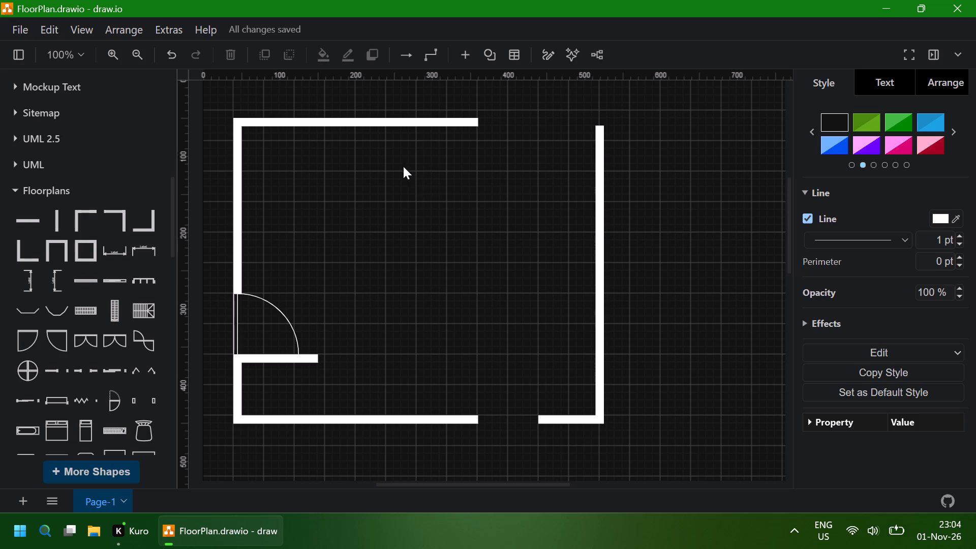
Add a horizontal wall across the top of the east wall and shorten it to about 85, matching the gap in the south wall.
left_click(455, 124)
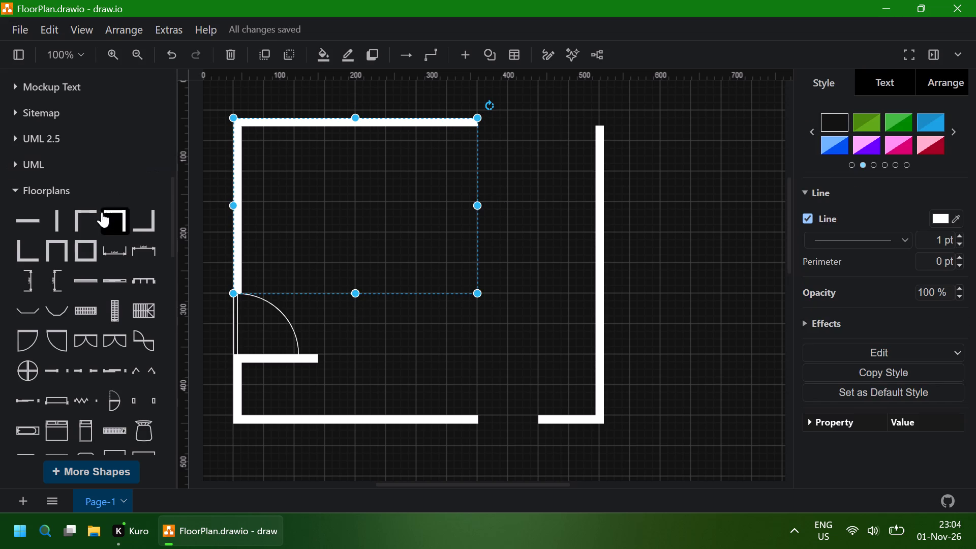
left_click(34, 220)
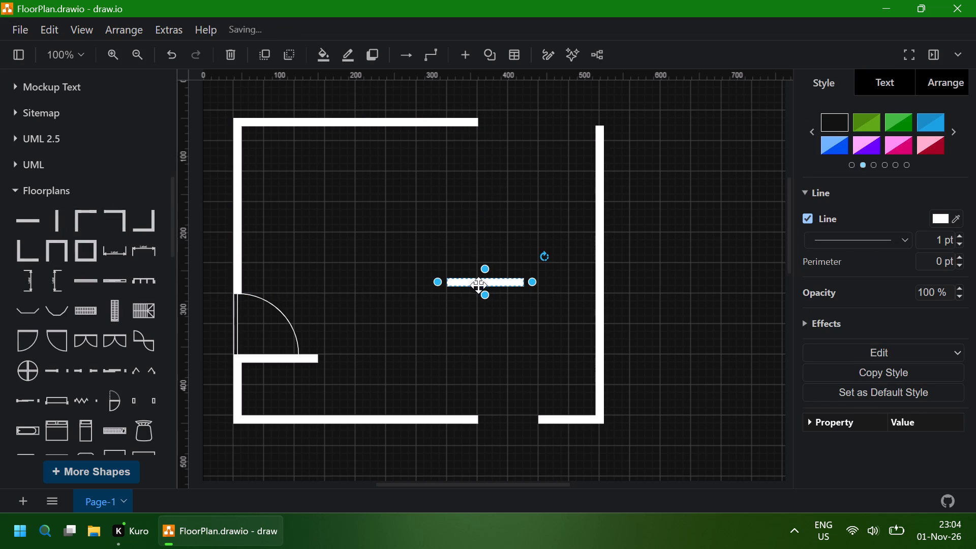
left_click_drag(479, 282, 542, 142)
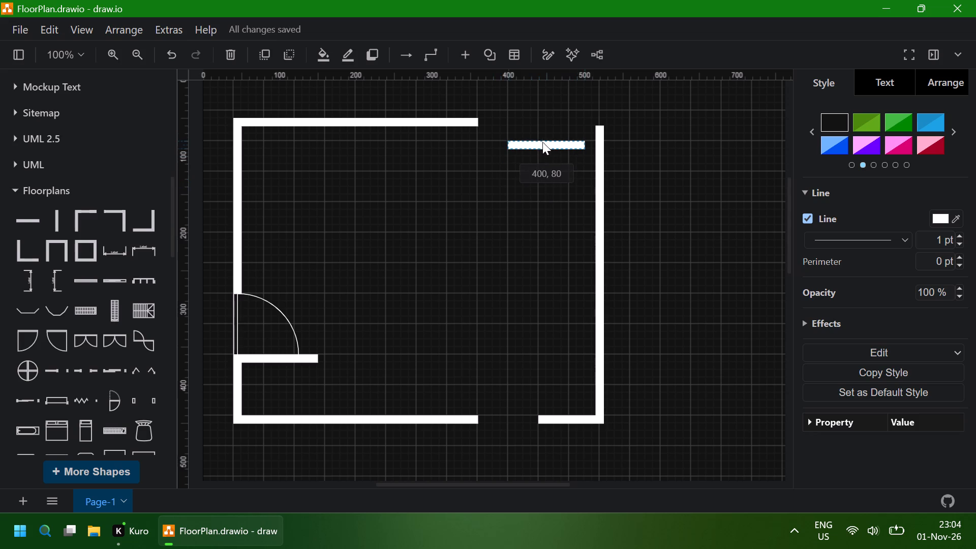
left_click_drag(542, 142, 546, 124)
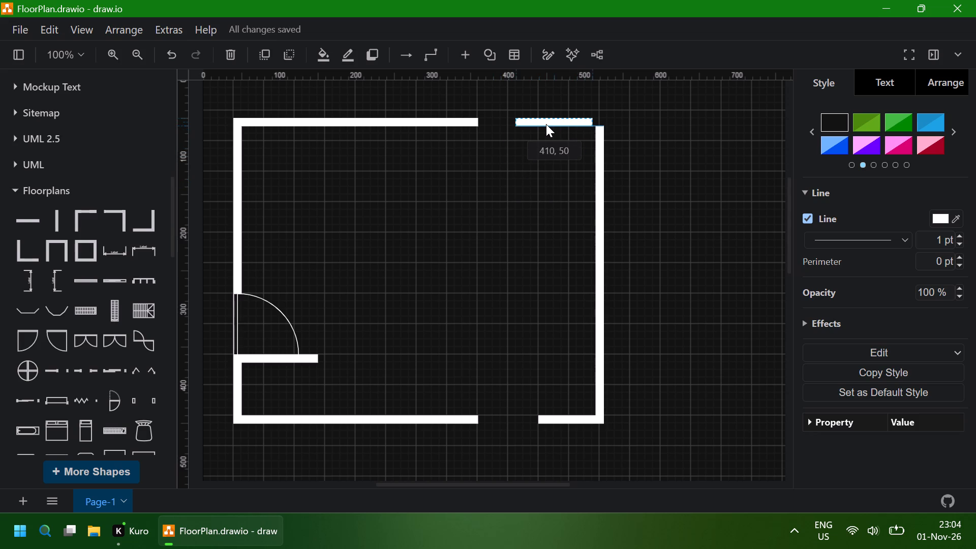
left_click_drag(546, 124, 558, 124)
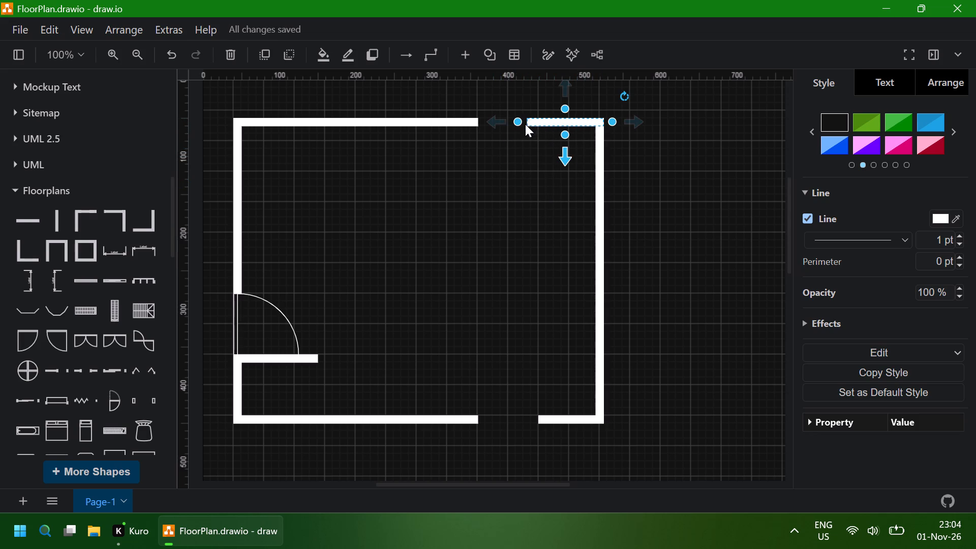
left_click_drag(520, 123, 531, 121)
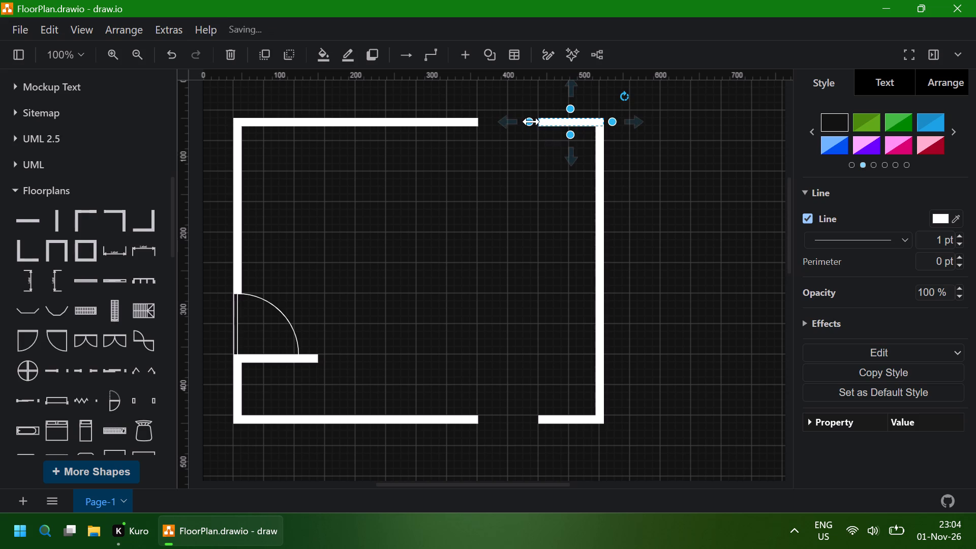
left_click(651, 169)
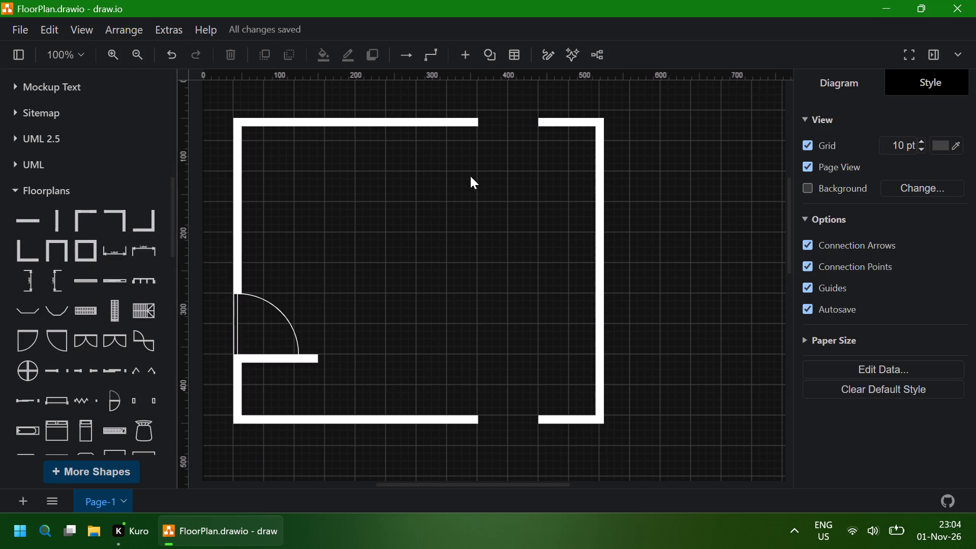
Place the mirrored Door shape in the north wall's gap at about 360, 50.
left_click(59, 339)
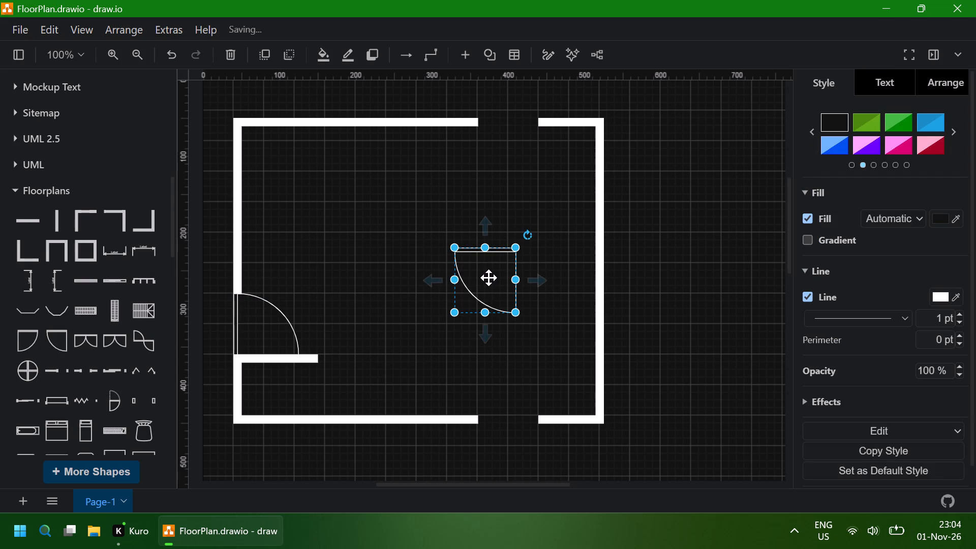
left_click_drag(489, 278, 511, 130)
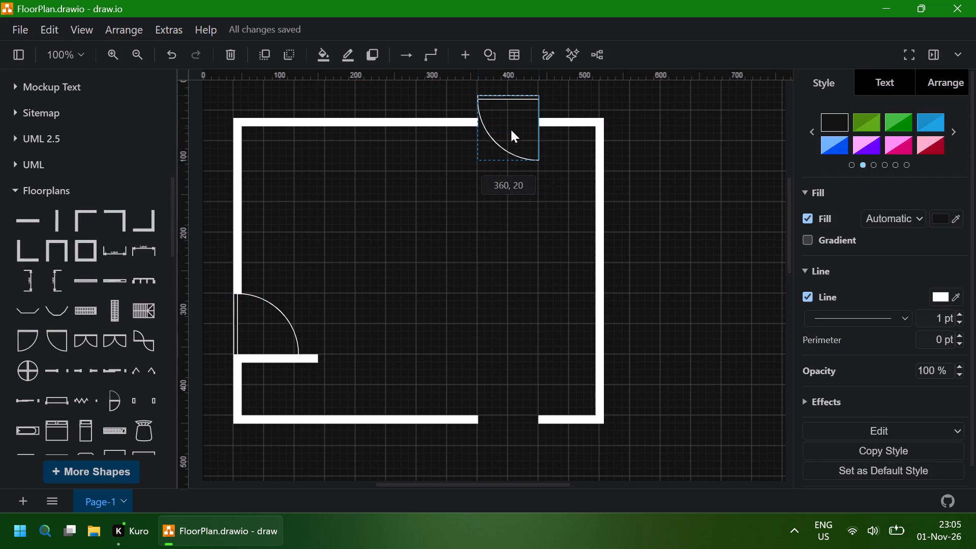
left_click_drag(511, 130, 509, 149)
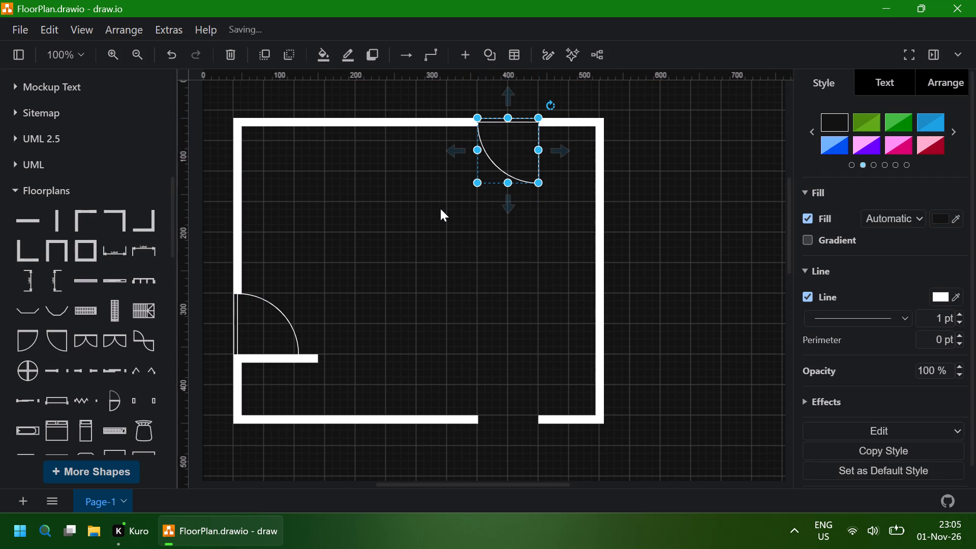
left_click(440, 208)
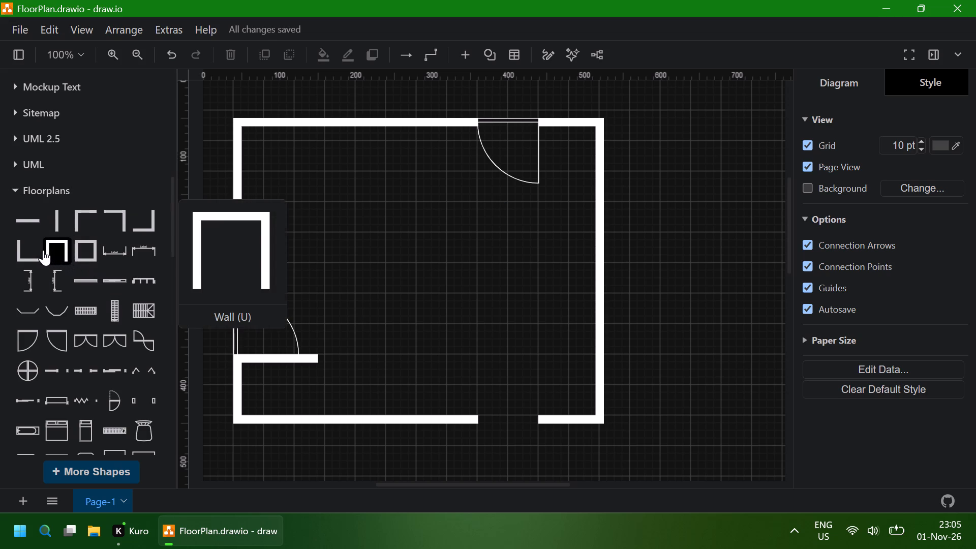
Add a Wall (Corner SE) shape east of the west wall, its bottom edge level with the west door's top edge.
left_click(147, 227)
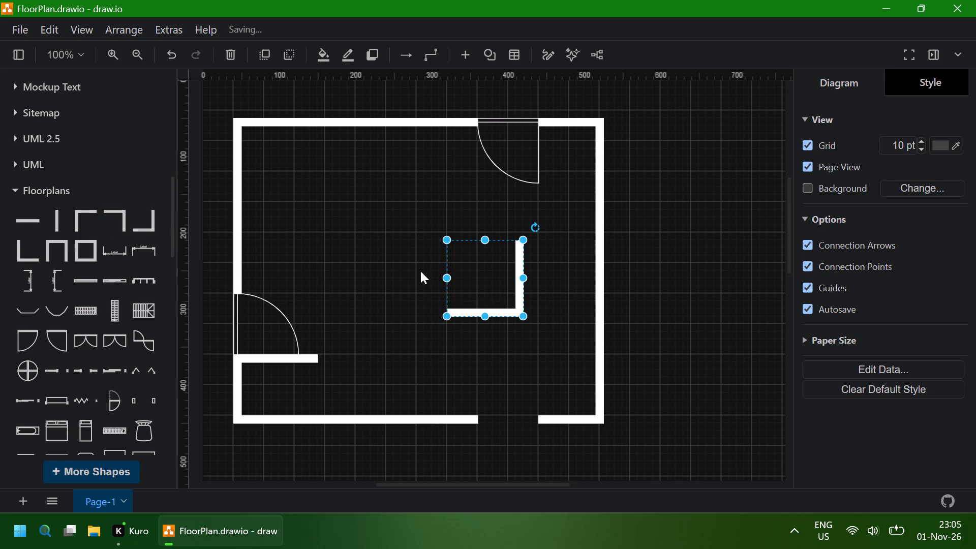
left_click_drag(520, 305, 324, 281)
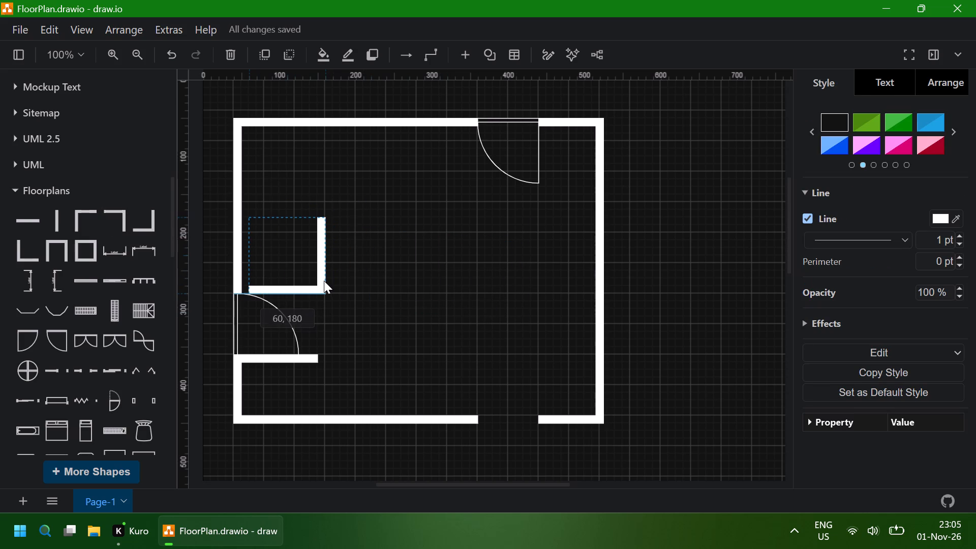
left_click_drag(324, 281, 375, 282)
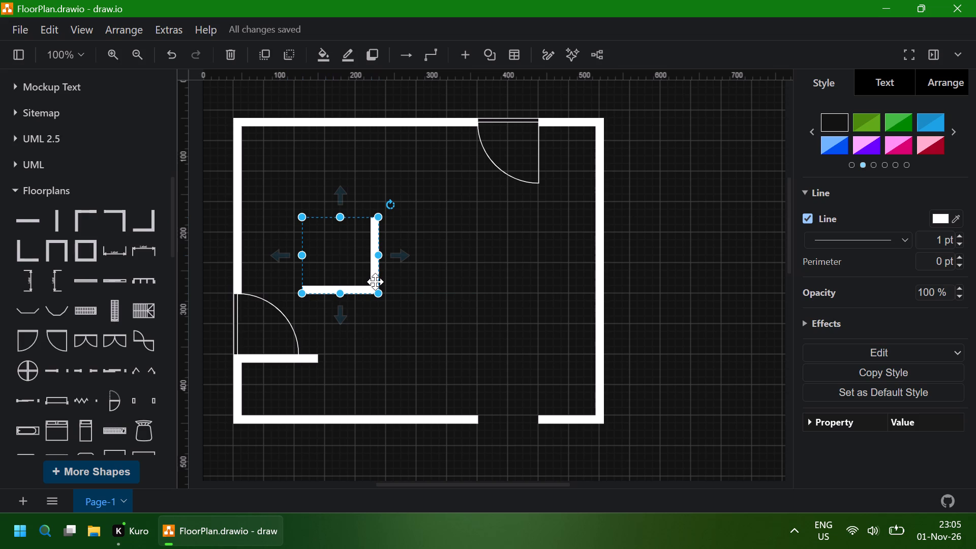
key("Right")
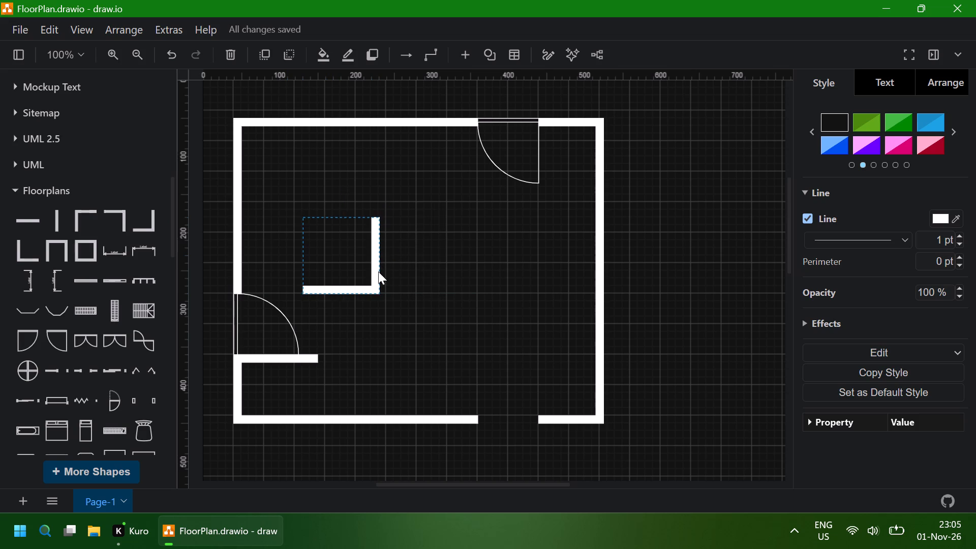
key("Right")
key("Right")
key("Right")
key("Right")
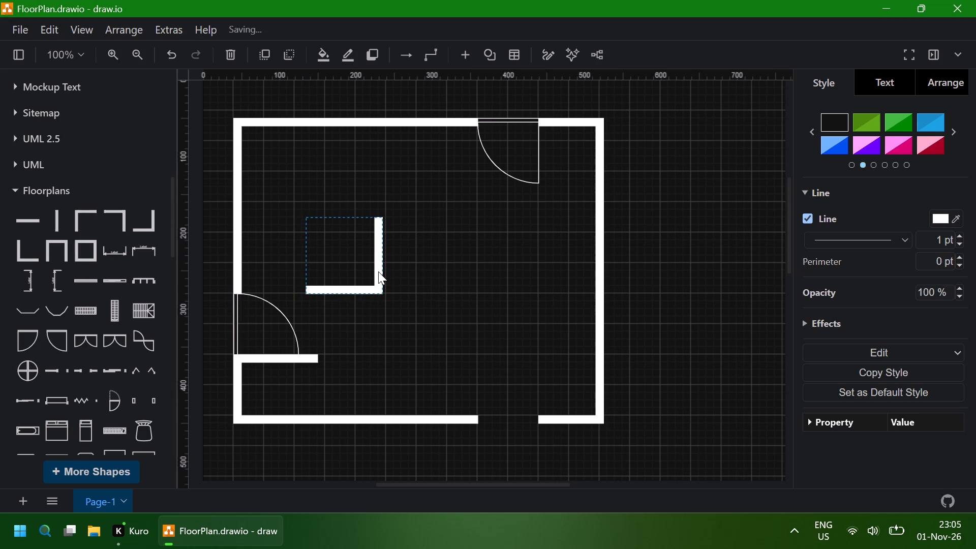
key("Right")
key("Right")
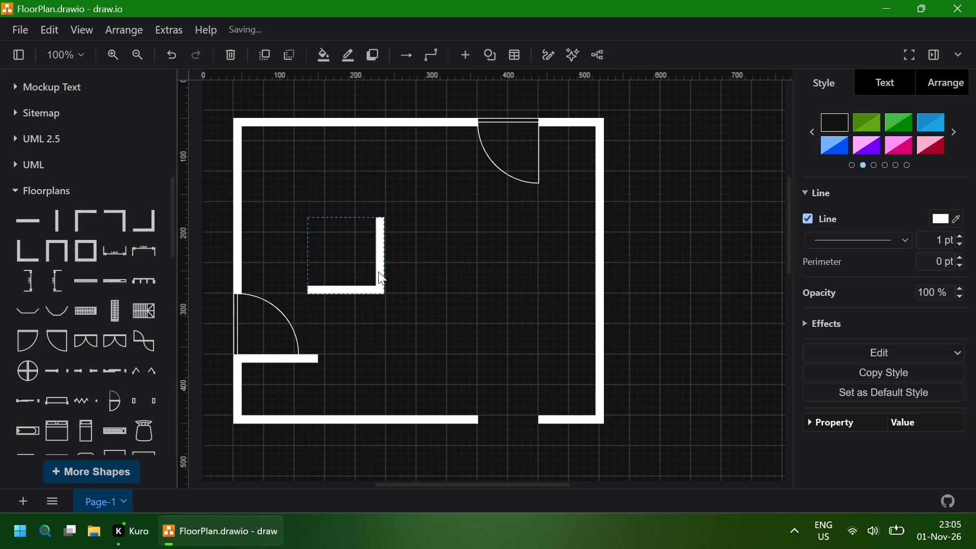
key("Right")
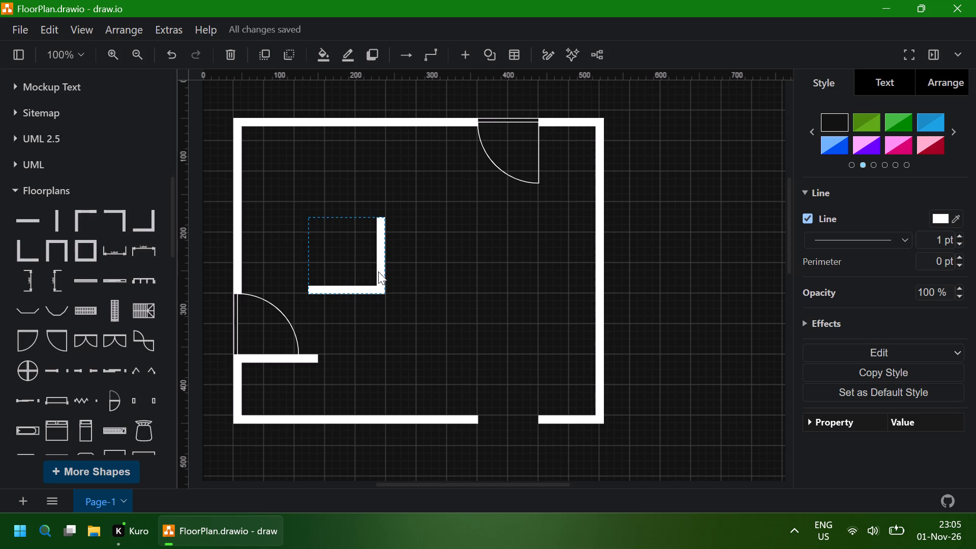
key("Right")
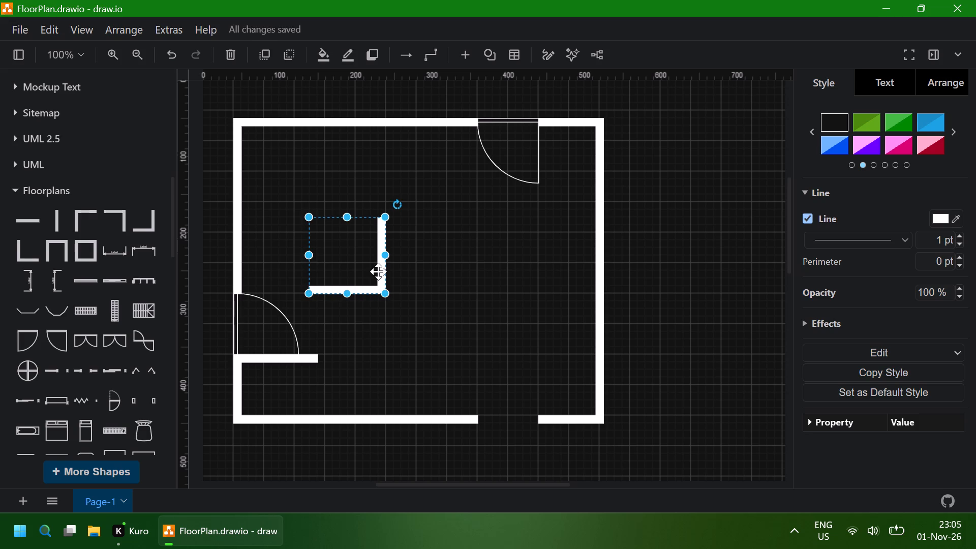
key("Right")
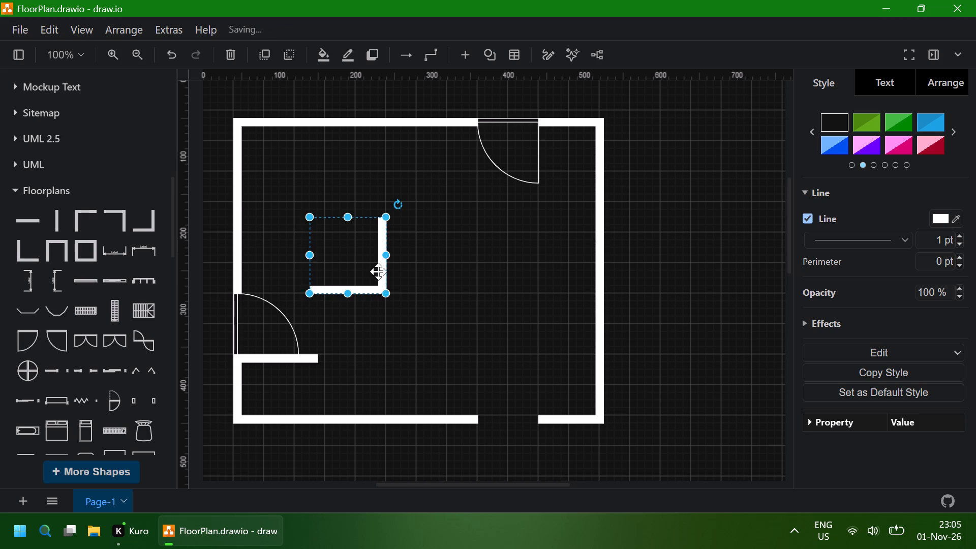
left_click_drag(383, 271, 372, 272)
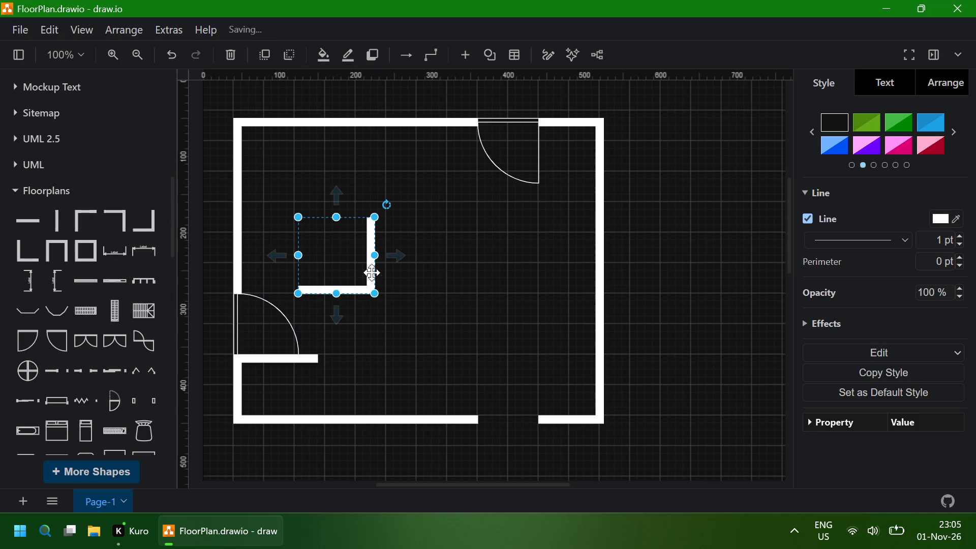
Resize the new corner wall to about 150 x 100 so its horizontal run meets the west wall.
left_click_drag(300, 294, 270, 295)
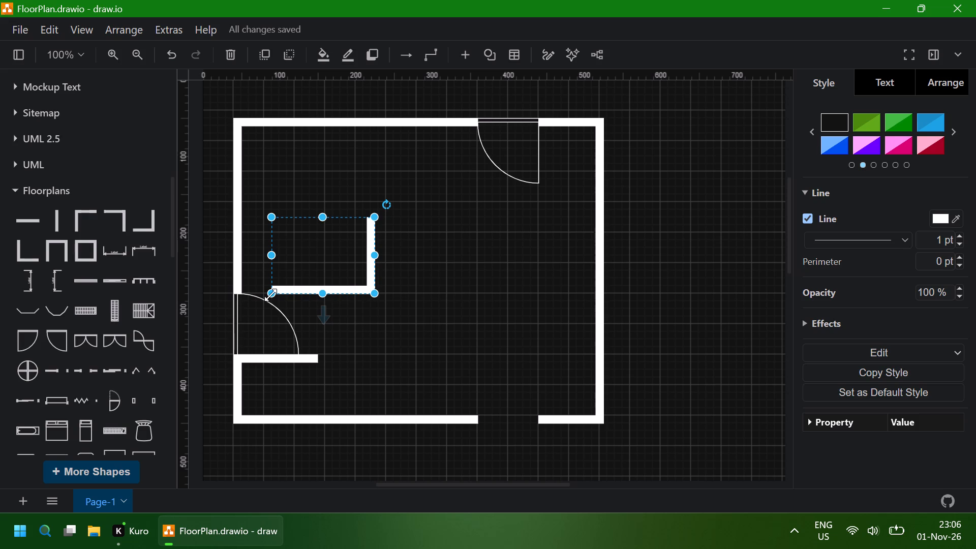
left_click_drag(270, 296, 252, 295)
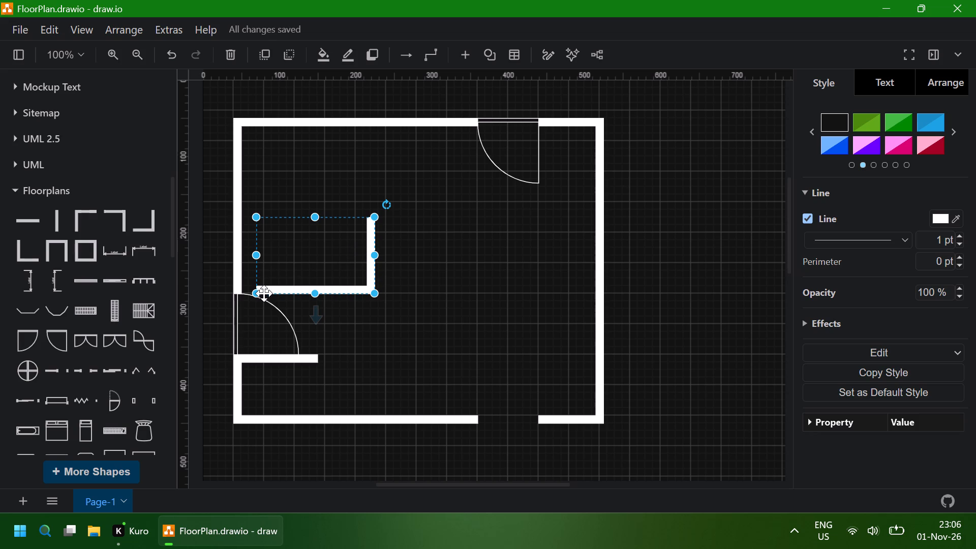
left_click_drag(259, 293, 249, 293)
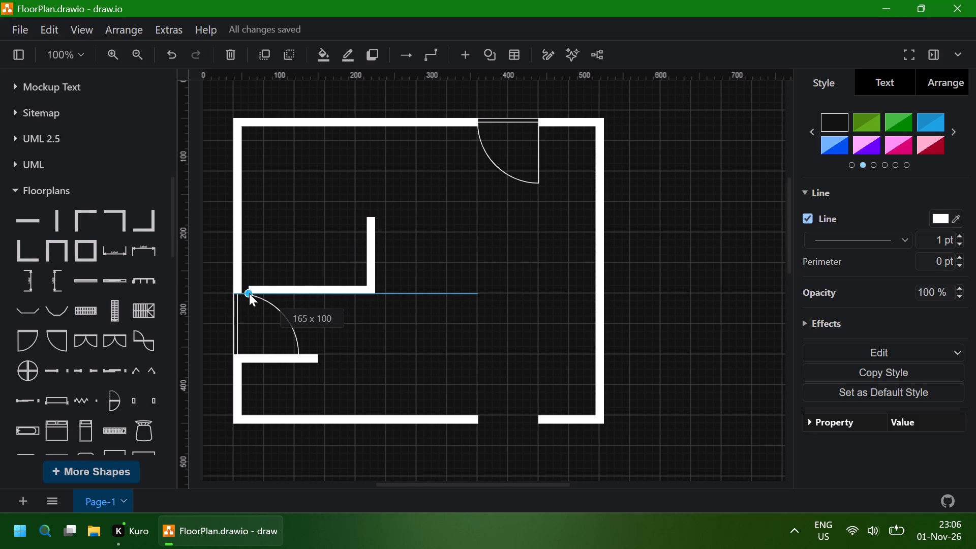
left_click_drag(249, 293, 246, 293)
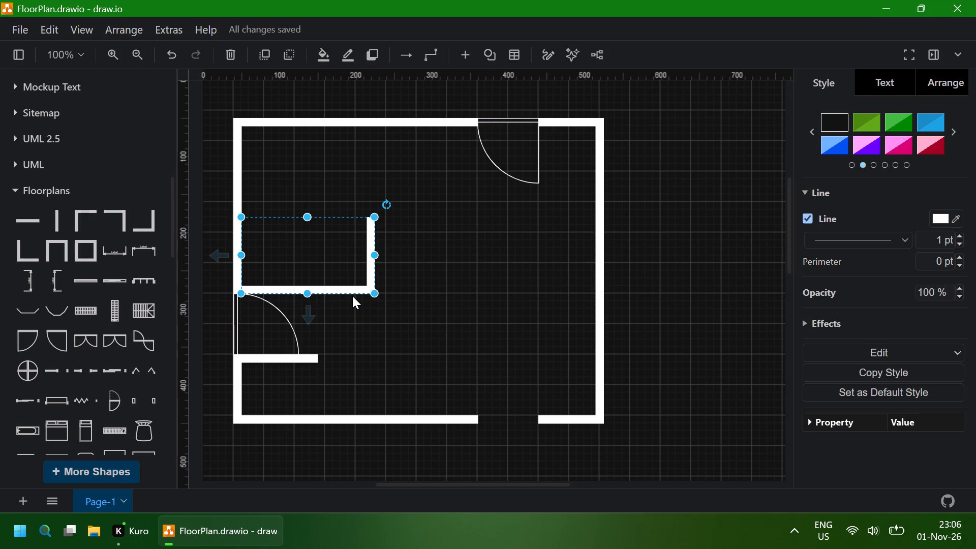
left_click(373, 221)
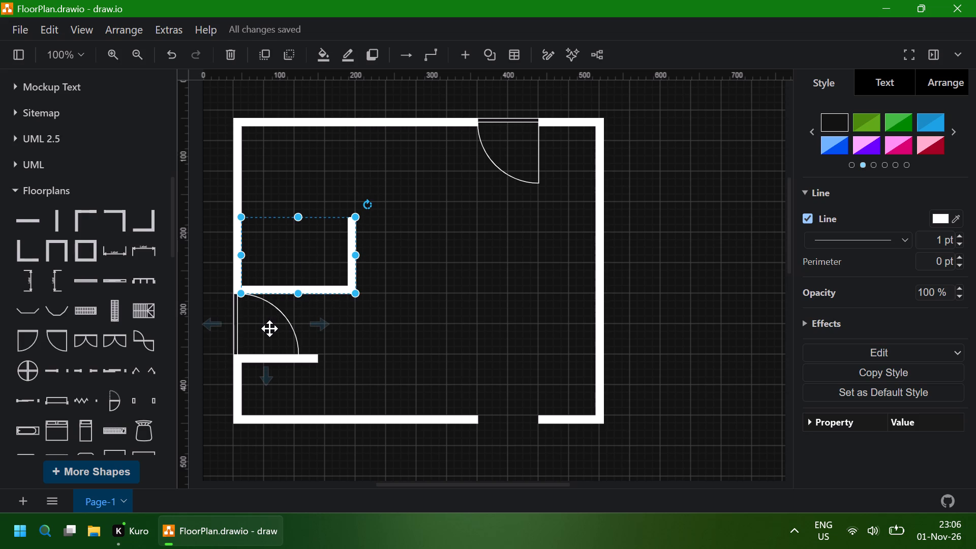
Shorten the horizontal wall below the west door to about 75, matching the end of the door swing.
left_click(304, 359)
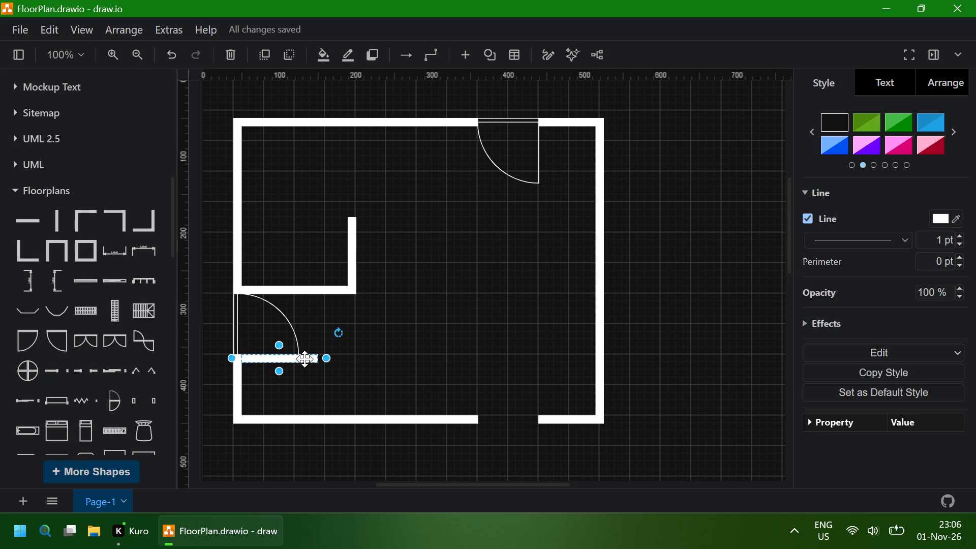
left_click_drag(325, 359, 312, 359)
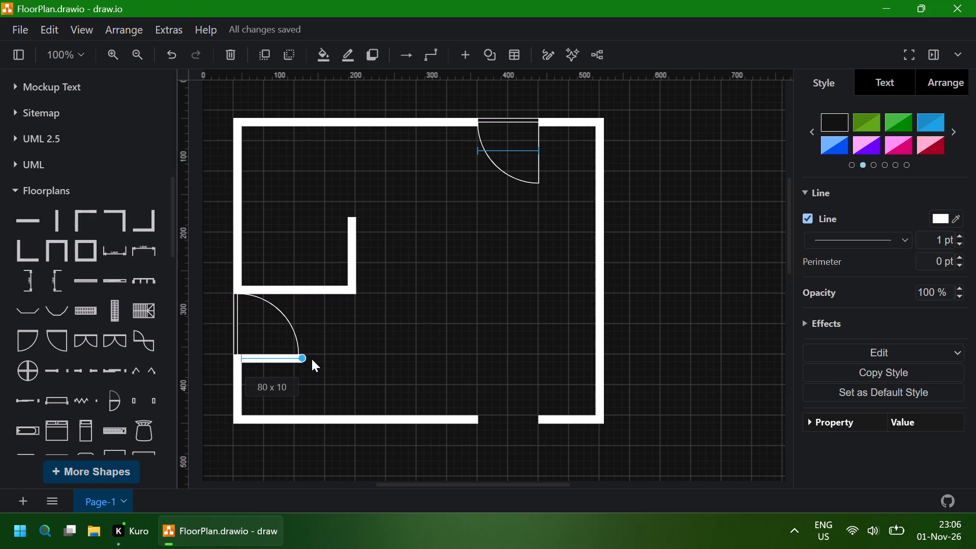
left_click_drag(312, 359, 306, 357)
left_click(364, 320)
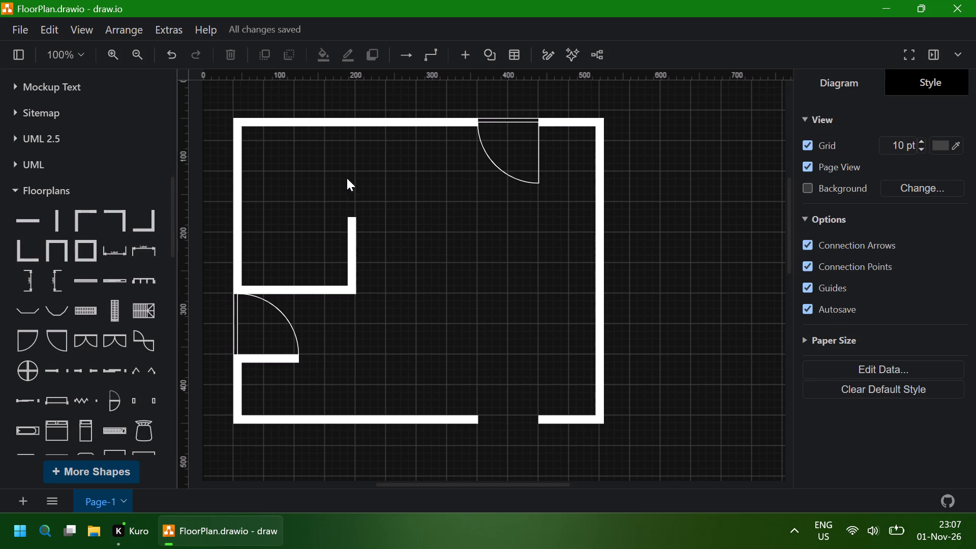
Add a vertical wall down from the north wall in line with the interior corner wall, shortened to about 60 to leave a gap.
left_click(57, 219)
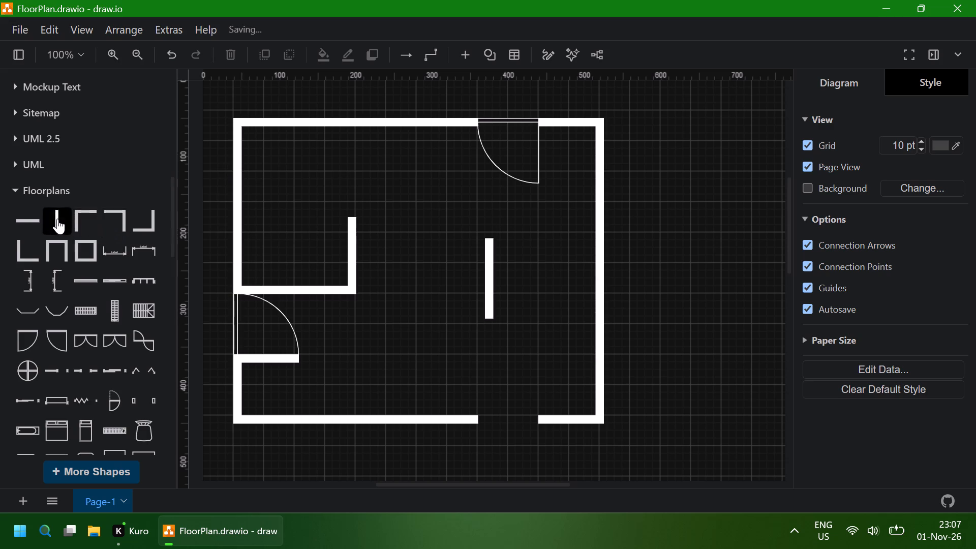
left_click_drag(489, 271, 465, 251)
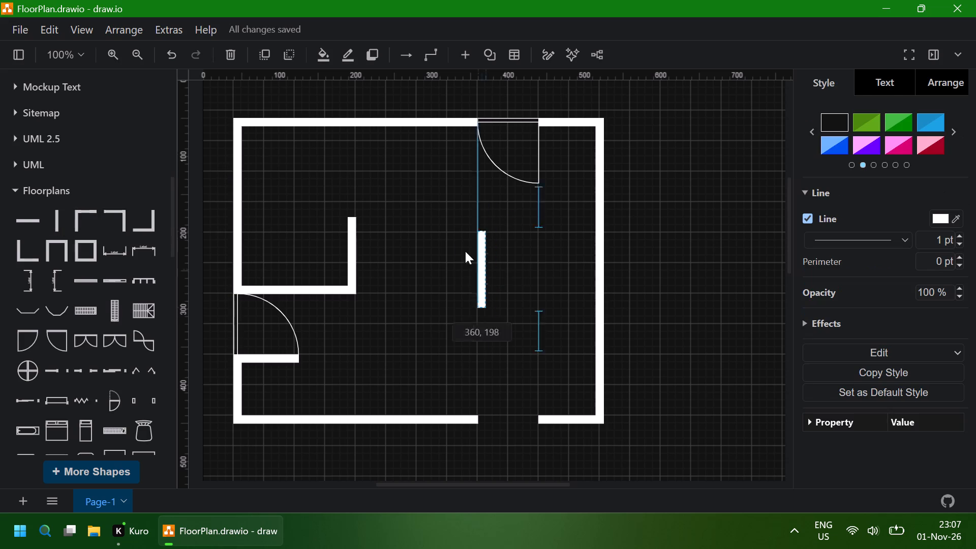
left_click_drag(465, 251, 352, 160)
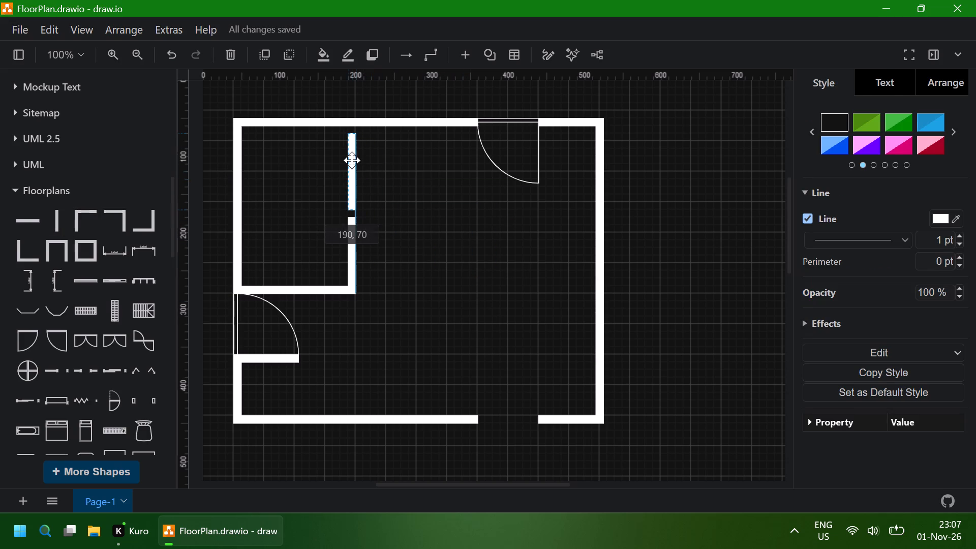
left_click_drag(350, 207, 351, 188)
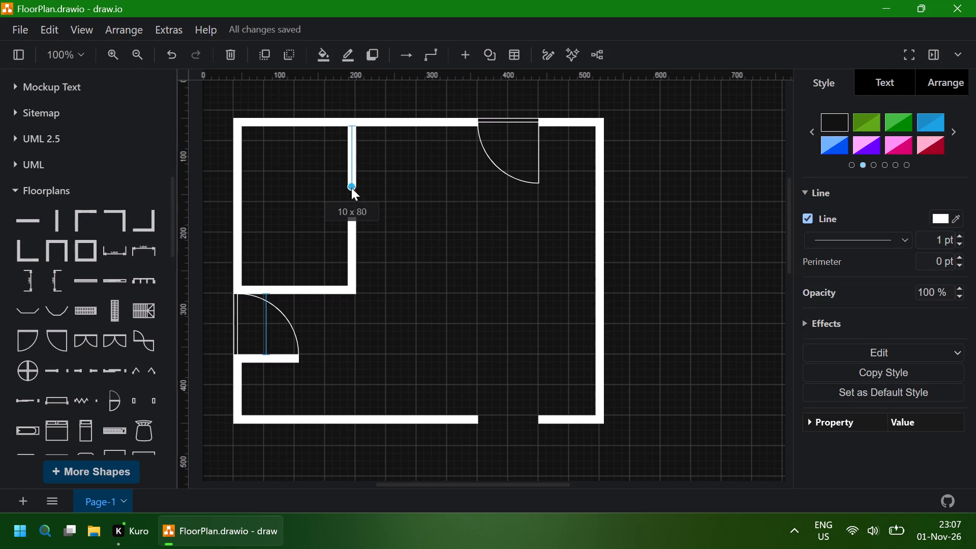
left_click_drag(351, 188, 351, 176)
left_click(408, 227)
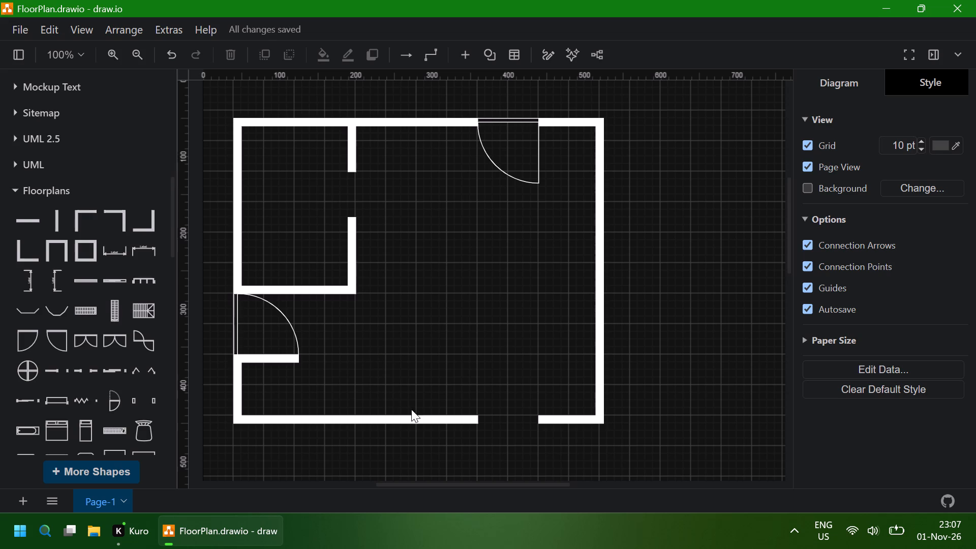
Resize the northwest corner wall to about 42.5 x 220, its top level with the interior vertical wall's top.
left_click(422, 419)
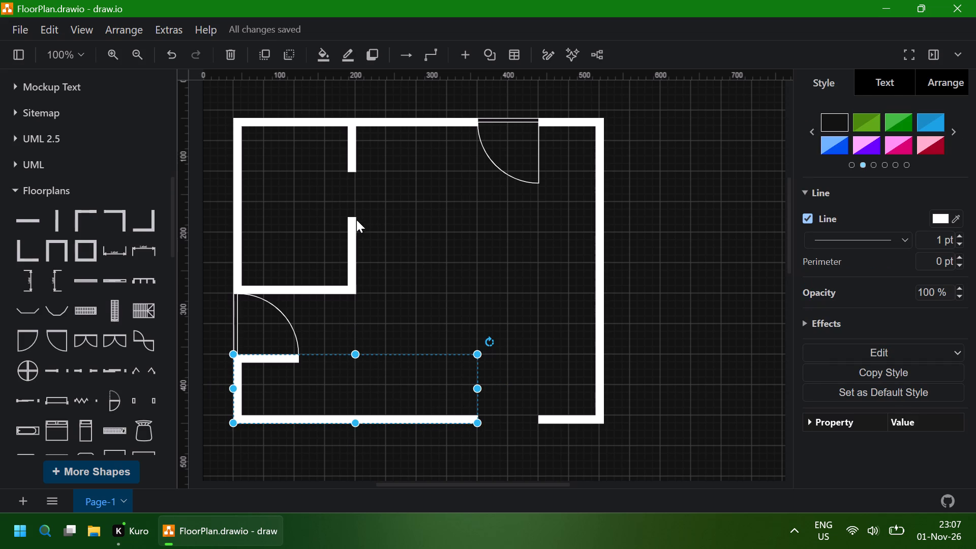
left_click(236, 212)
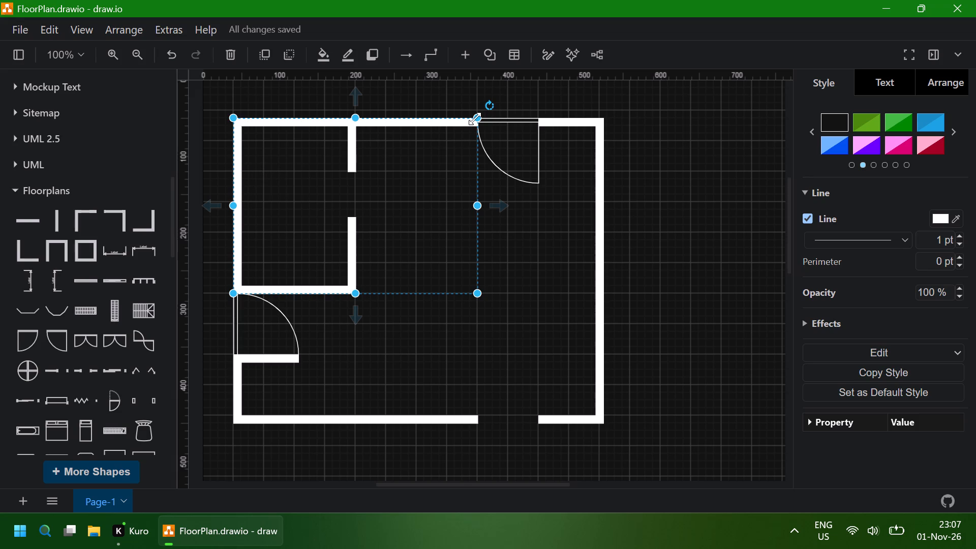
left_click_drag(475, 118, 355, 118)
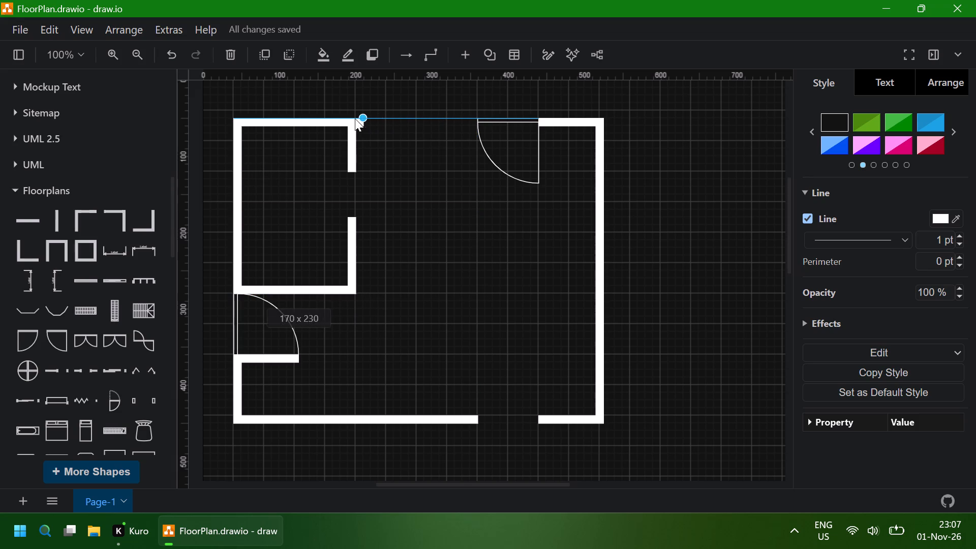
left_click_drag(355, 118, 288, 121)
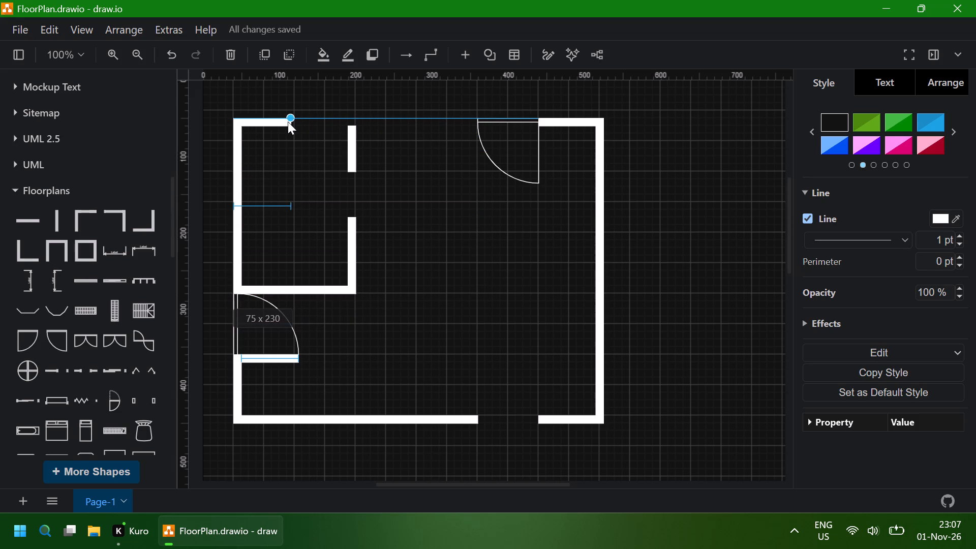
left_click_drag(288, 121, 281, 121)
left_click_drag(281, 121, 263, 123)
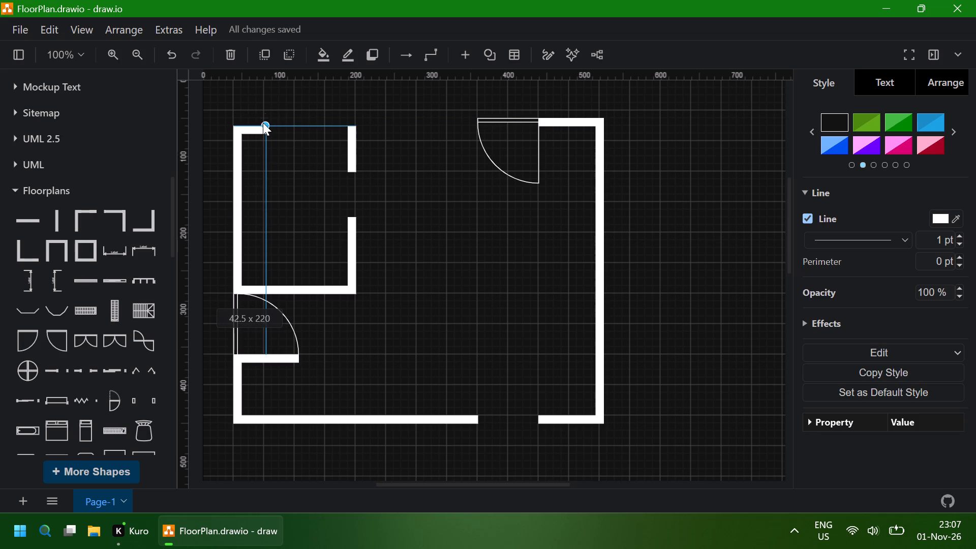
left_click(305, 149)
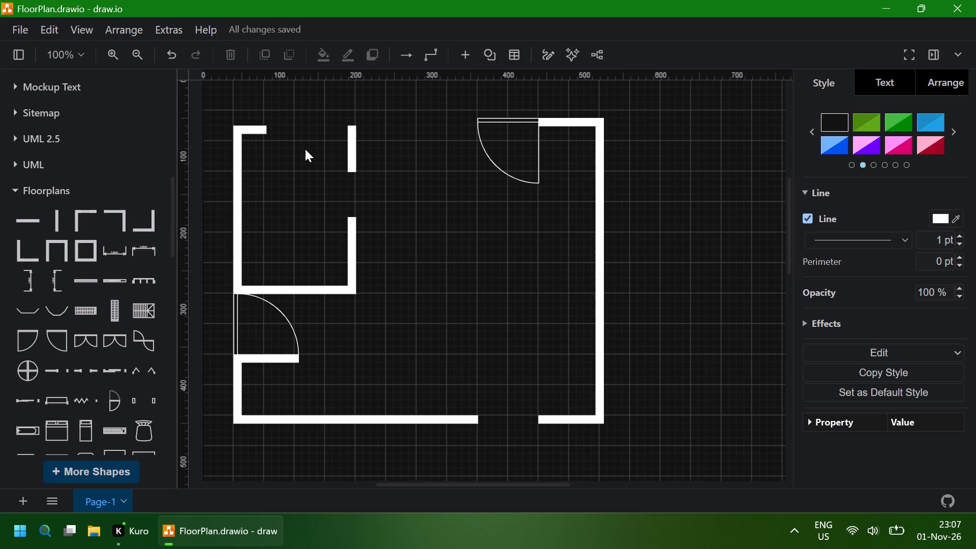
Add a horizontal wall at the top of the interior vertical wall and shorten it to about 42, leaving a gap to the northwest corner wall.
left_click(30, 217)
left_click_drag(493, 280, 324, 126)
left_click_drag(269, 129, 321, 123)
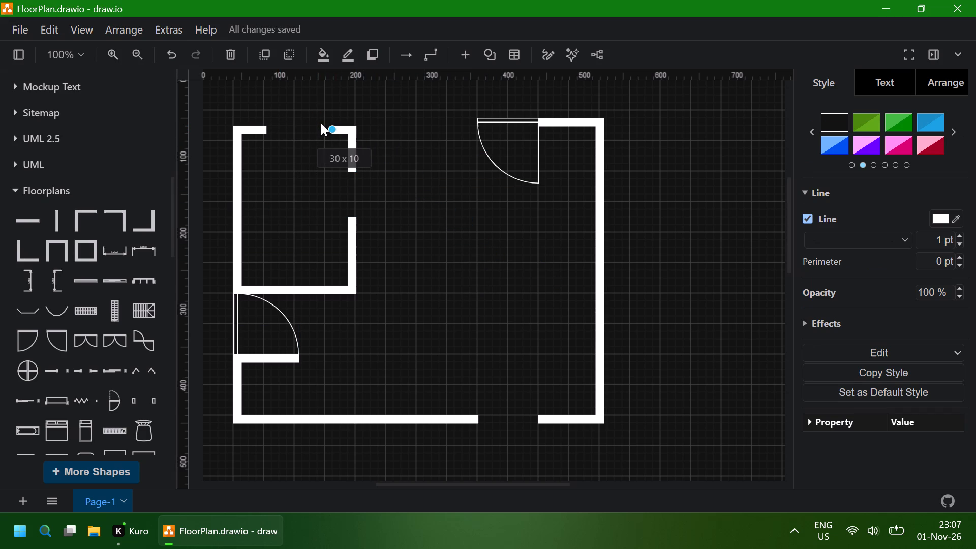
left_click_drag(321, 123, 317, 123)
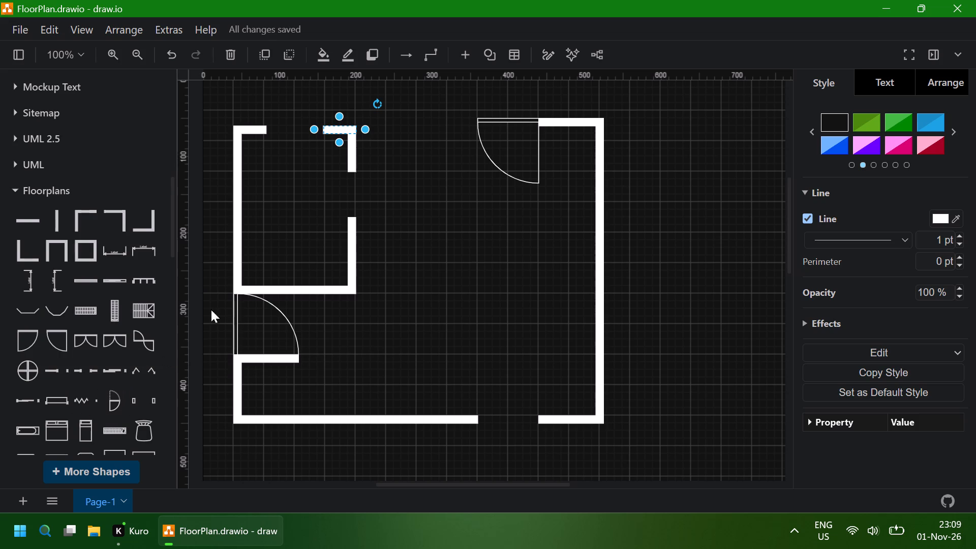
left_click(392, 153)
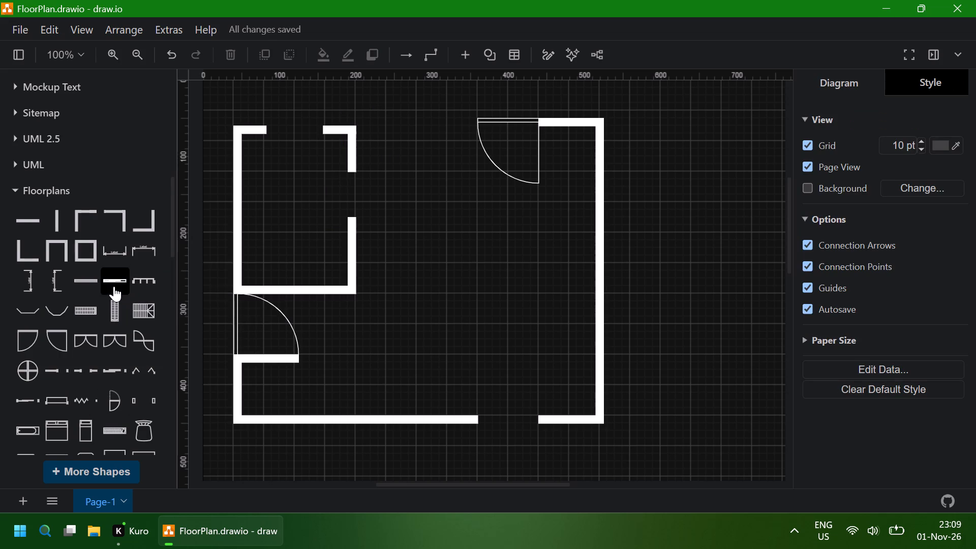
Add a Window from the Floorplans library in the northwest room's north wall, starting at the corner wall's end.
left_click(87, 280)
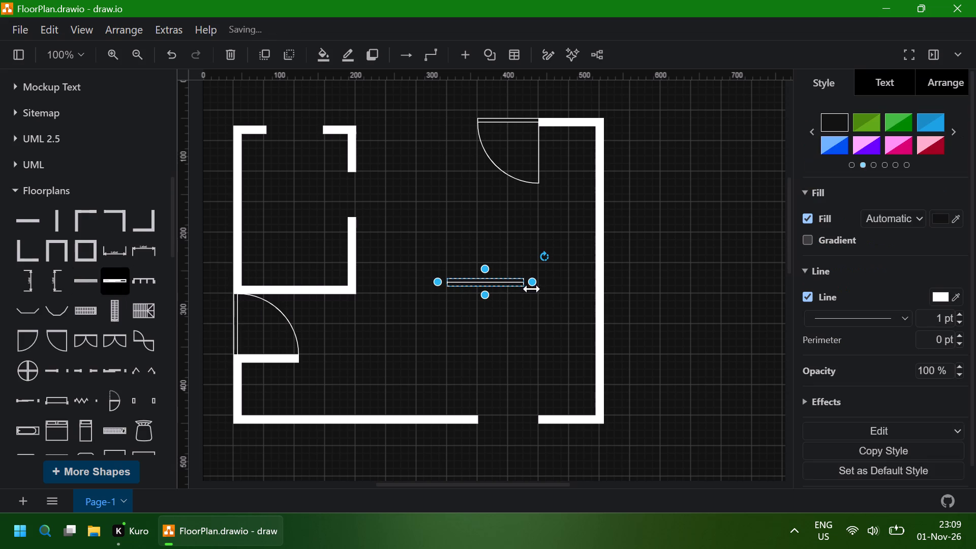
left_click_drag(501, 285, 335, 160)
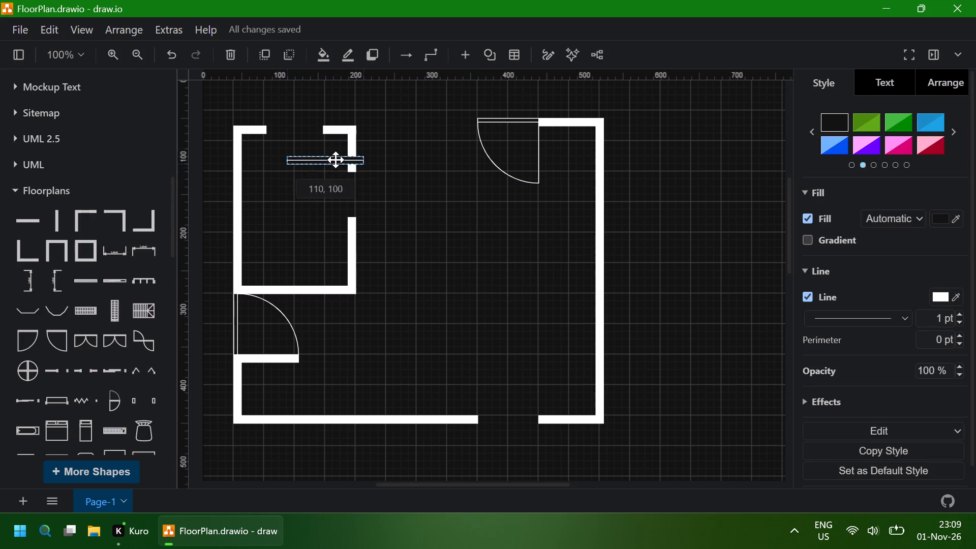
left_click_drag(335, 160, 320, 136)
left_click(437, 165)
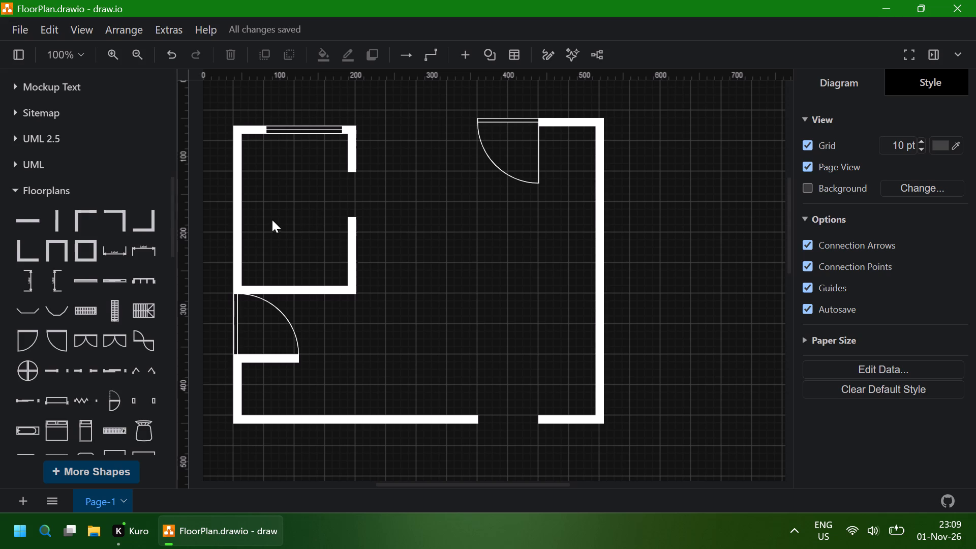
Shorten the new window from its east end to about 42.5 x 10.
left_click(314, 129)
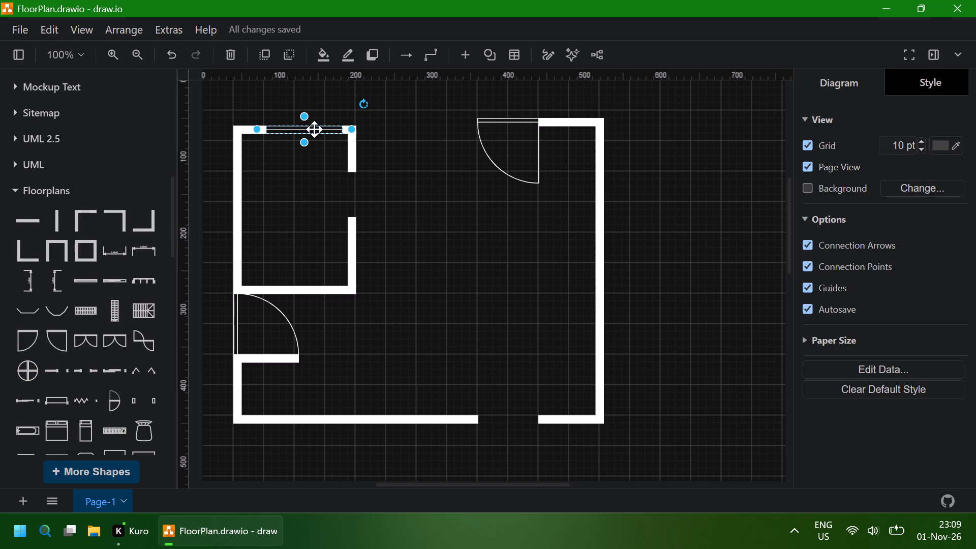
left_click_drag(349, 129, 332, 129)
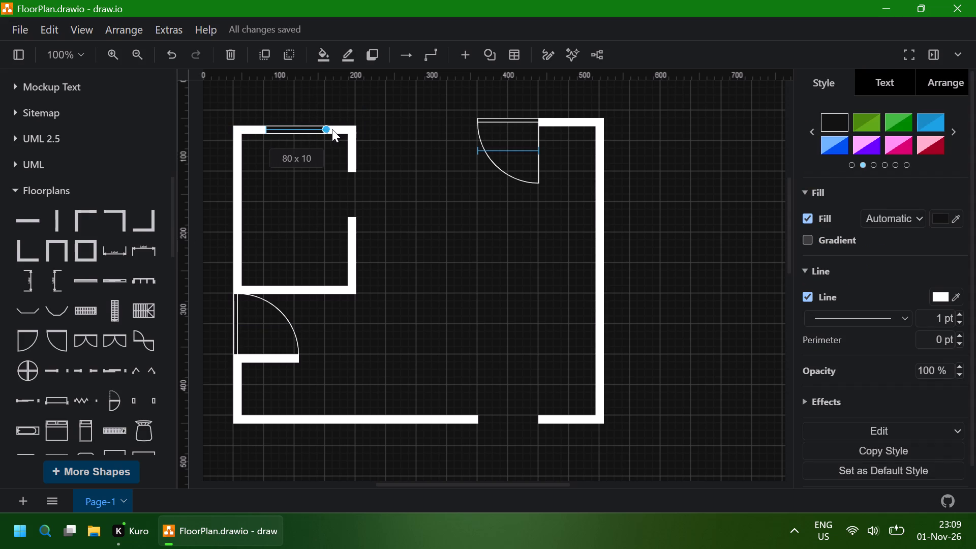
left_click_drag(332, 129, 329, 129)
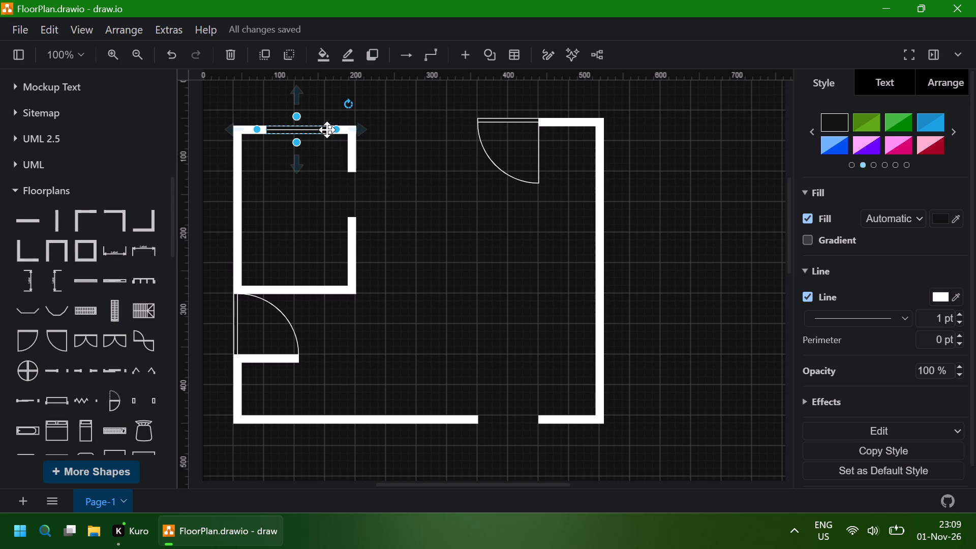
left_click_drag(333, 130, 314, 130)
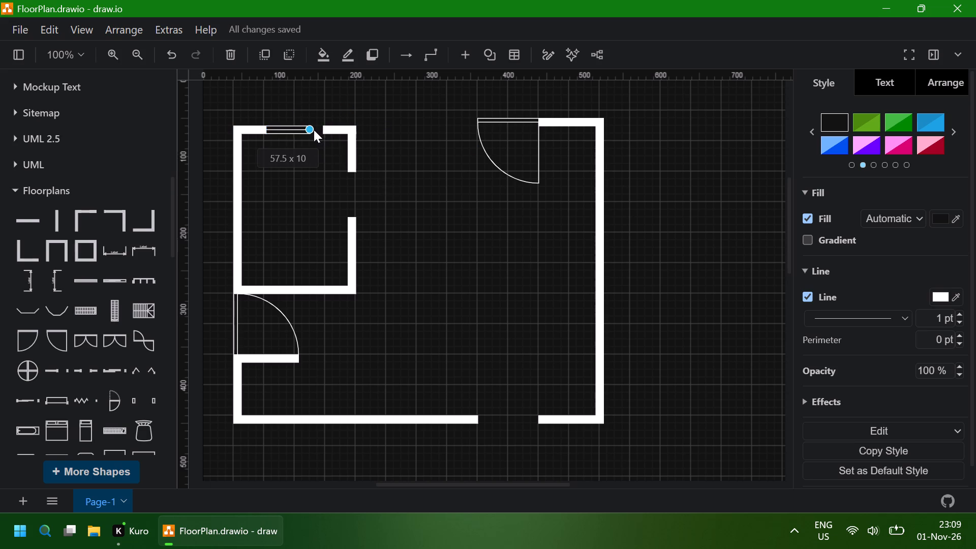
left_click_drag(314, 130, 309, 130)
left_click(334, 132)
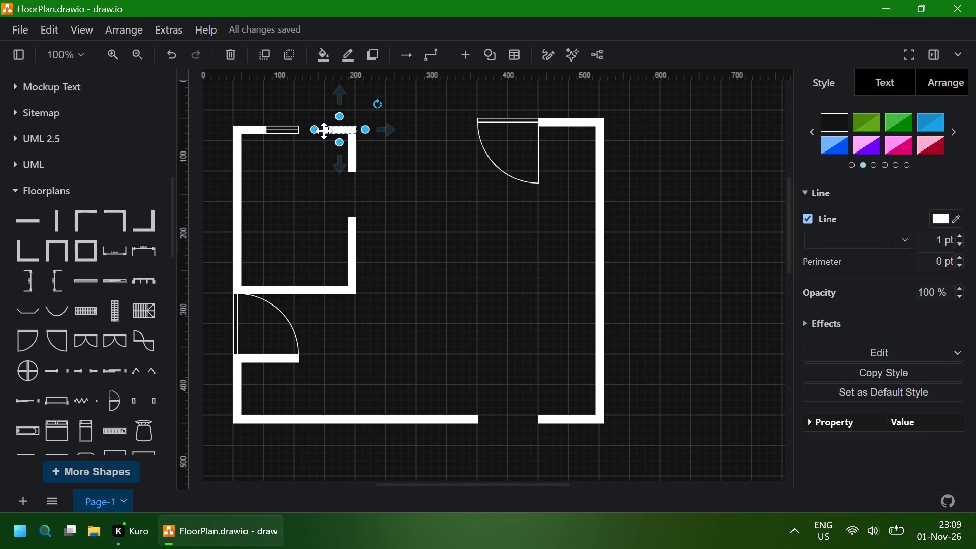
Centre the window between the two wall ends, readjusting its west end to about 42.5 wide and nudging it into place.
left_click_drag(288, 130, 299, 129)
left_click_drag(272, 129, 274, 128)
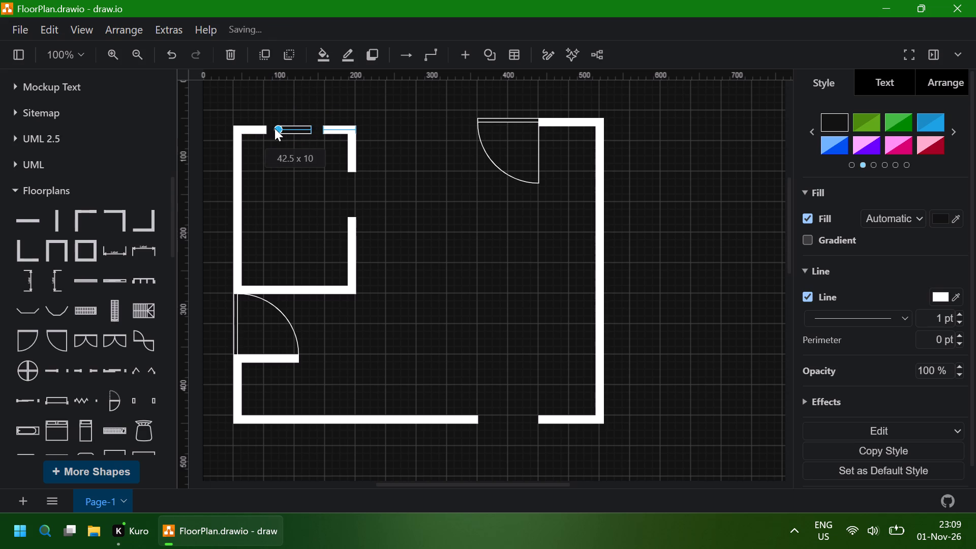
left_click_drag(274, 128, 277, 128)
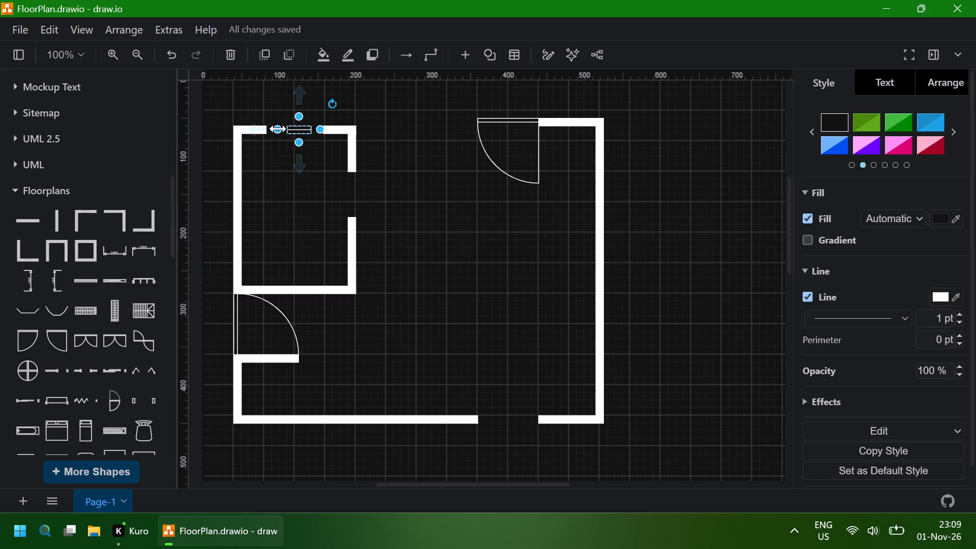
left_click_drag(278, 129, 273, 129)
left_click(317, 179)
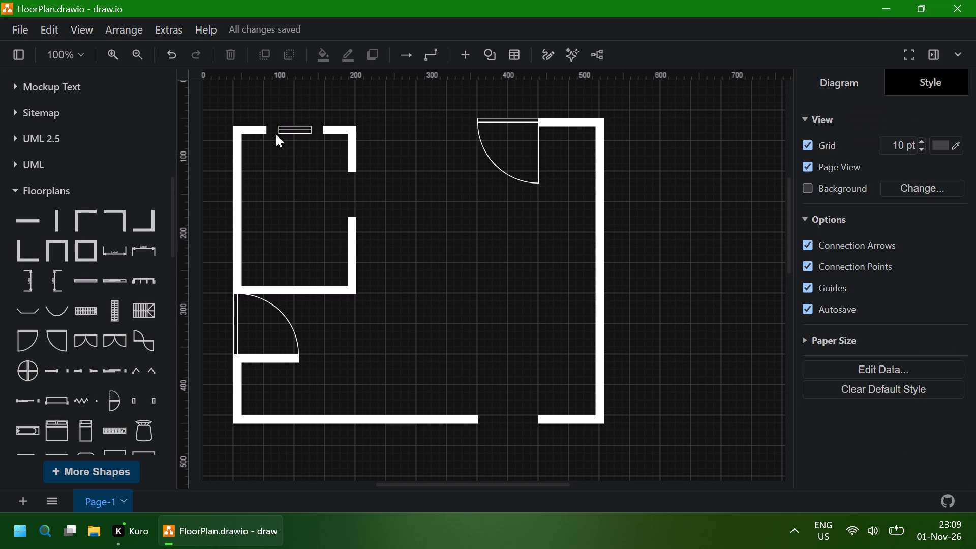
left_click(259, 128)
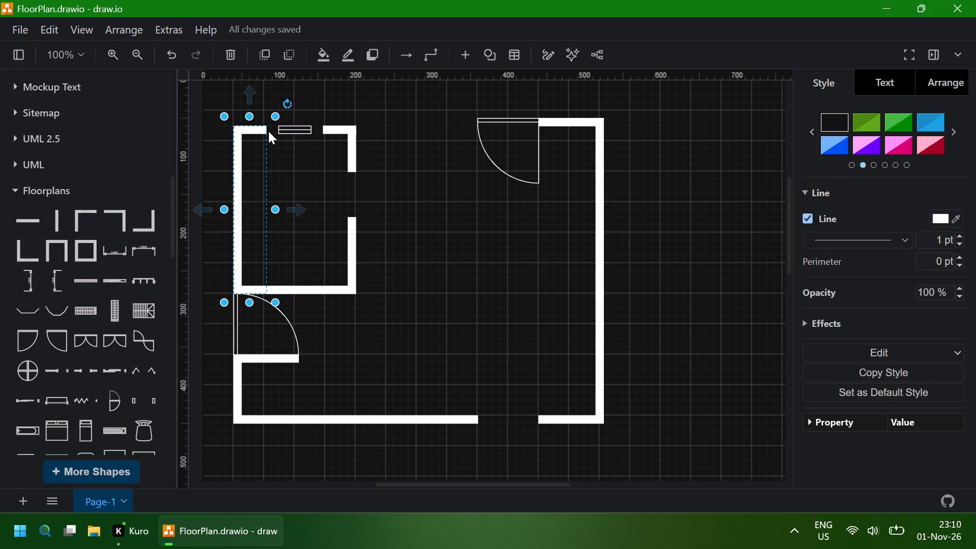
left_click(293, 132)
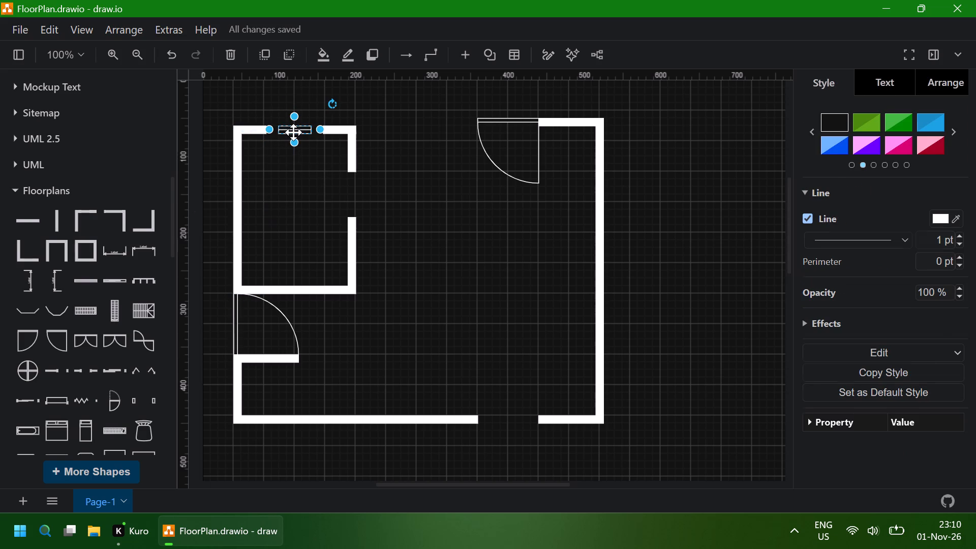
key("Left")
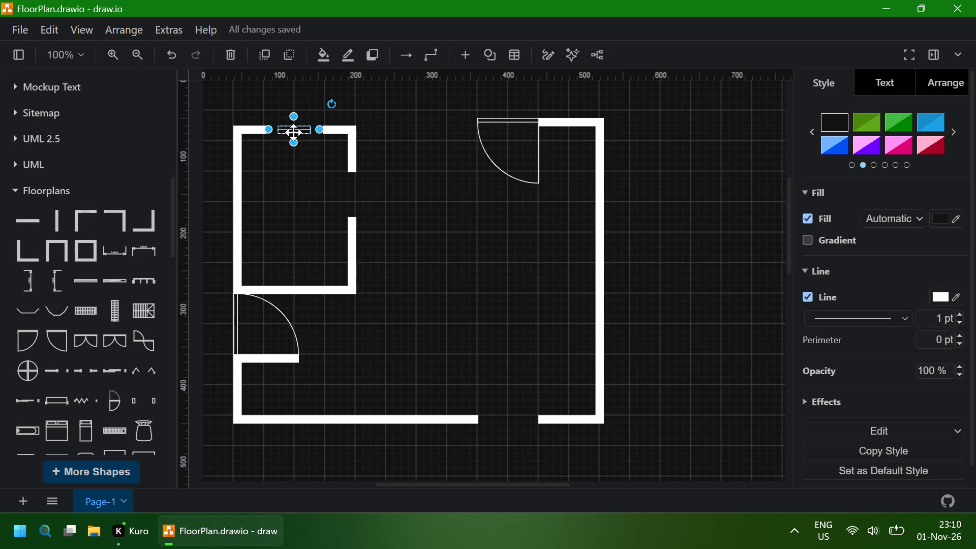
key("Left")
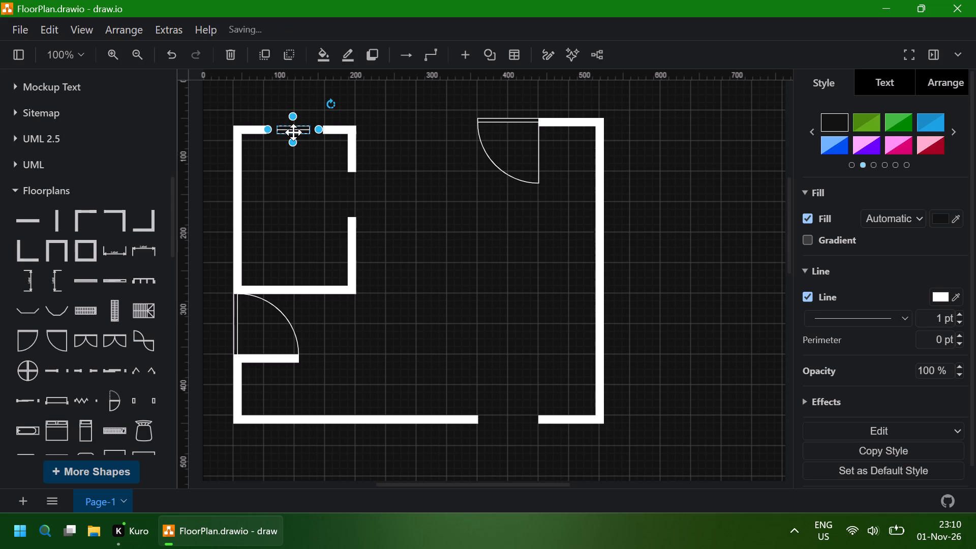
key("Right")
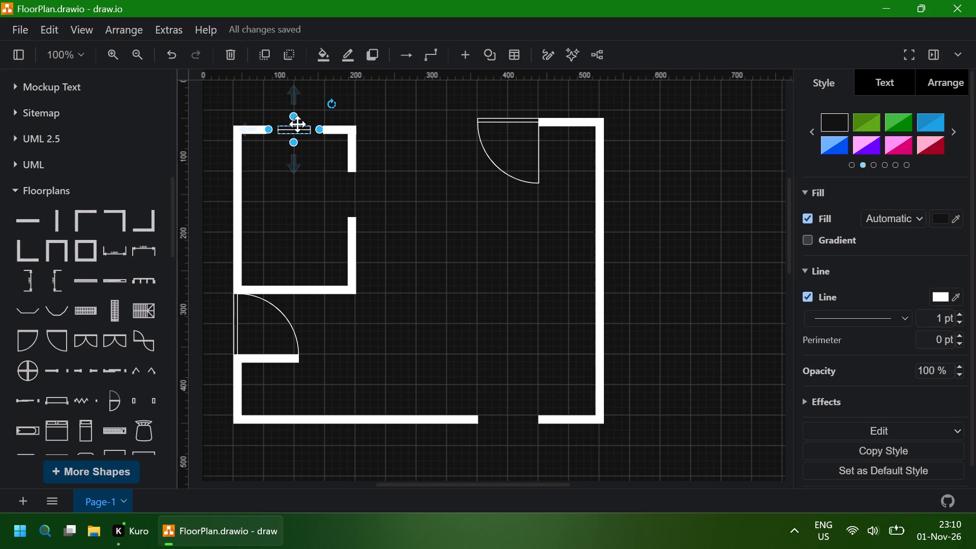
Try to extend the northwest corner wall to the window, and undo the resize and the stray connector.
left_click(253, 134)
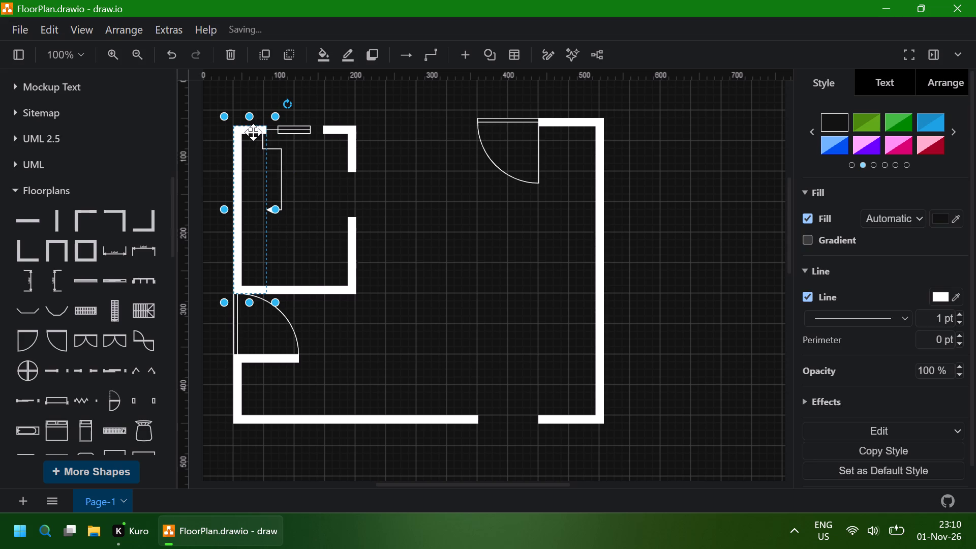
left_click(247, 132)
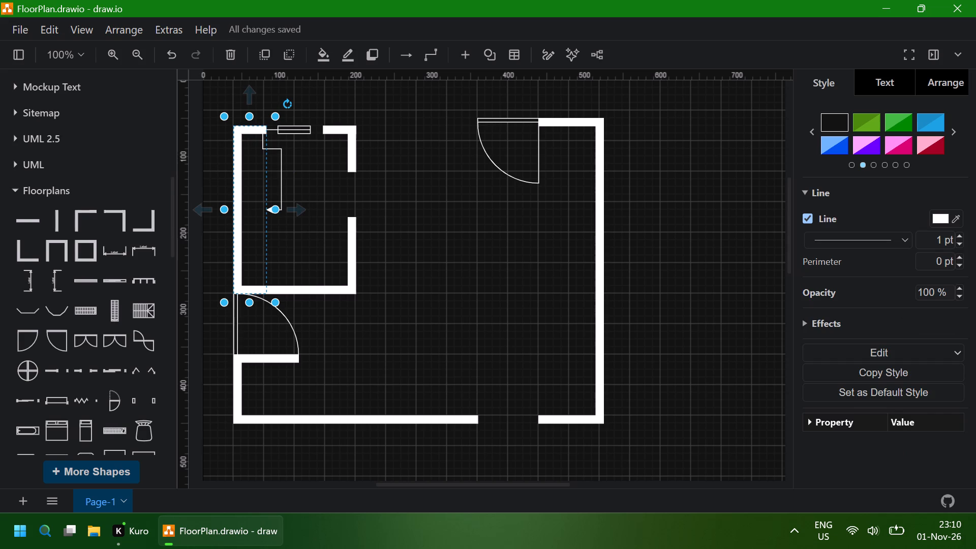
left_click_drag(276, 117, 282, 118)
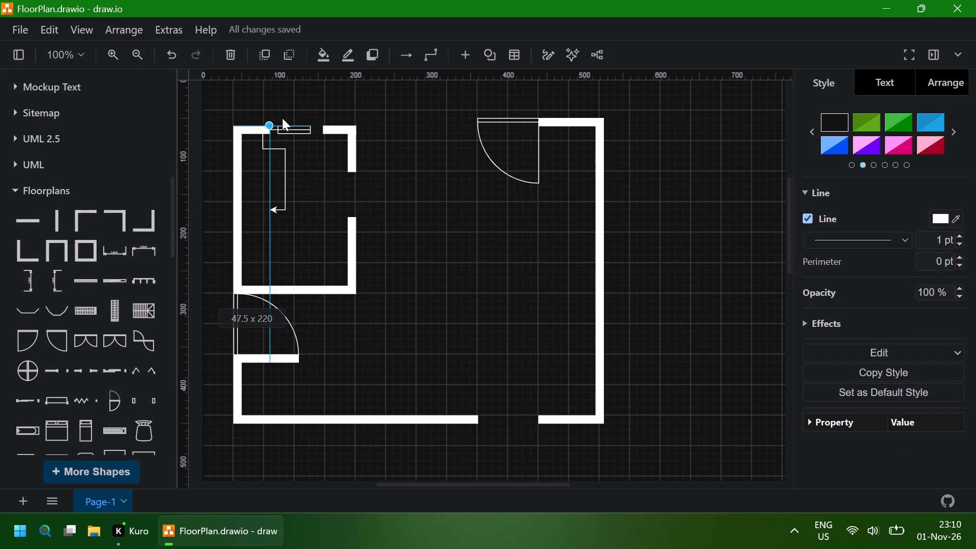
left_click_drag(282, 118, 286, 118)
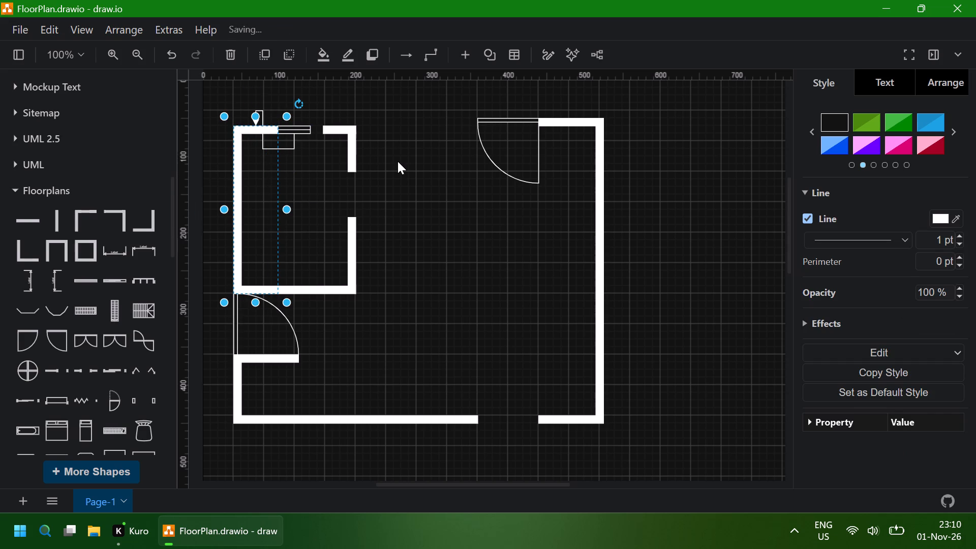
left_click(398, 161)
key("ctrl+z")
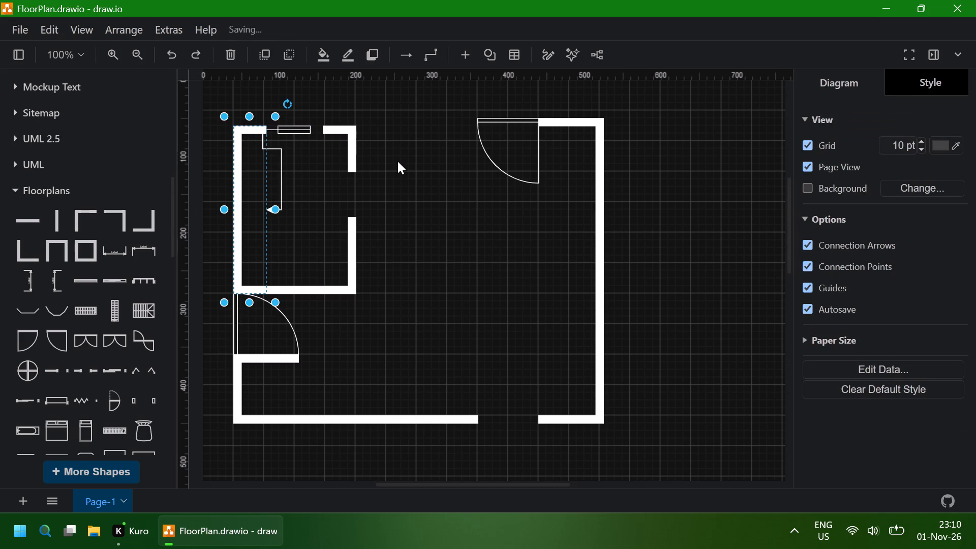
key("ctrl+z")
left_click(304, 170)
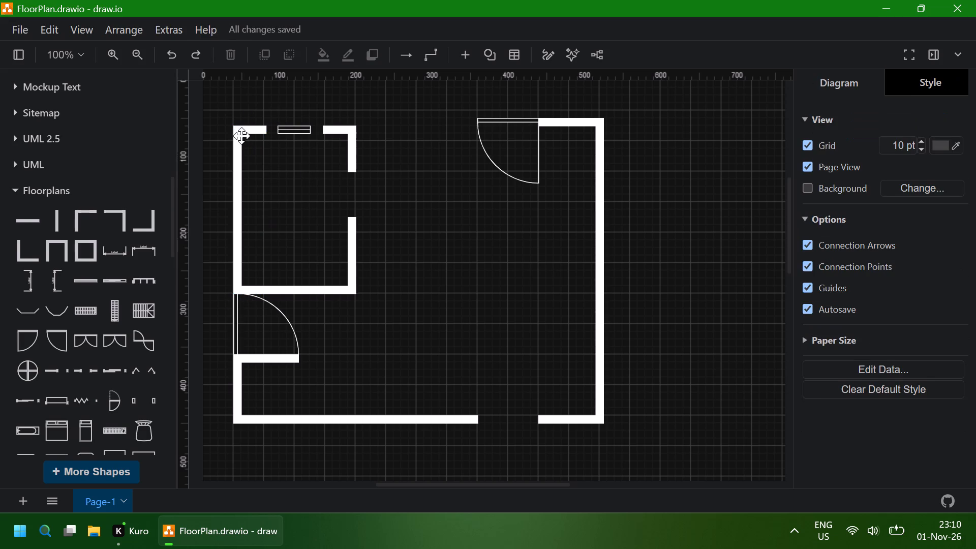
Extend the top of the northwest corner wall east to meet the window's west end.
left_click(254, 130)
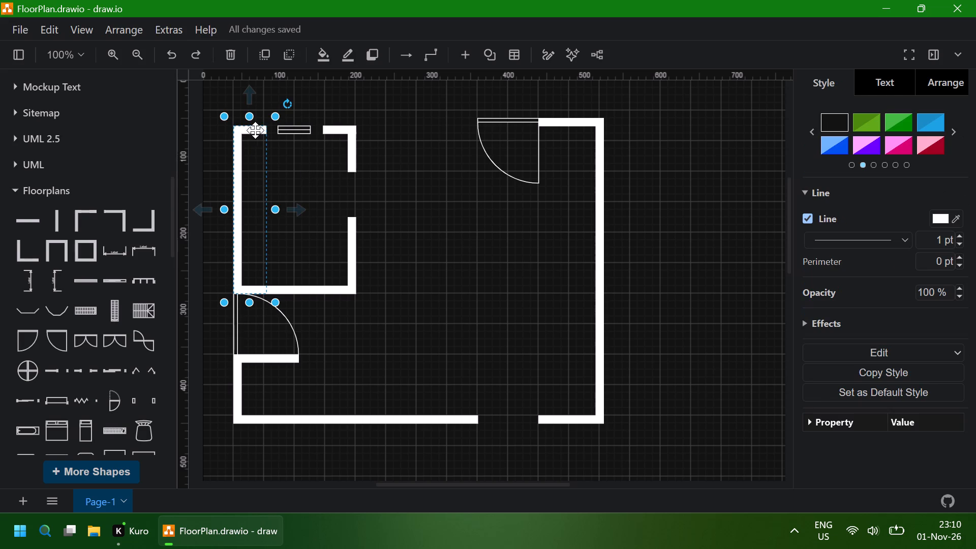
left_click_drag(274, 117, 279, 117)
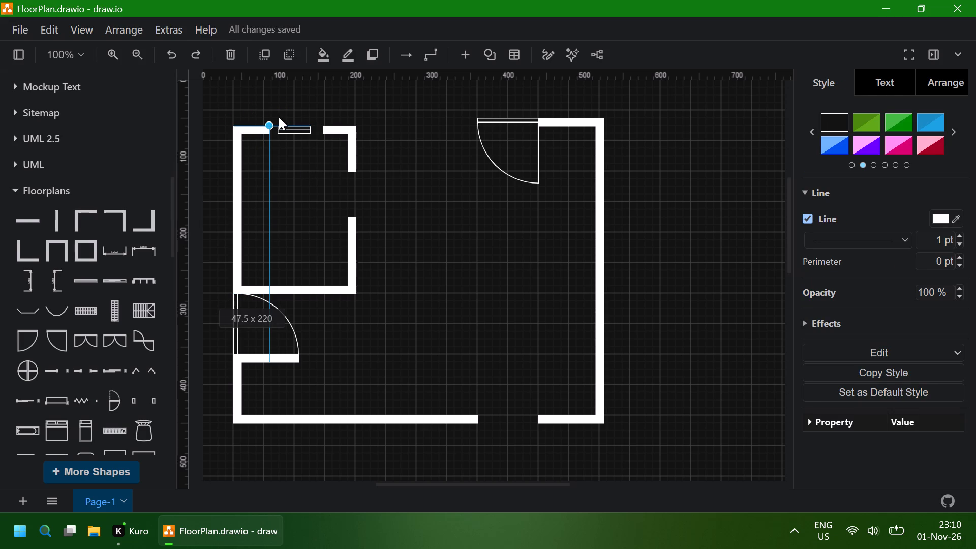
left_click_drag(279, 117, 286, 117)
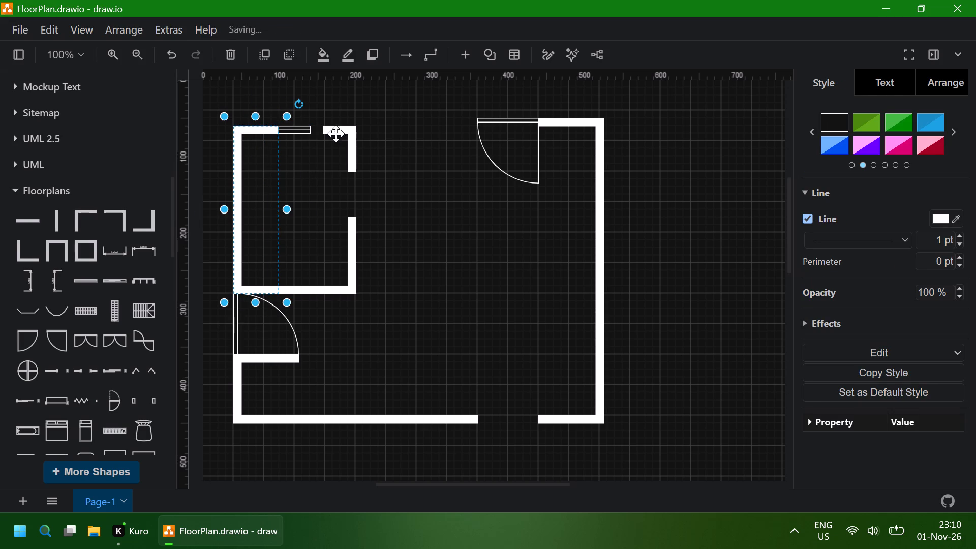
left_click(391, 151)
Extend the short horizontal wall east of the window westward to meet the window's east end.
left_click(337, 130)
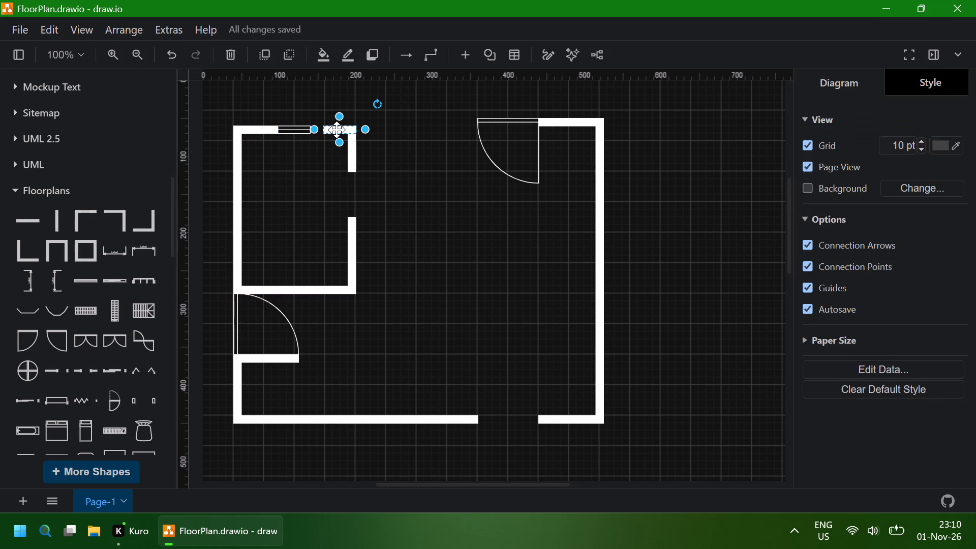
left_click_drag(316, 128, 312, 128)
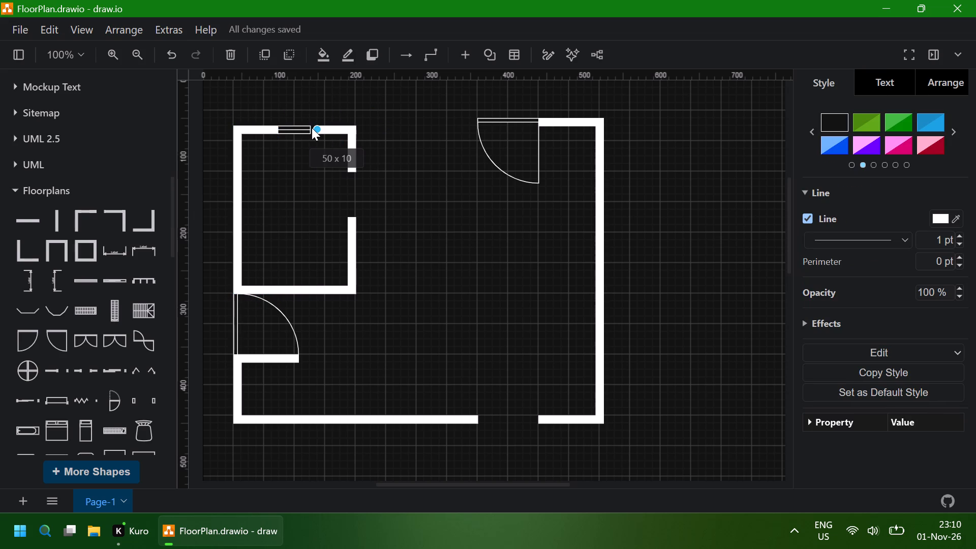
left_click_drag(312, 128, 305, 128)
left_click(394, 166)
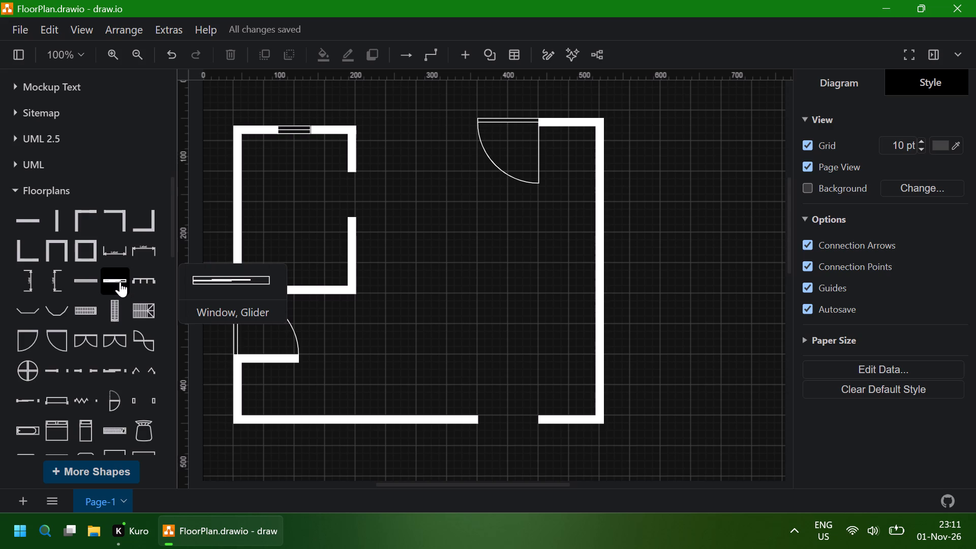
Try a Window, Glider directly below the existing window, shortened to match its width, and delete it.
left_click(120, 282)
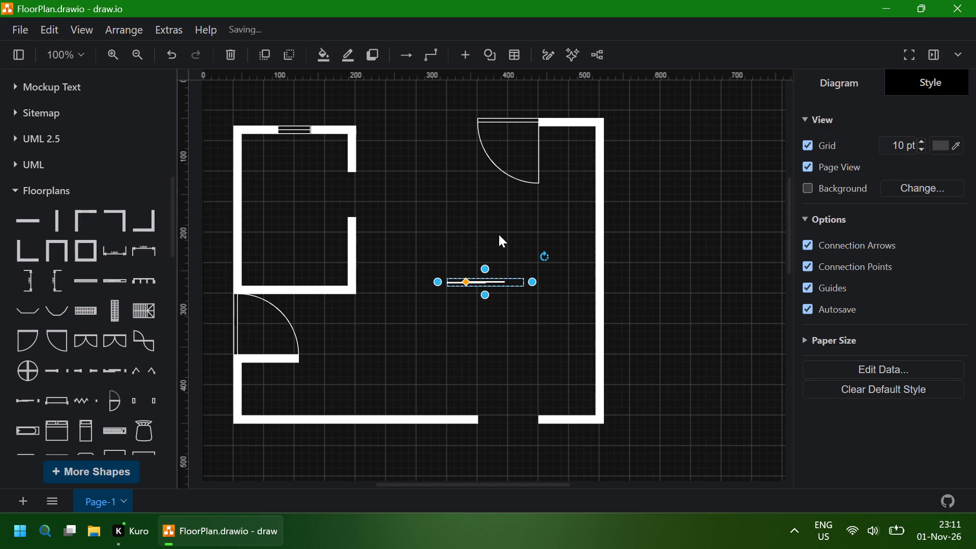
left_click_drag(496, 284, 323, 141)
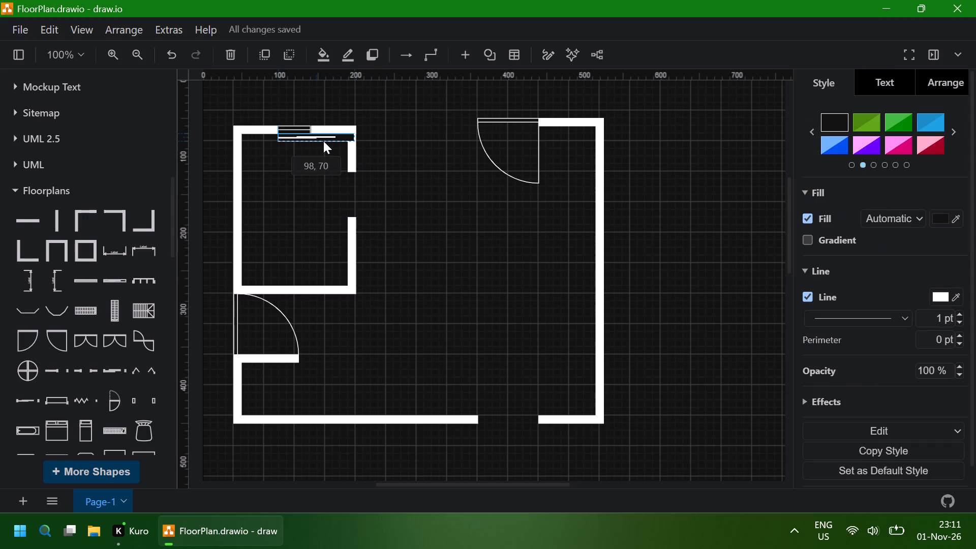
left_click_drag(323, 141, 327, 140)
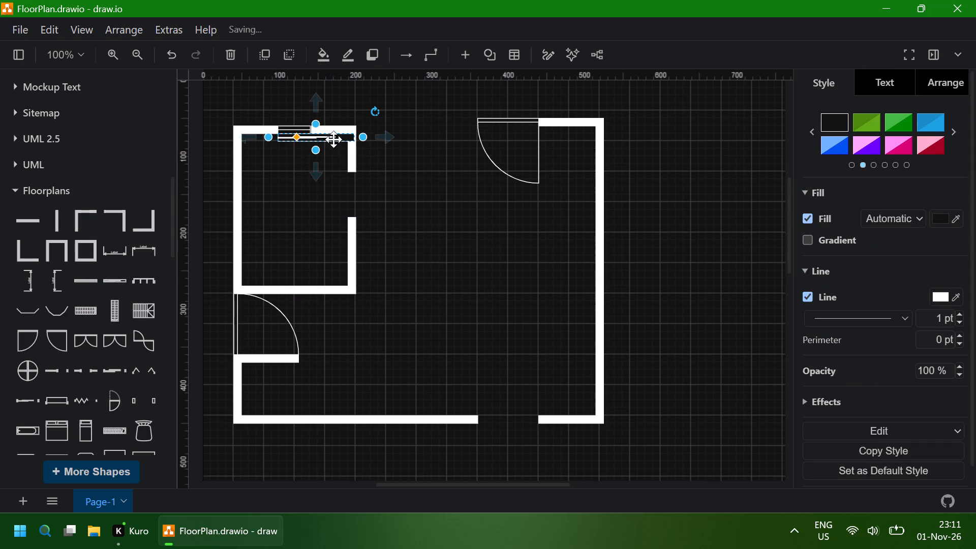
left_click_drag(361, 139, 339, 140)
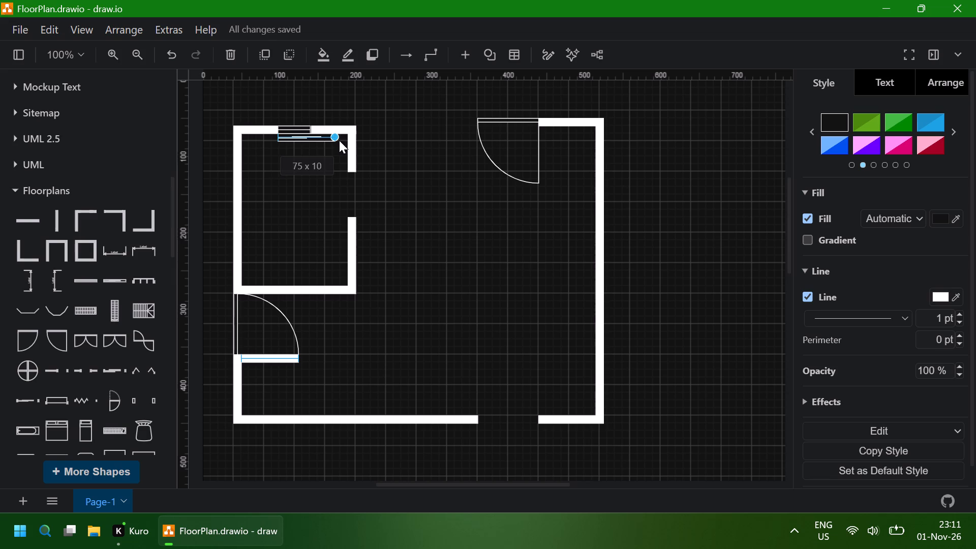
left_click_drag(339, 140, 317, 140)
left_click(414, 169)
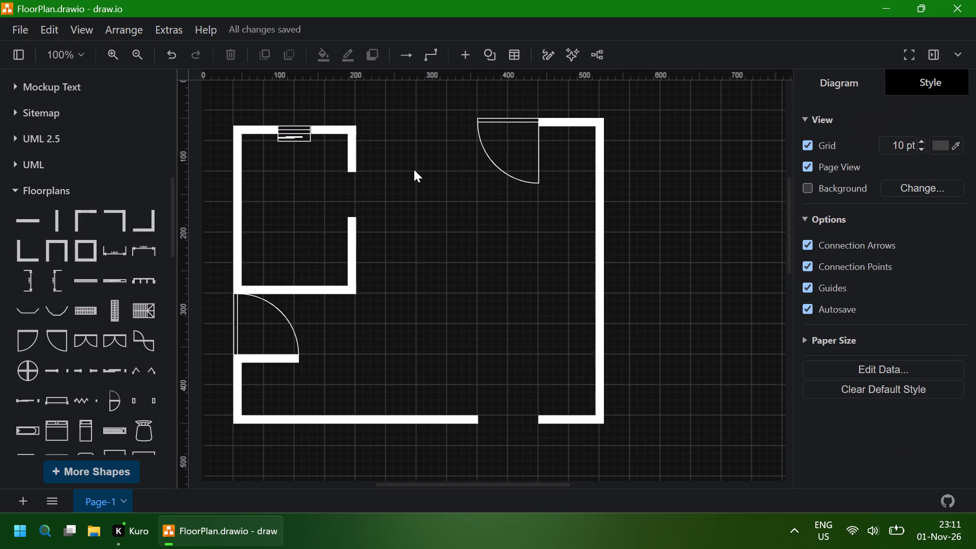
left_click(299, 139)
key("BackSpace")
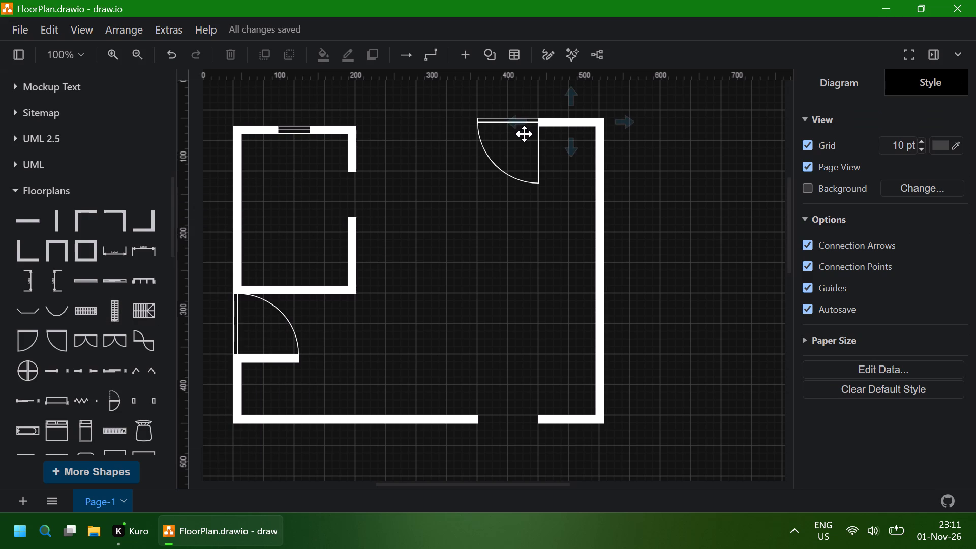
Move the door from beside the northeast wall into the south wall opening and rotate it half a turn so it swings inward.
left_click(523, 181)
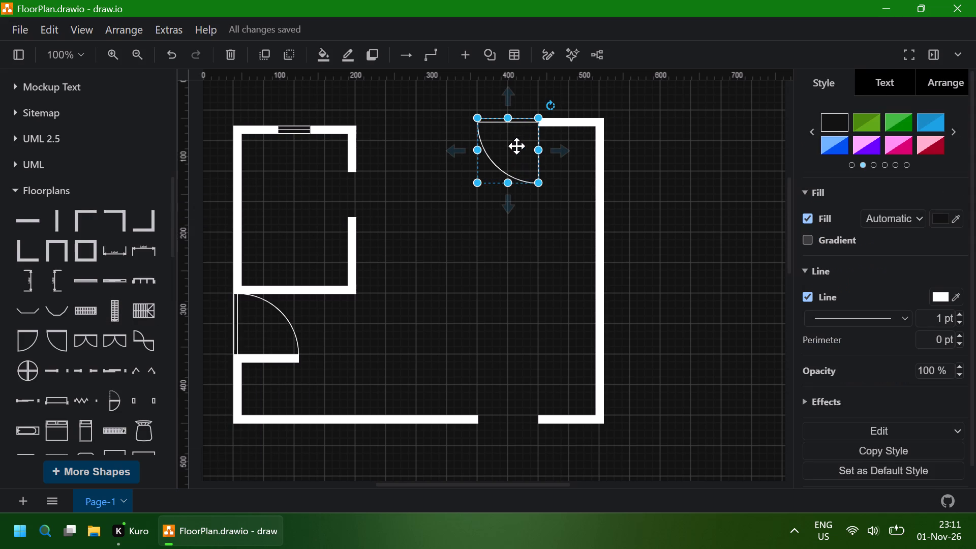
left_click_drag(512, 132, 497, 310)
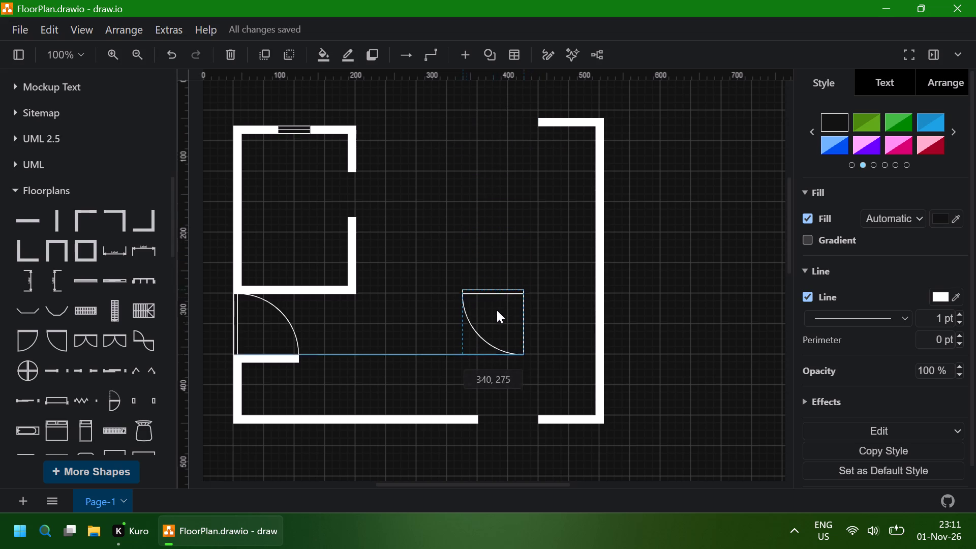
left_click_drag(497, 310, 494, 357)
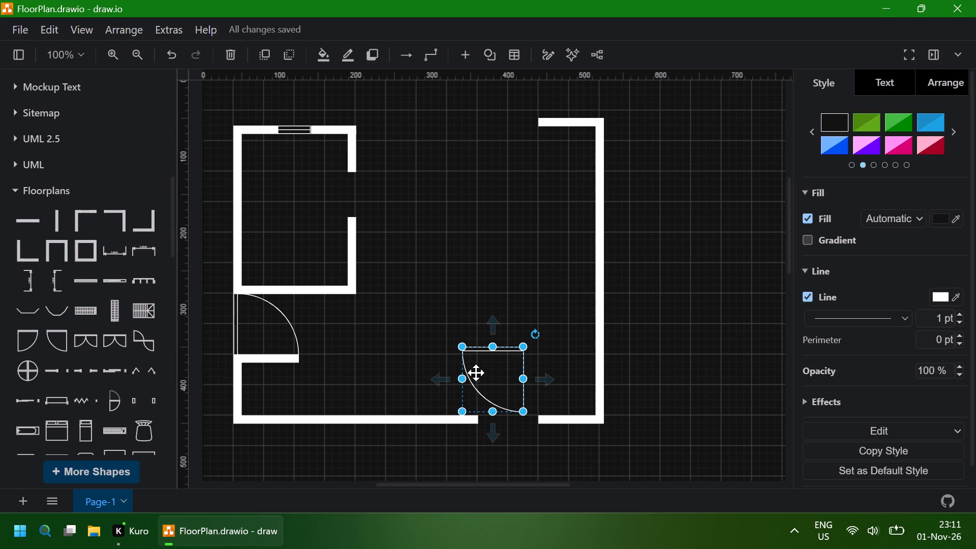
left_click_drag(535, 332, 454, 340)
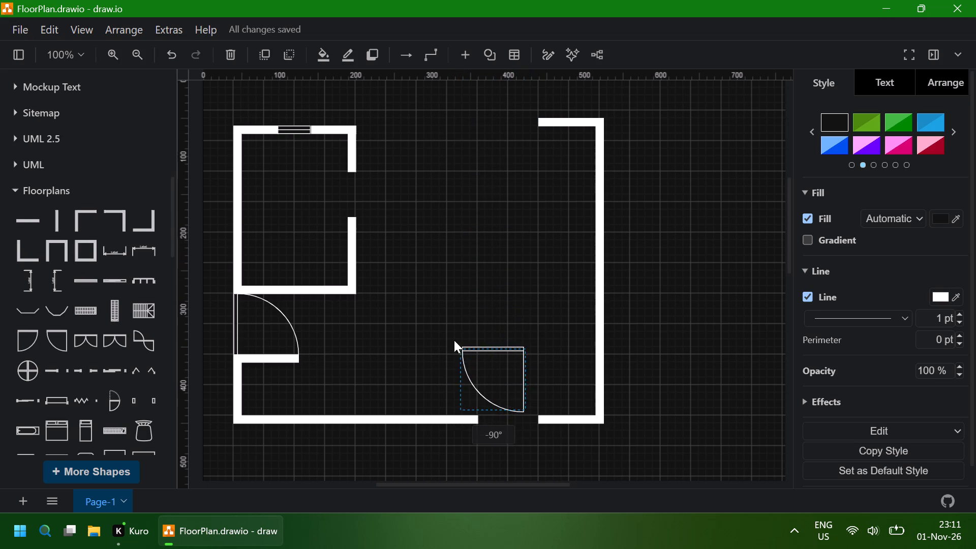
left_click_drag(454, 340, 491, 385)
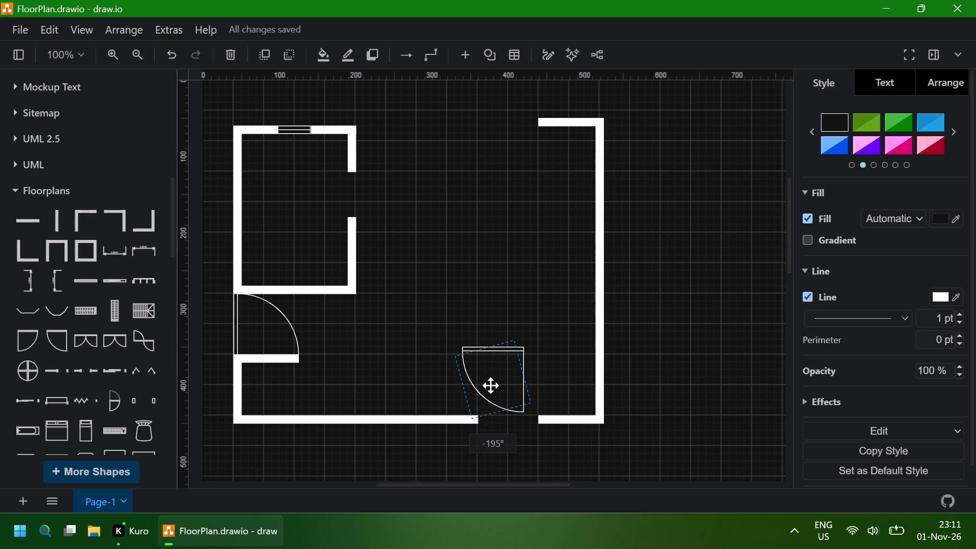
left_click_drag(491, 385, 486, 385)
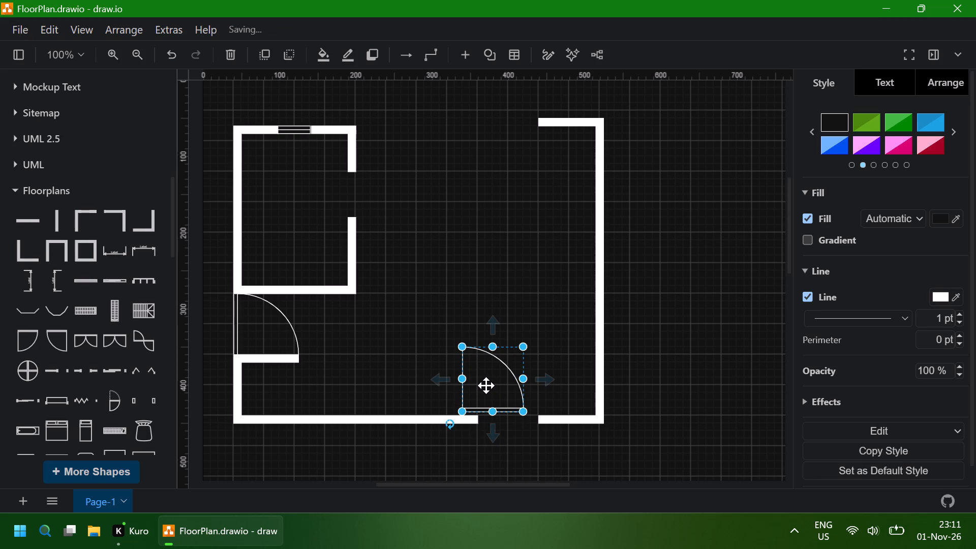
left_click_drag(497, 392, 511, 398)
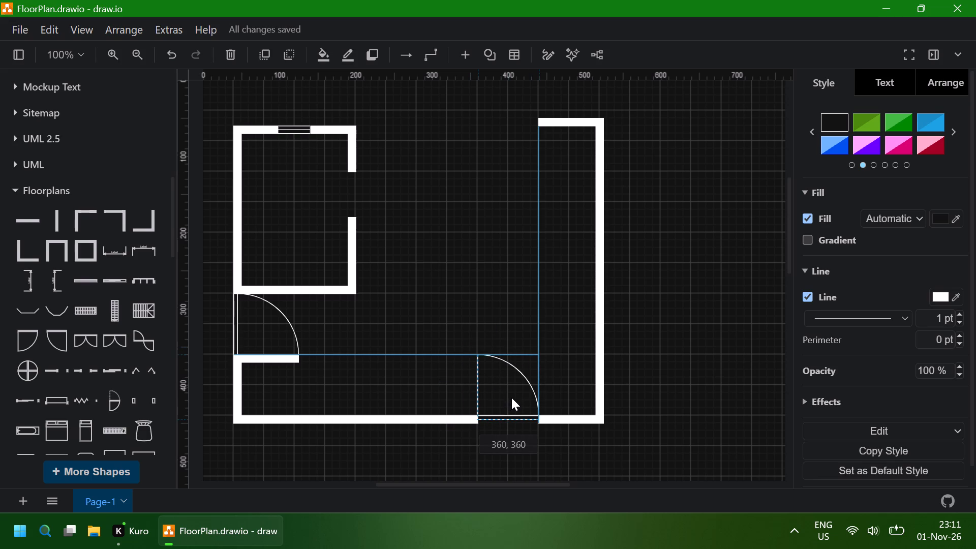
left_click_drag(511, 398, 511, 403)
left_click(468, 305)
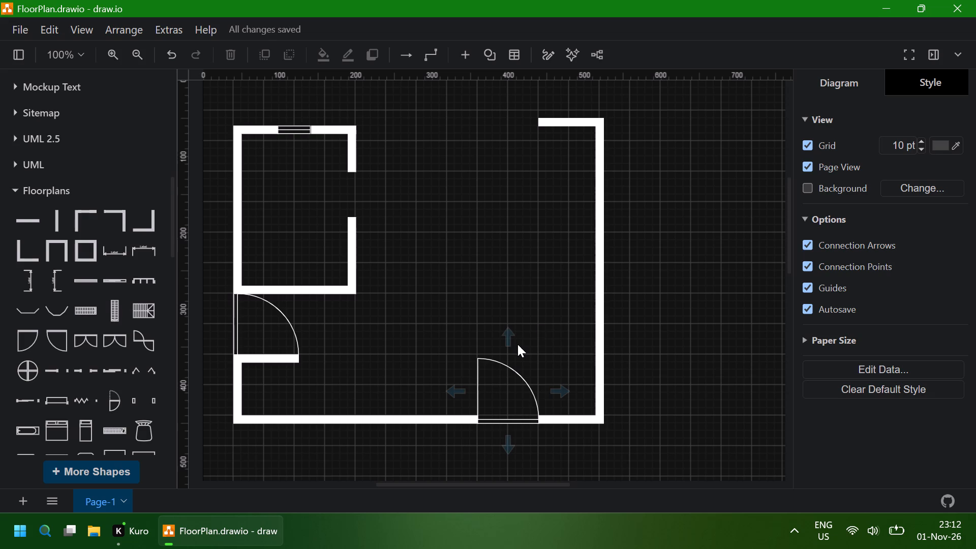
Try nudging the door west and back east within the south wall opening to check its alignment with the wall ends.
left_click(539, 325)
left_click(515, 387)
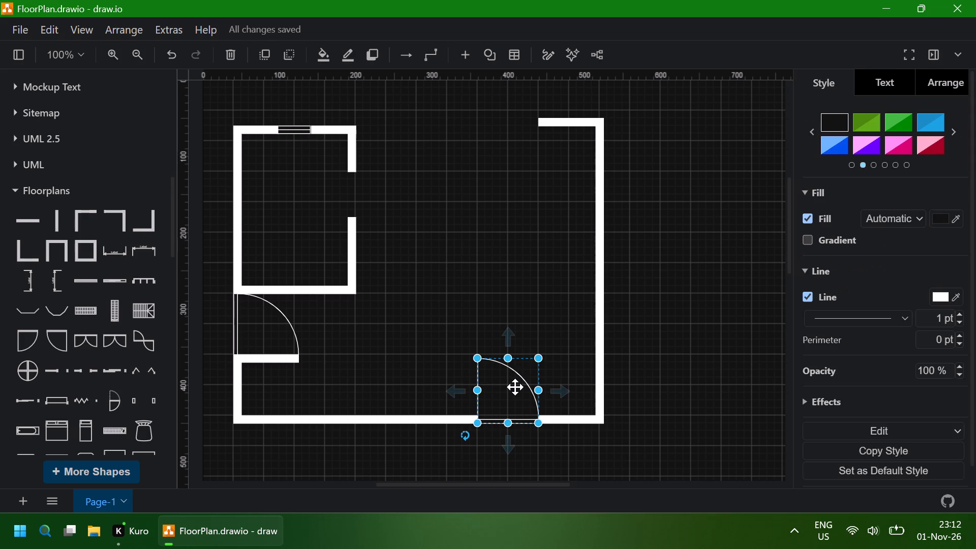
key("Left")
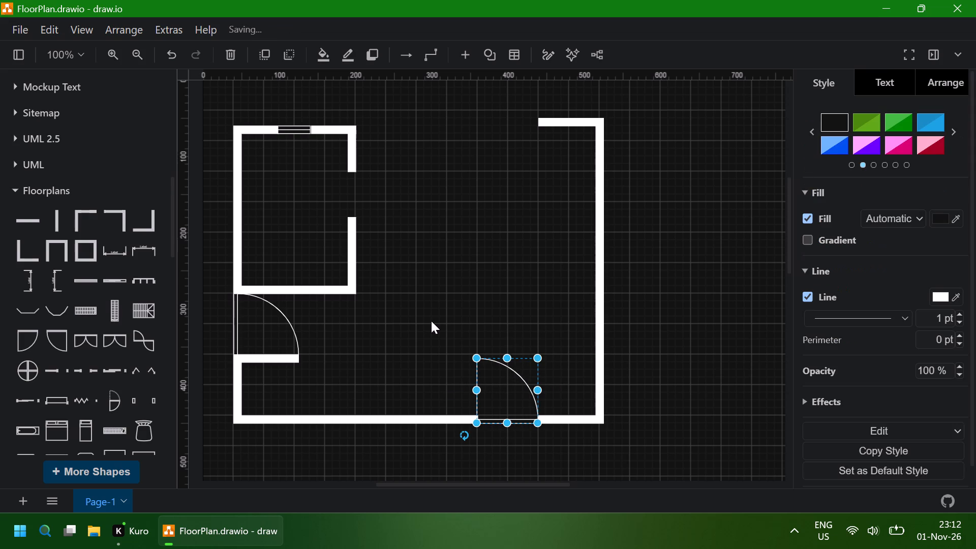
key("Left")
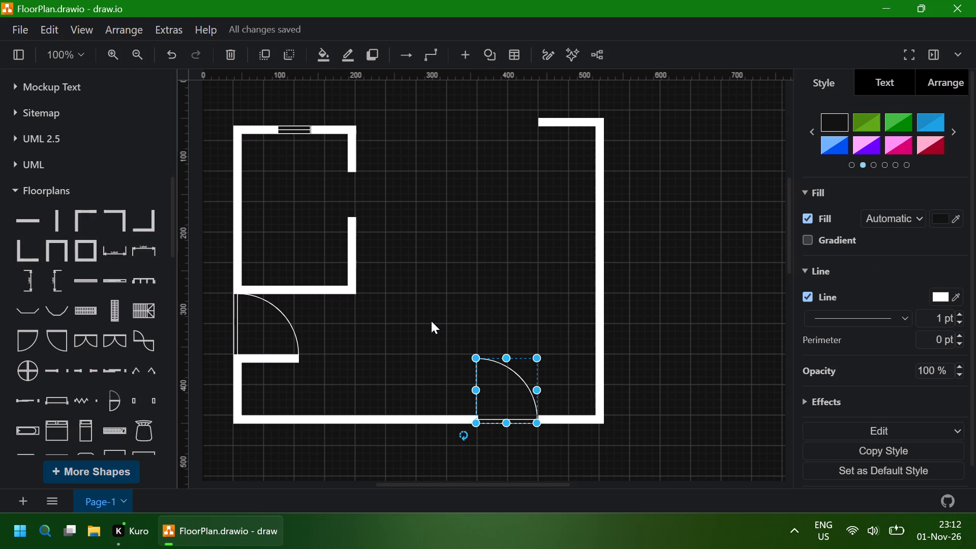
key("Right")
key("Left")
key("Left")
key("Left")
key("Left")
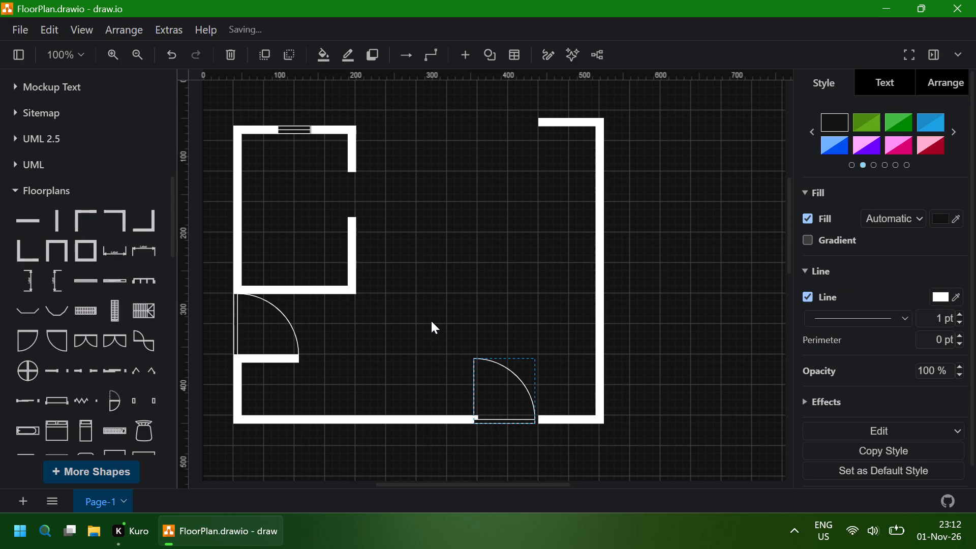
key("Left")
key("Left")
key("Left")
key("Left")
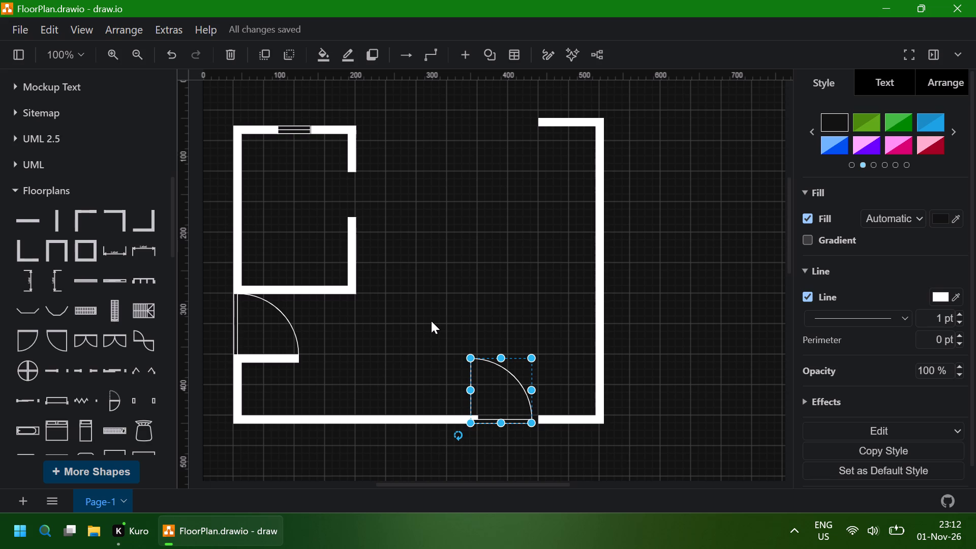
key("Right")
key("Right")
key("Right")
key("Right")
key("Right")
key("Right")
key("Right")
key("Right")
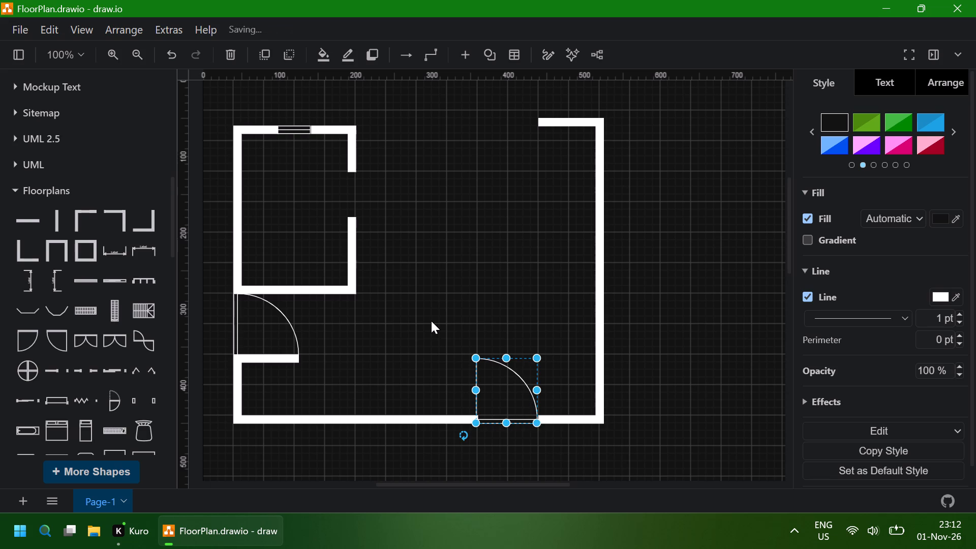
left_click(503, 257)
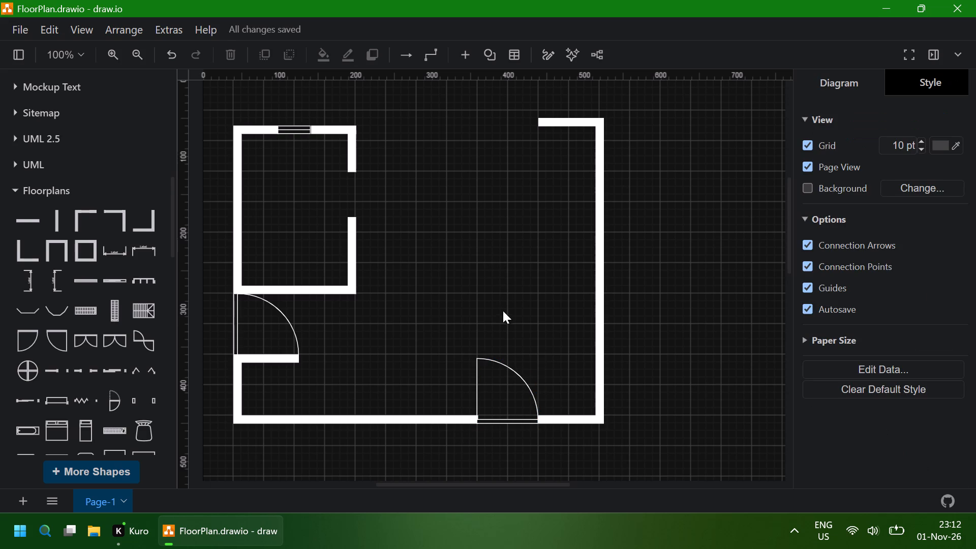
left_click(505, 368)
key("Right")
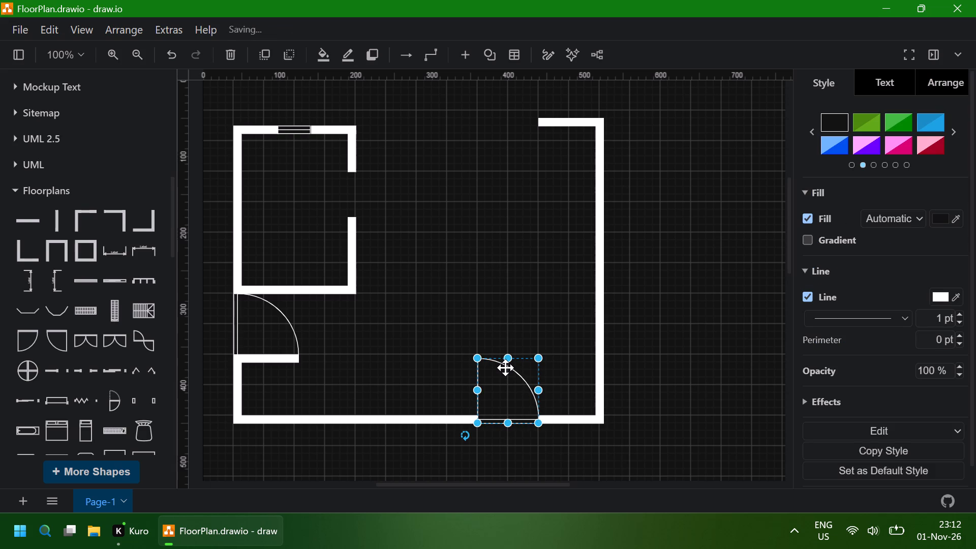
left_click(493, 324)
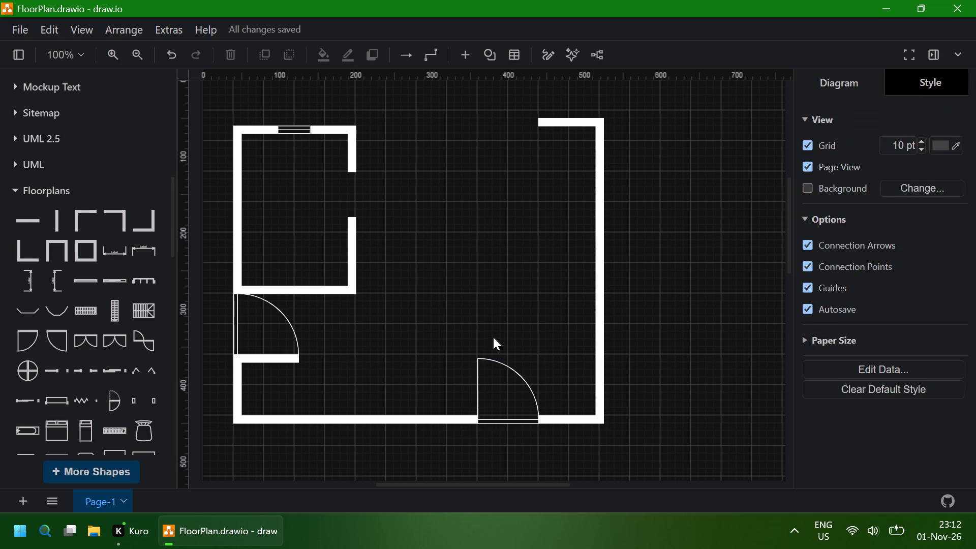
Nudge the south door one increment west to meet the end of the long south wall.
left_click(501, 383)
key("Left")
left_click(521, 330)
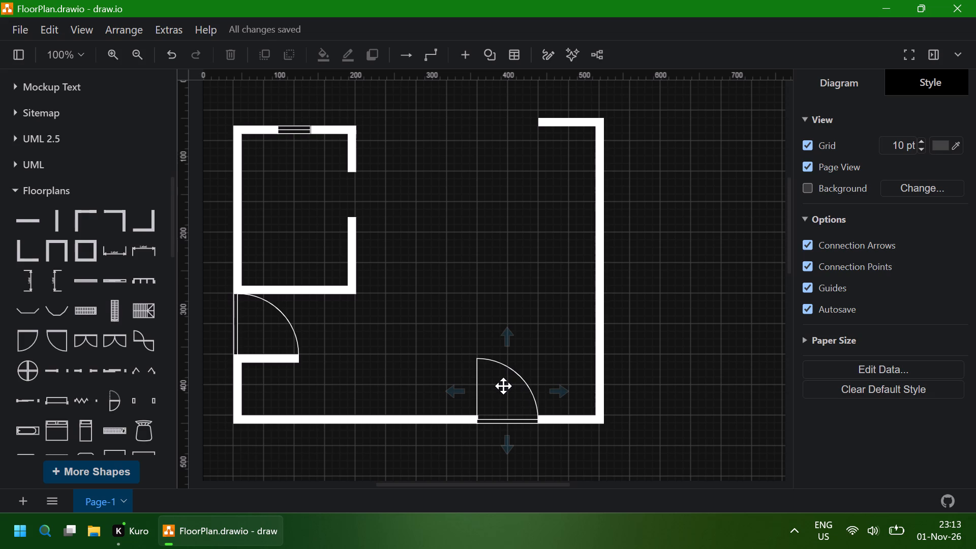
Shrink the south door proportionally to about 42.5 × 45 pt, keeping its hinge side against the long south wall.
left_click(503, 386)
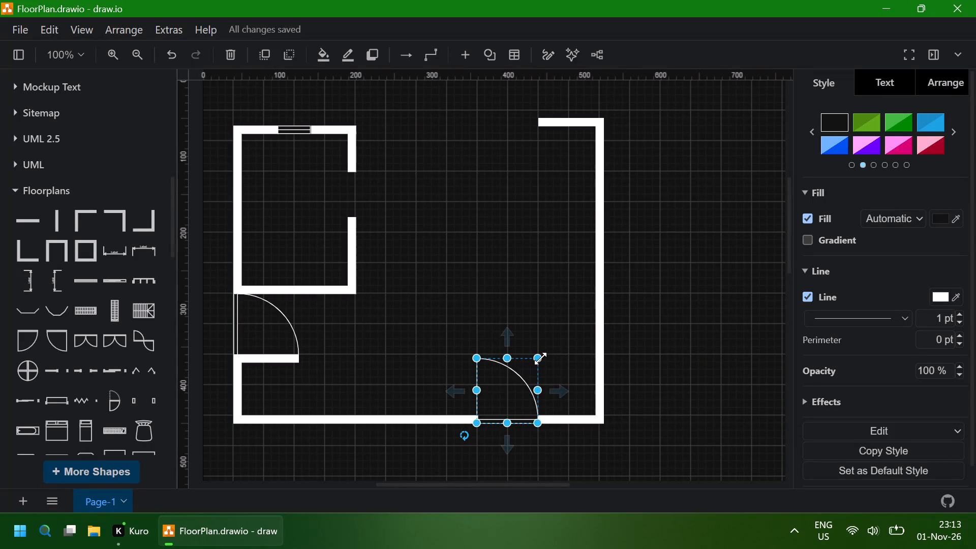
left_click_drag(540, 358, 525, 365)
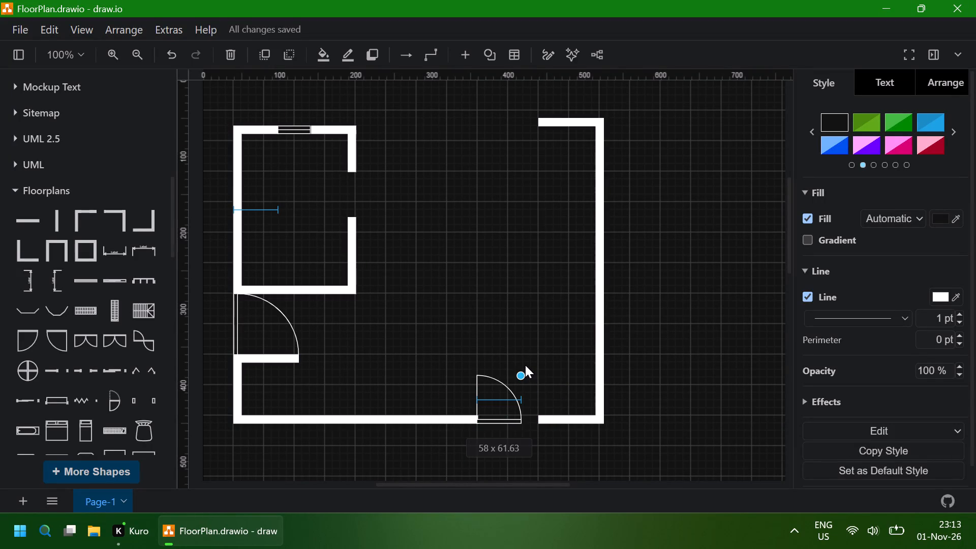
left_click_drag(525, 365, 520, 367)
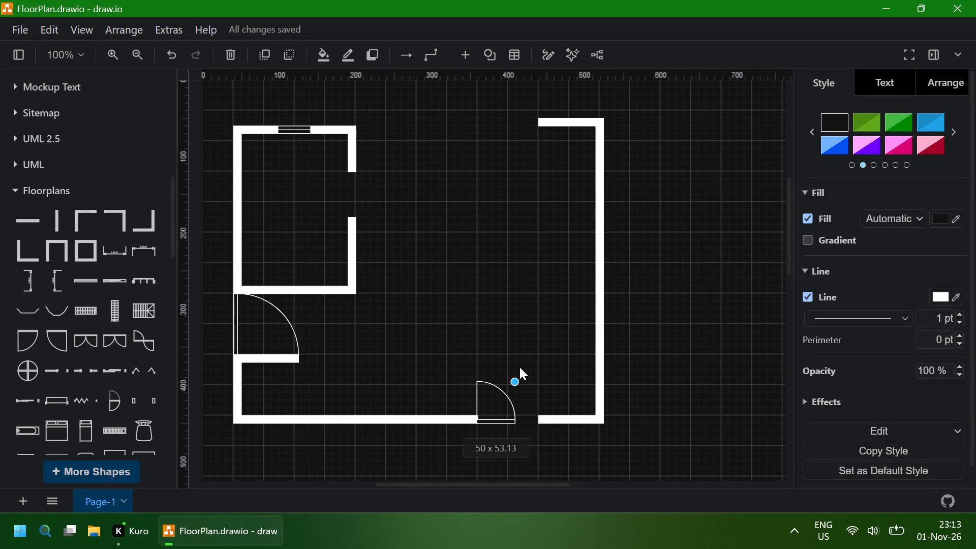
left_click_drag(520, 367, 510, 369)
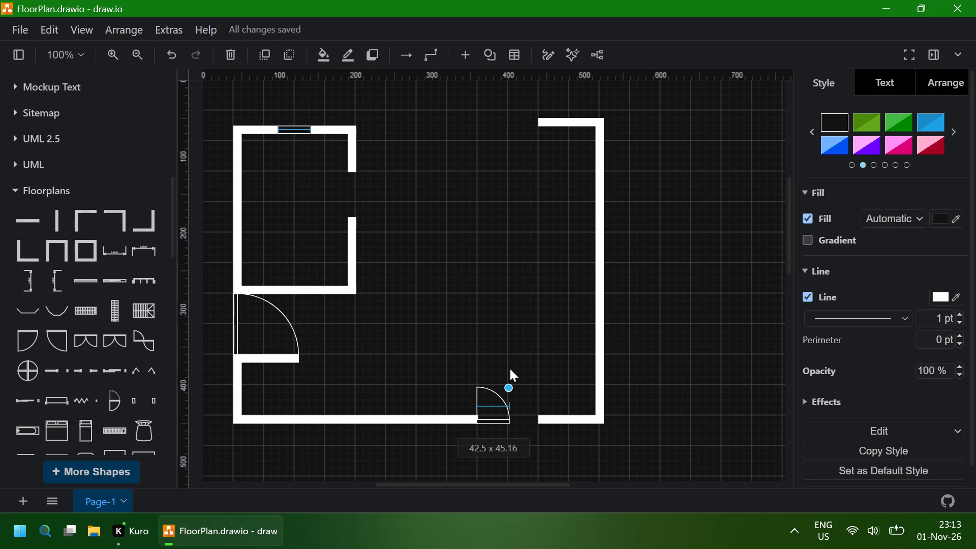
left_click_drag(510, 369, 508, 371)
Extend the bottom leg of the southeast corner wall west to meet the south door's east end.
left_click(565, 414)
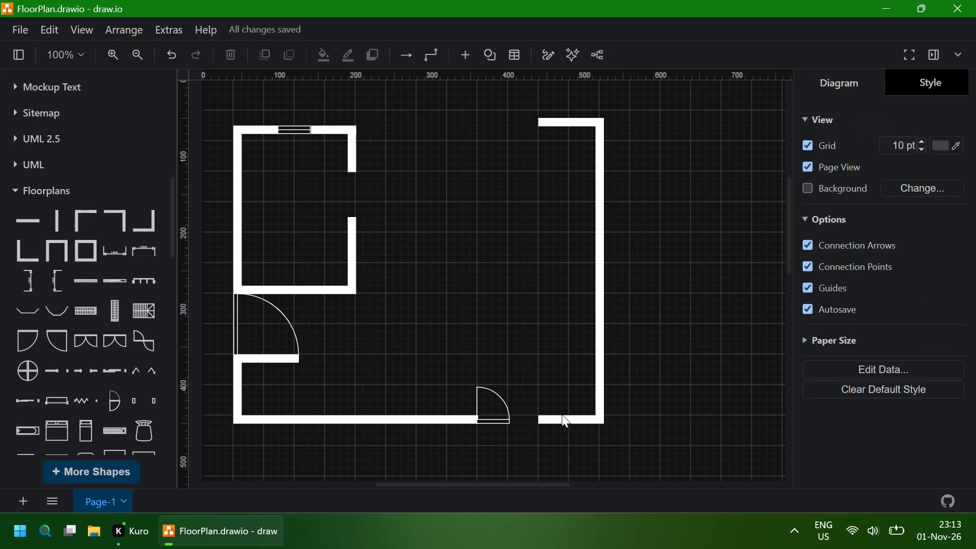
left_click(560, 415)
left_click(555, 417)
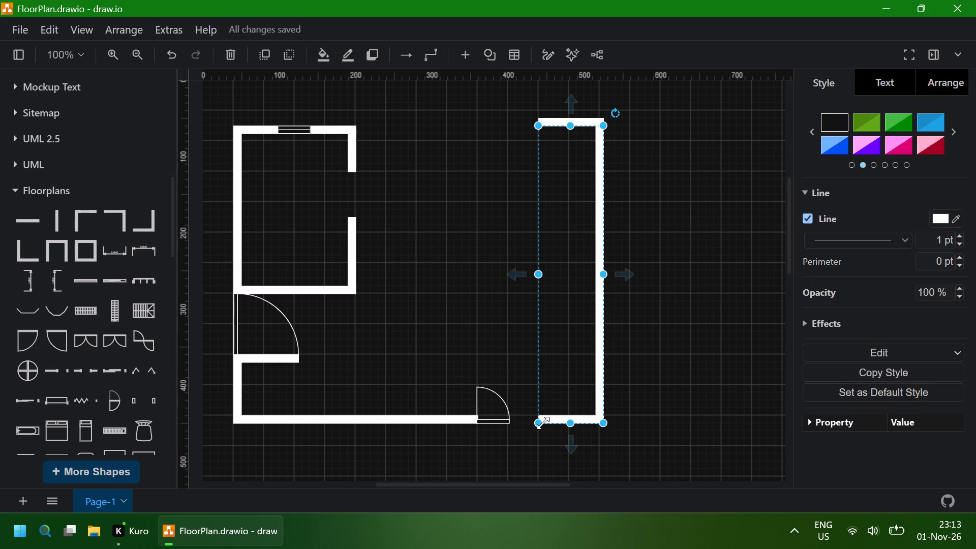
left_click_drag(538, 424, 524, 424)
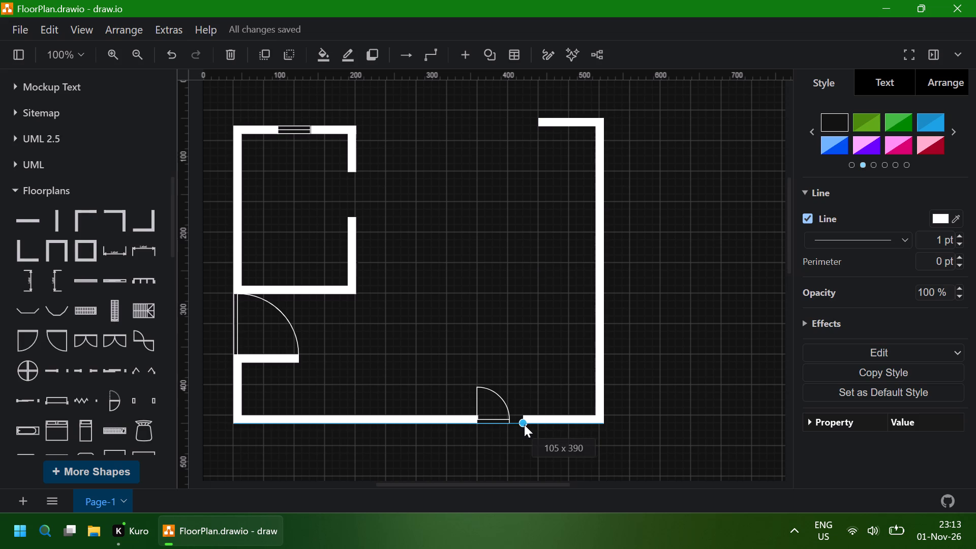
left_click_drag(524, 424, 507, 425)
left_click(670, 380)
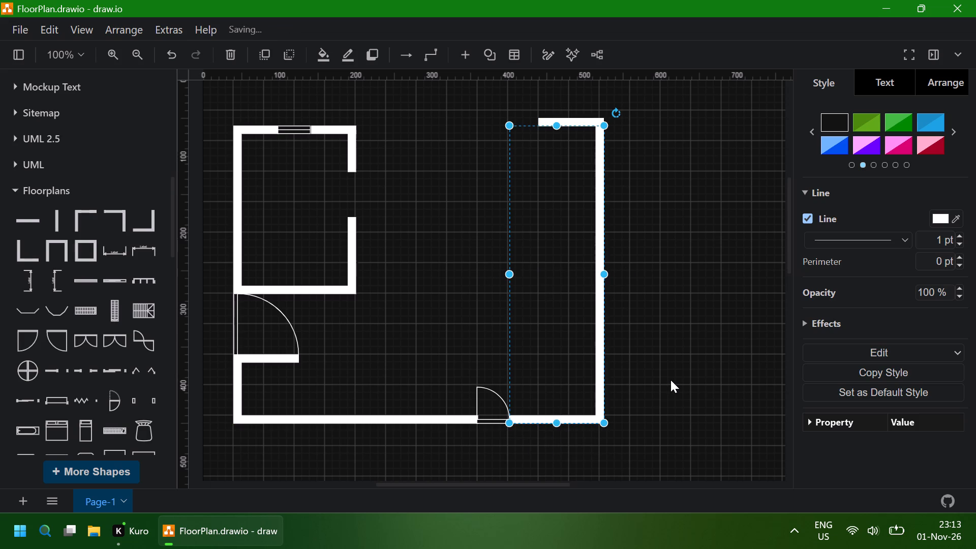
Shrink the west door proportionally to about 45 × 48 pt, keeping its lower end on the short horizontal wall.
left_click(266, 320)
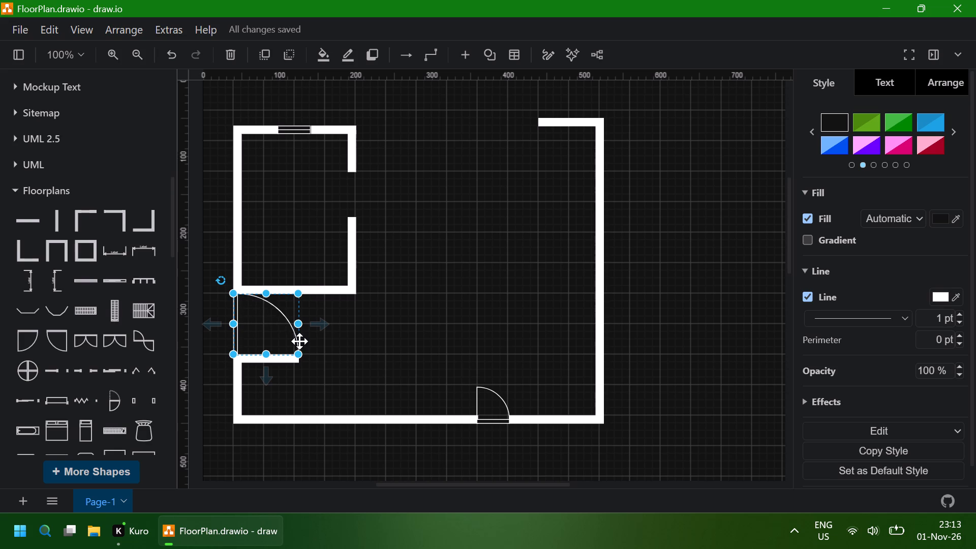
left_click_drag(236, 294, 229, 332)
left_click(231, 292)
left_click_drag(231, 292, 229, 314)
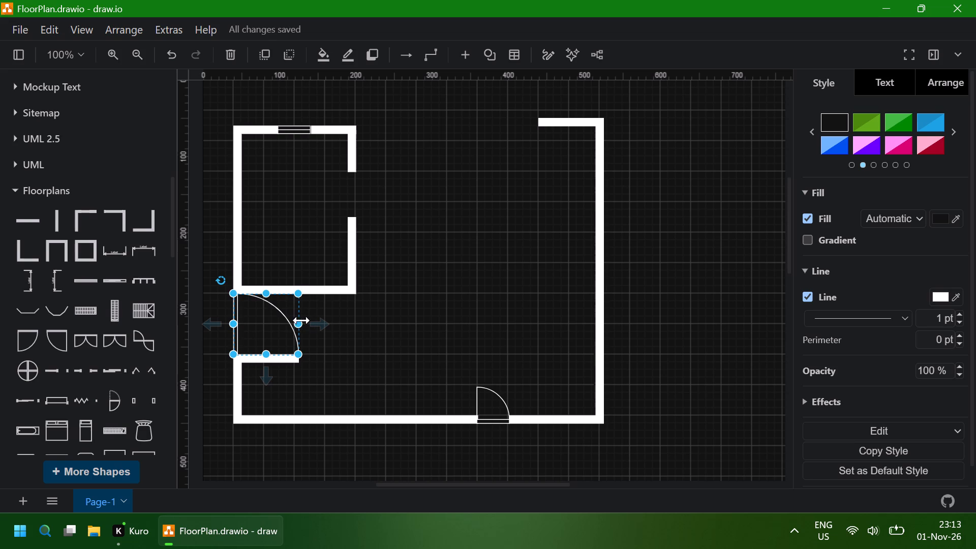
left_click_drag(298, 324, 284, 340)
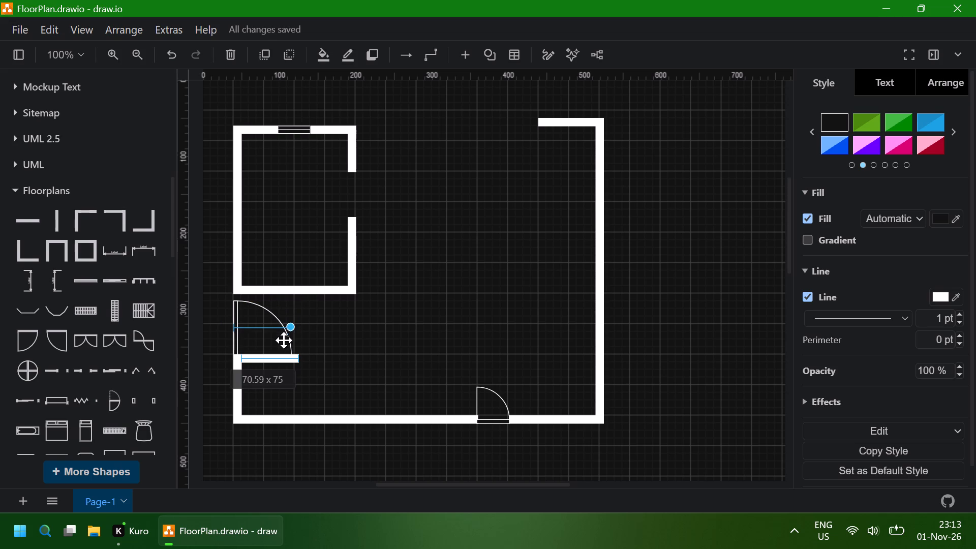
left_click_drag(284, 340, 273, 347)
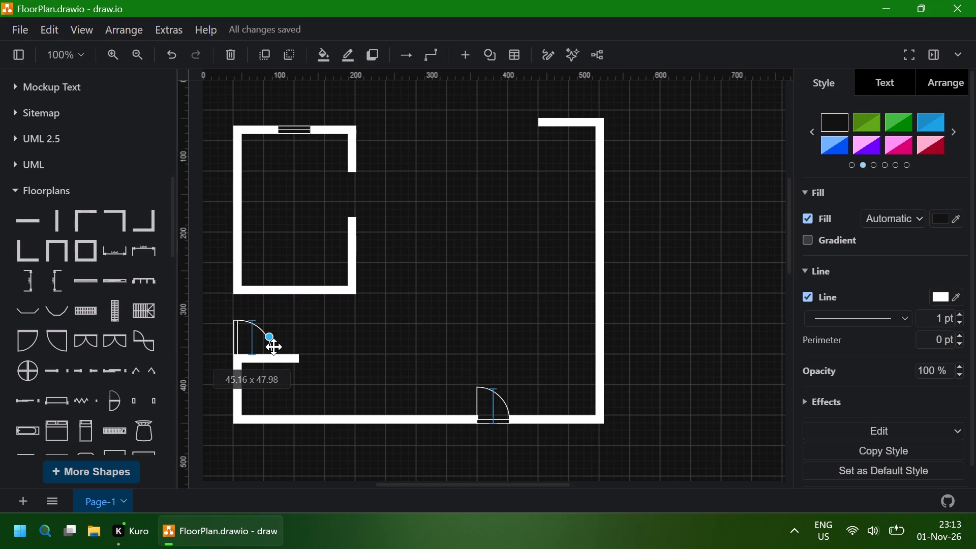
left_click_drag(273, 347, 269, 349)
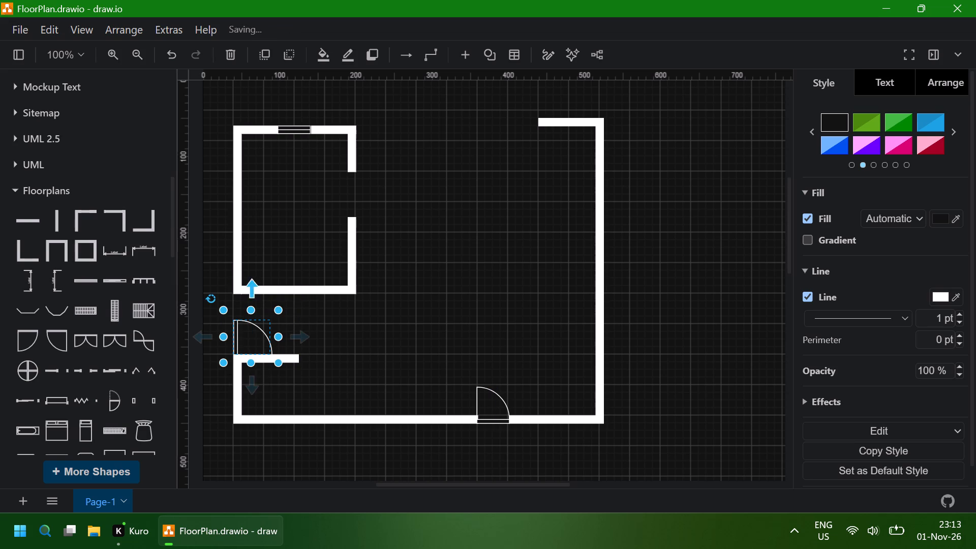
Extend the northwest corner wall's vertical leg south to meet the upper end of the west door.
left_click(238, 272)
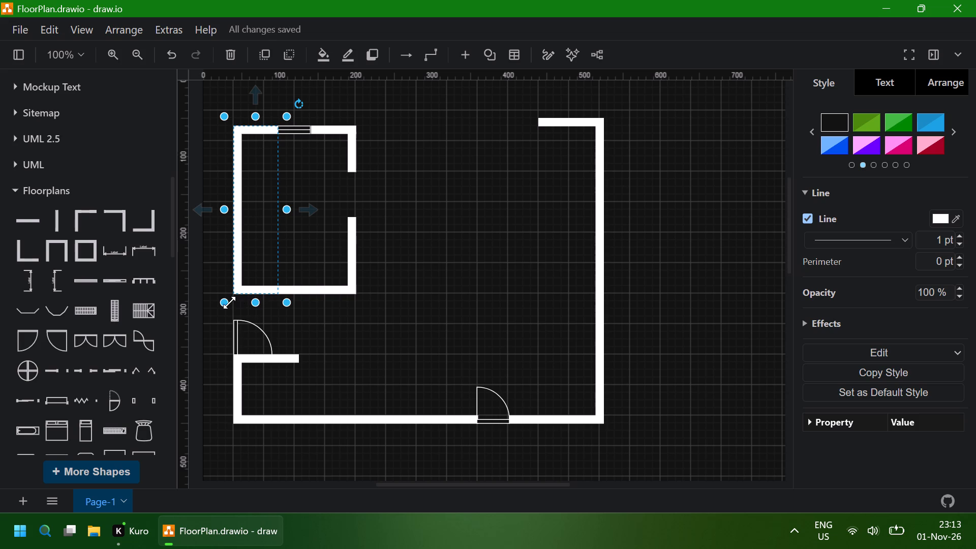
left_click_drag(226, 302, 226, 320)
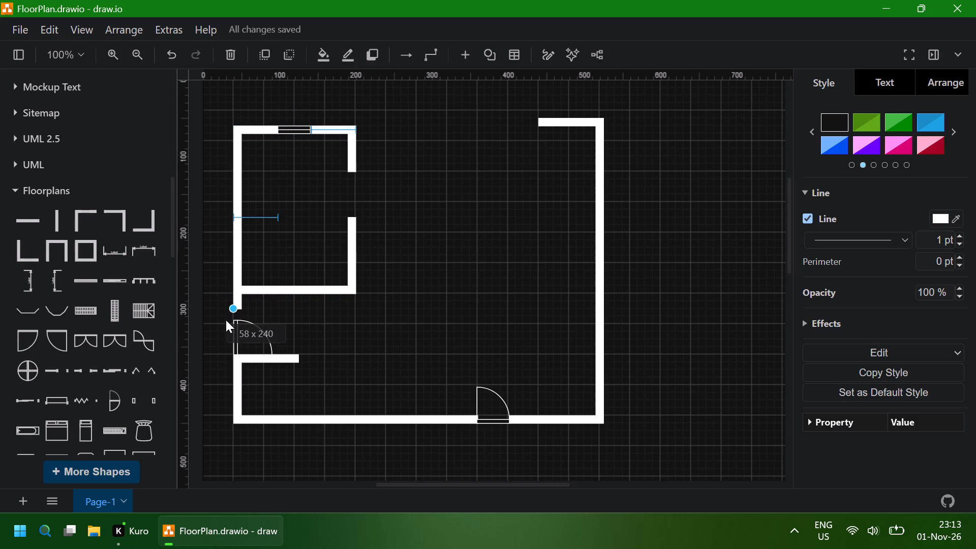
left_click_drag(226, 320, 226, 324)
left_click(334, 313)
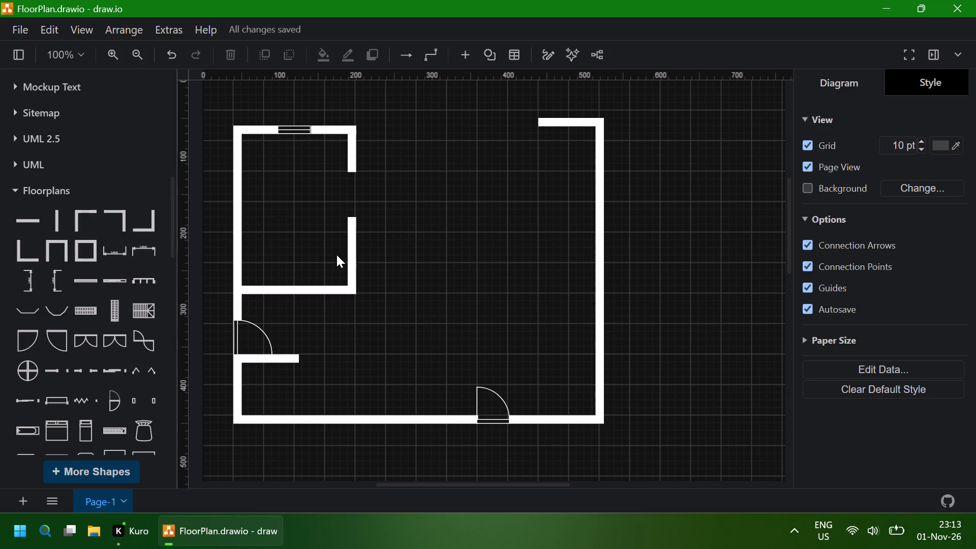
Shorten the short horizontal wall below the west door from its east end to about 42.5 pt, near the door swing's end.
left_click(285, 357)
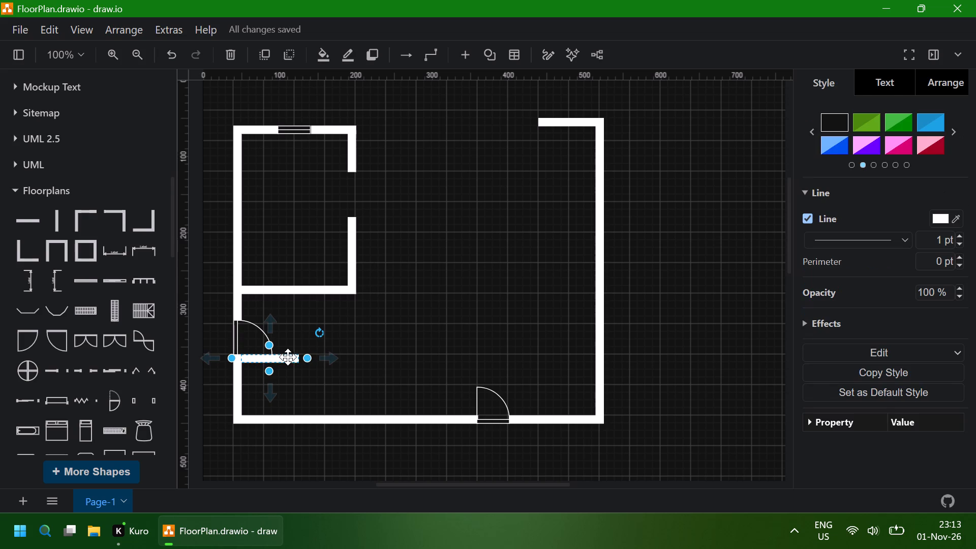
left_click_drag(306, 357, 280, 358)
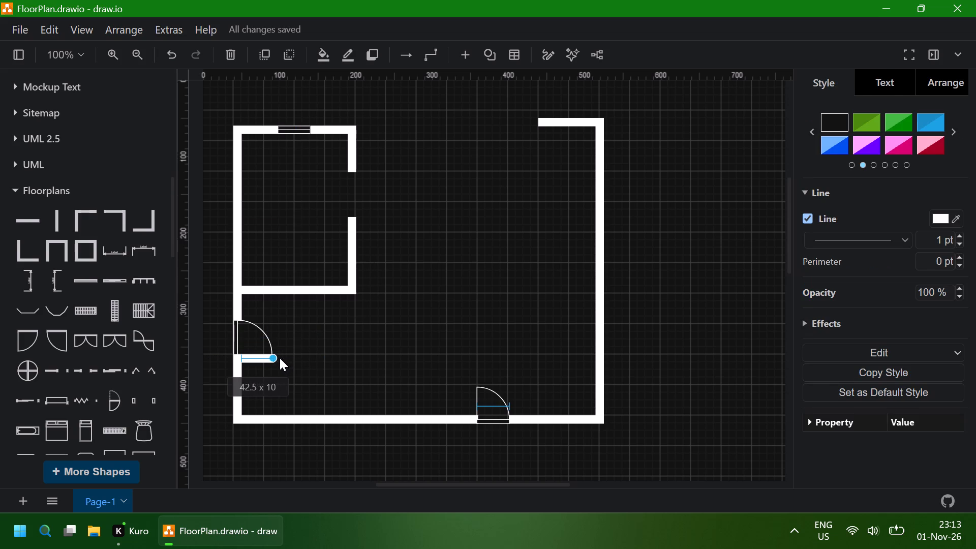
left_click_drag(280, 358, 277, 359)
left_click(348, 335)
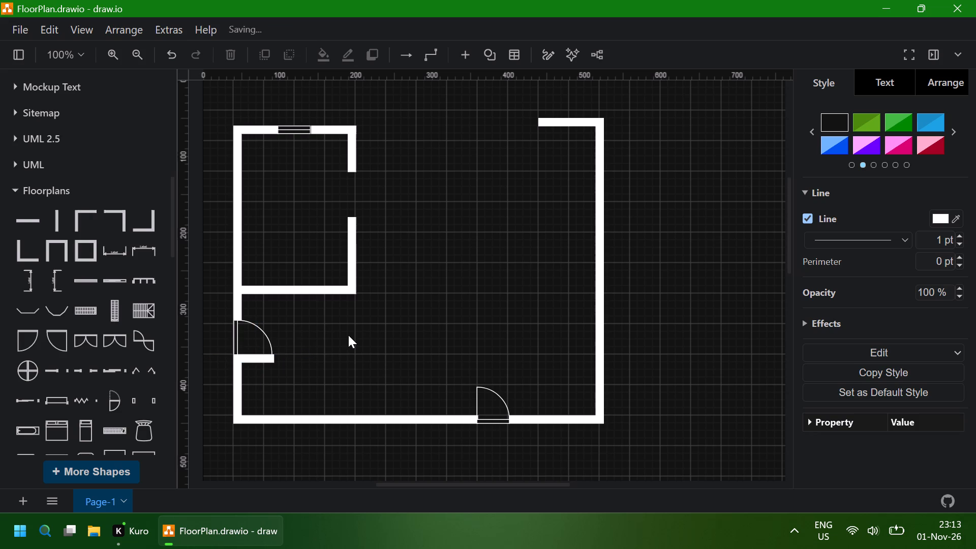
left_click(266, 357)
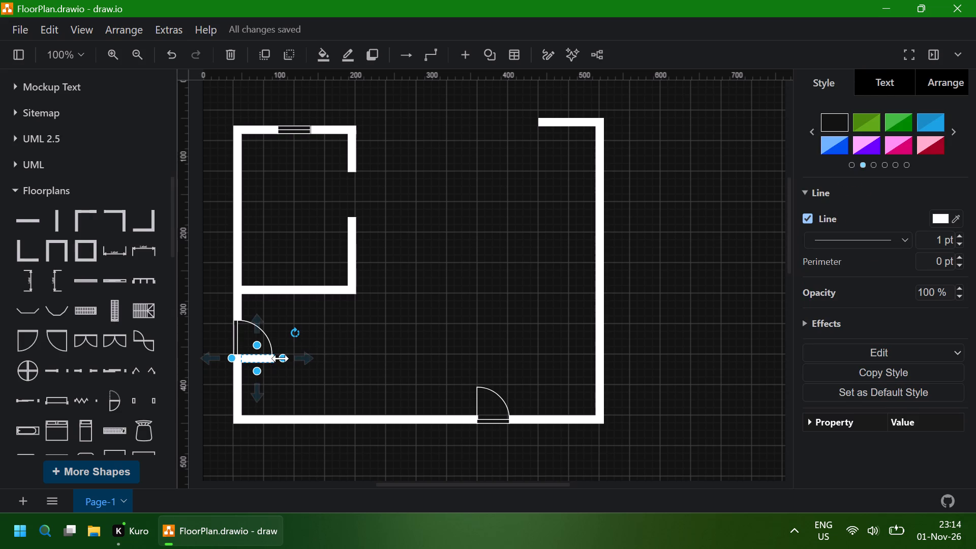
left_click_drag(281, 358, 276, 357)
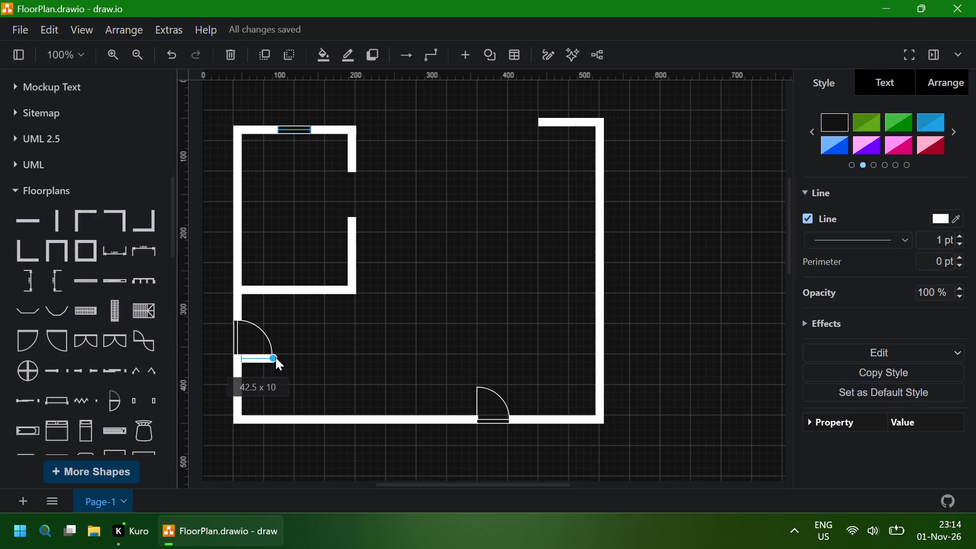
left_click_drag(276, 357, 276, 357)
left_click(330, 337)
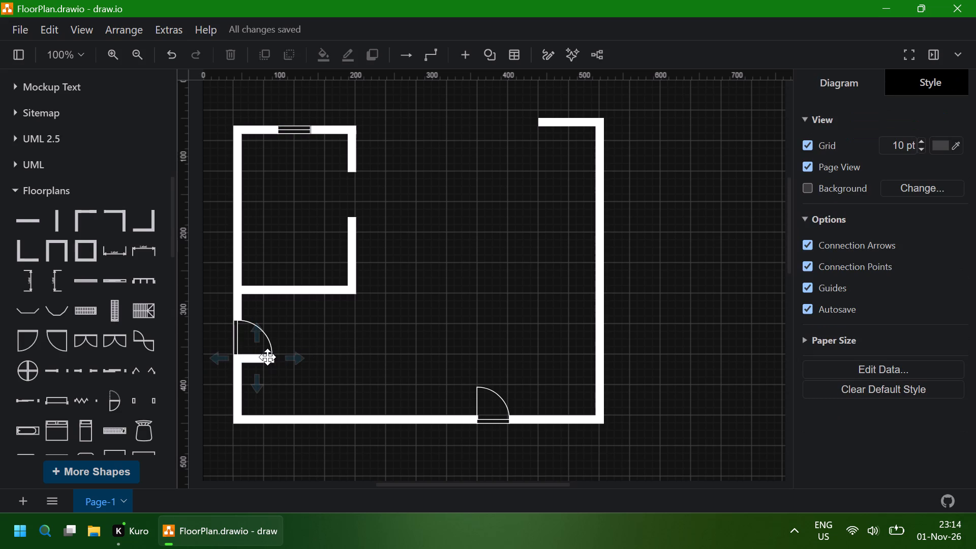
left_click(267, 357)
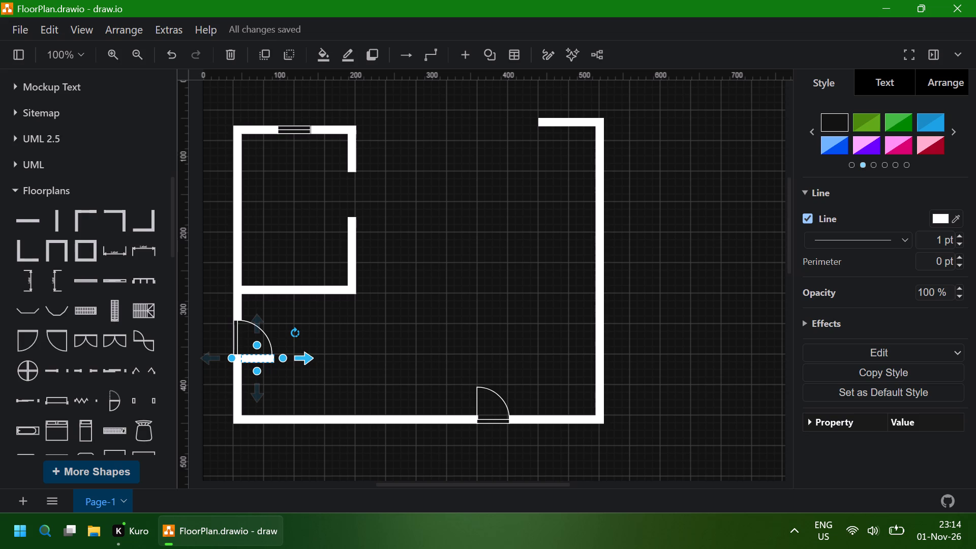
left_click(285, 361)
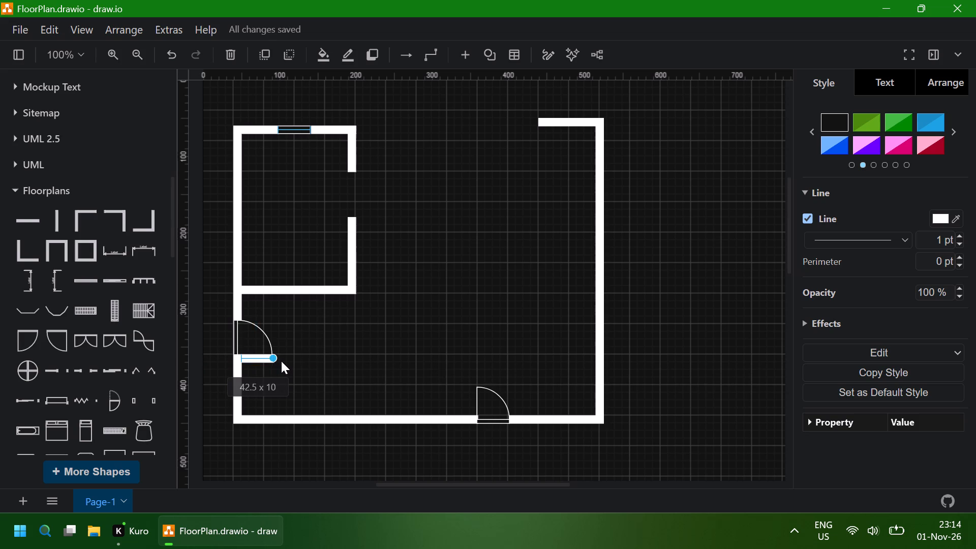
left_click(350, 330)
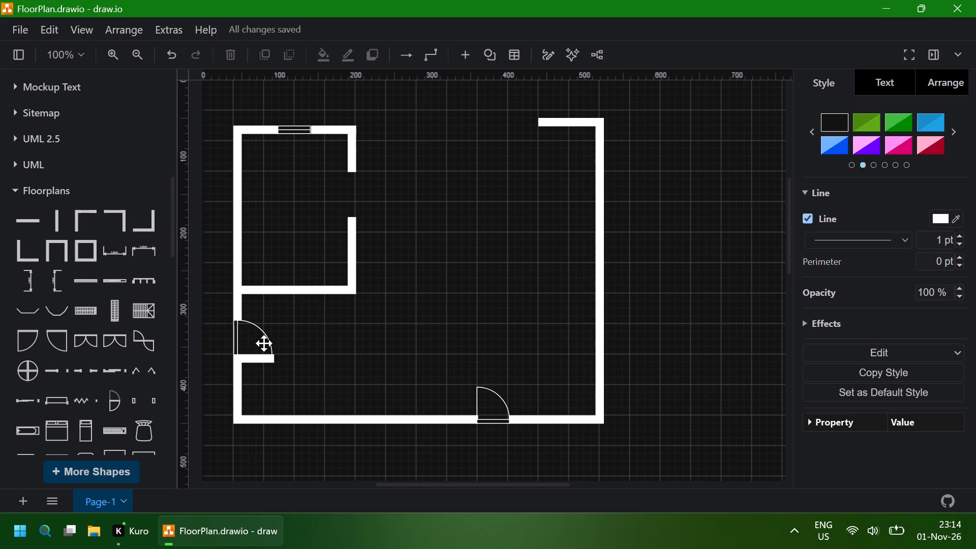
Shorten the short horizontal wall below the west door from its west end to about 28.5 pt.
left_click(269, 361)
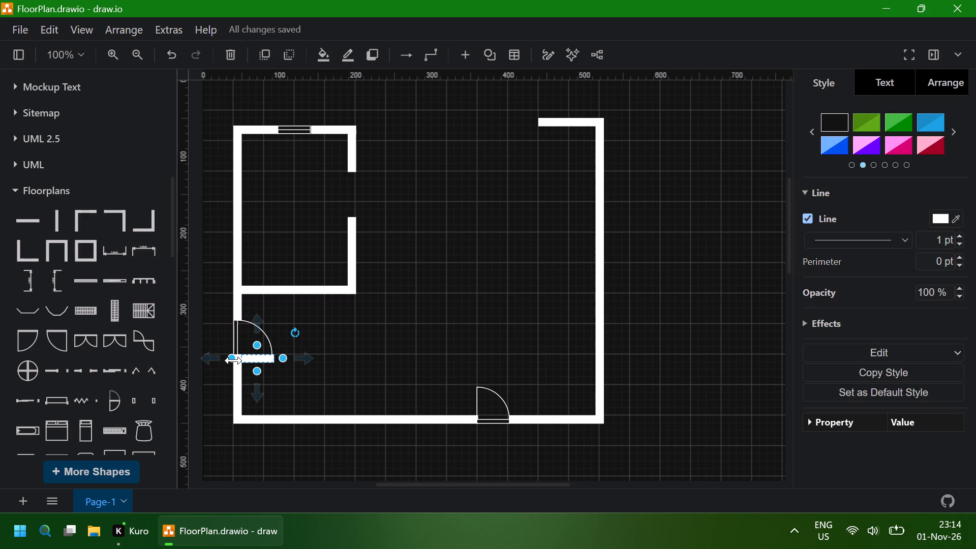
left_click_drag(233, 360, 239, 360)
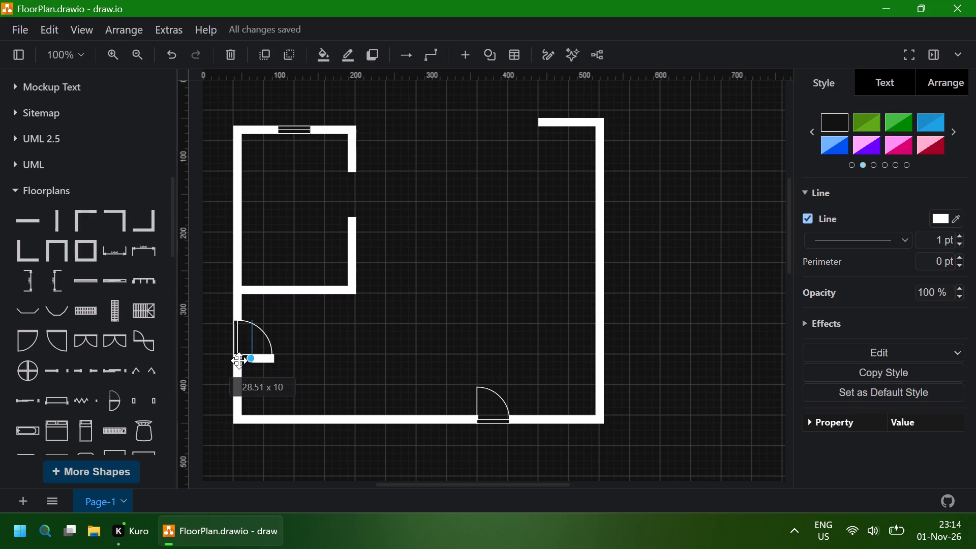
left_click_drag(239, 360, 239, 360)
Nudge the shortened horizontal wall 15 increments west so it meets the west outer wall.
left_click(261, 359)
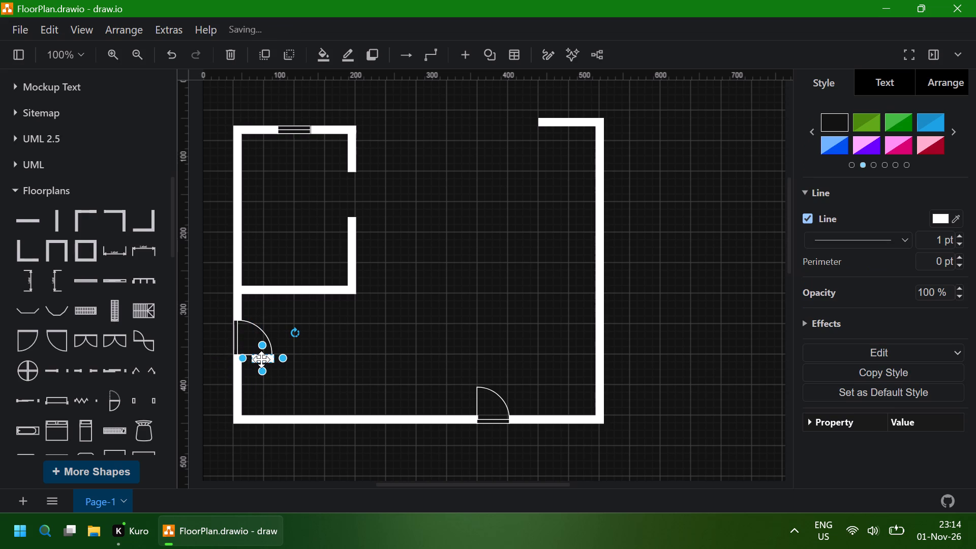
key("Left")
key("Left")
key("Left")
key("Left")
key("Left")
key("Left")
key("Left")
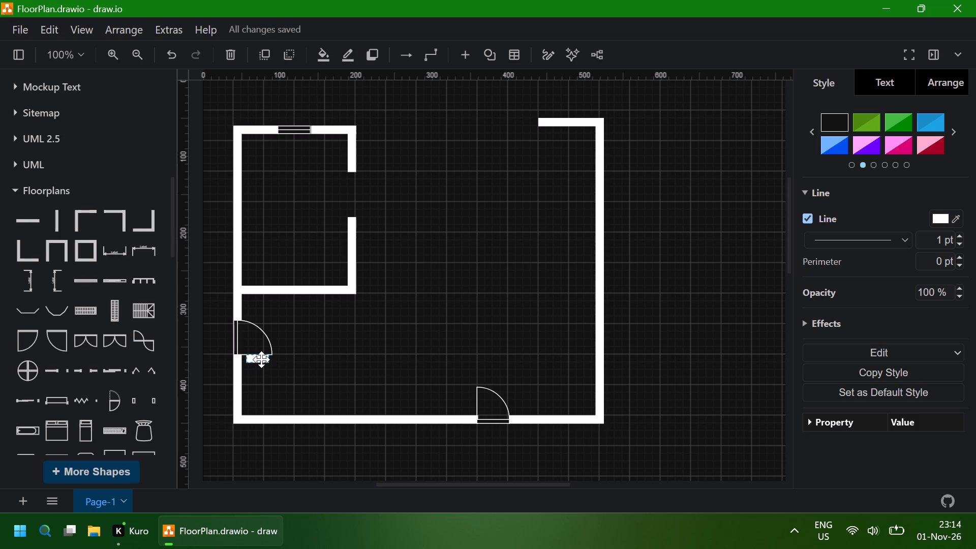
key("Left")
key("Left")
key("Left")
key("Left")
key("Left")
key("Left")
key("Left")
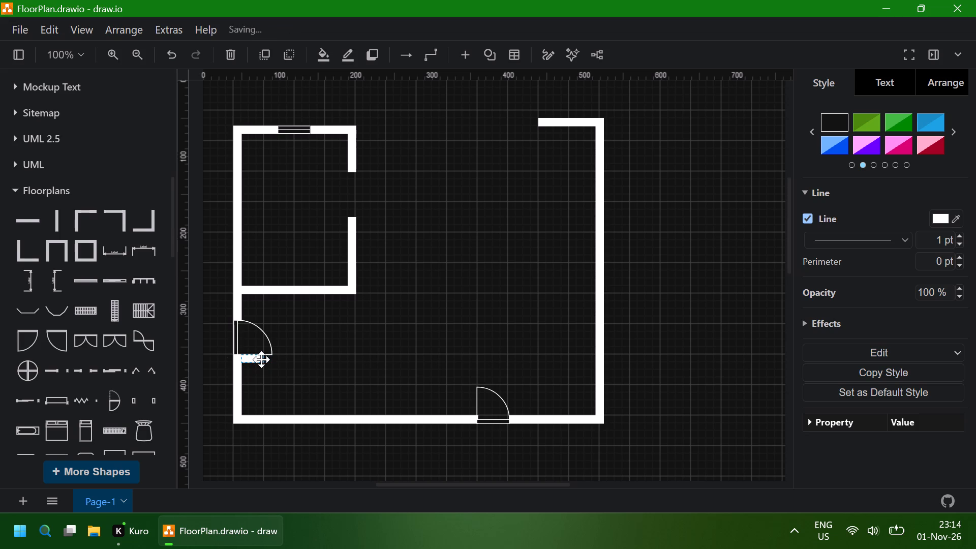
key("Left")
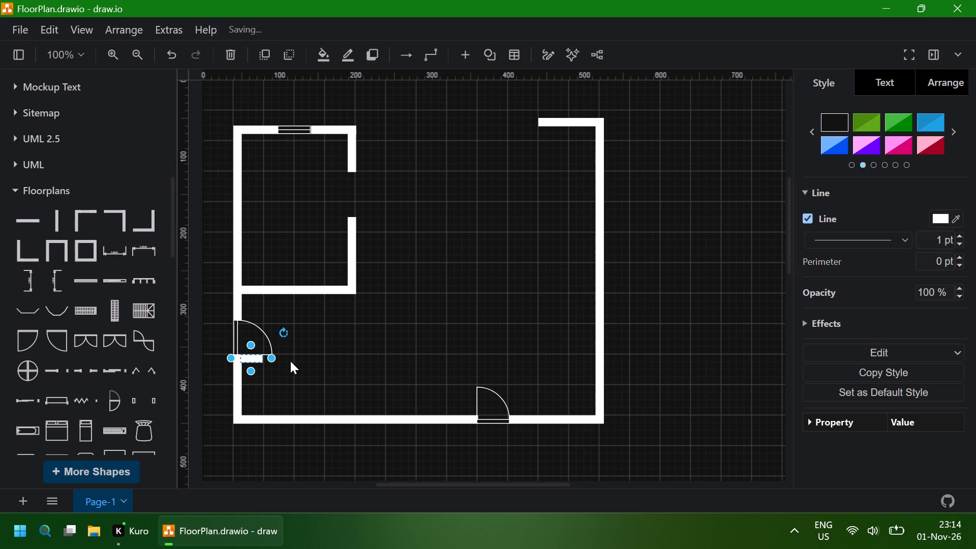
left_click(290, 361)
Extend the short horizontal wall's east end to about 42.5 pt long, beneath the west door's swing.
left_click(254, 362)
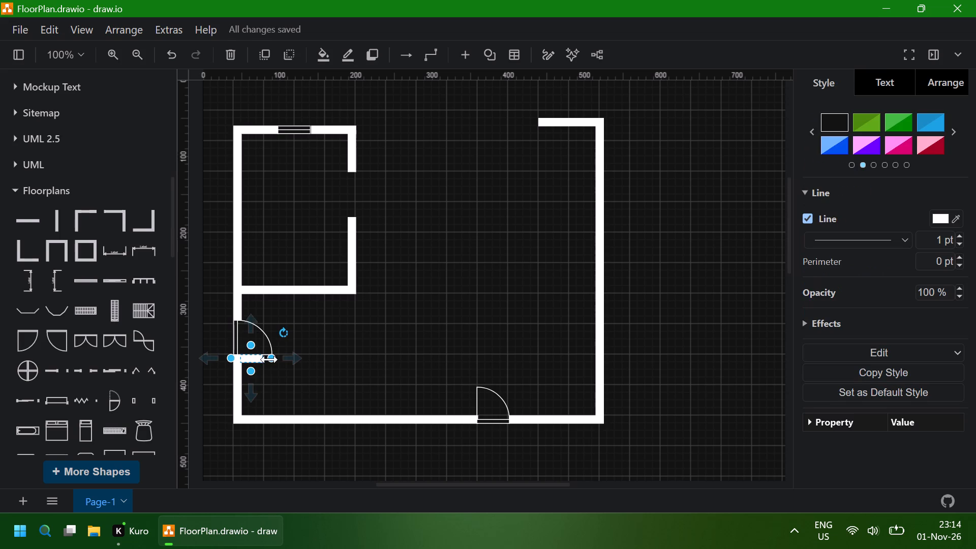
left_click_drag(270, 359, 279, 359)
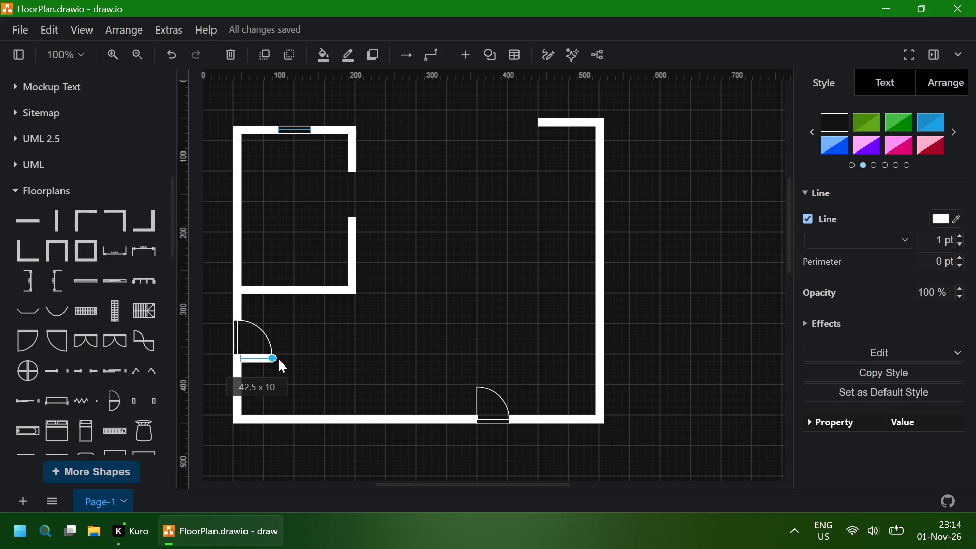
left_click_drag(279, 359, 276, 359)
left_click_drag(273, 359, 280, 358)
left_click(337, 339)
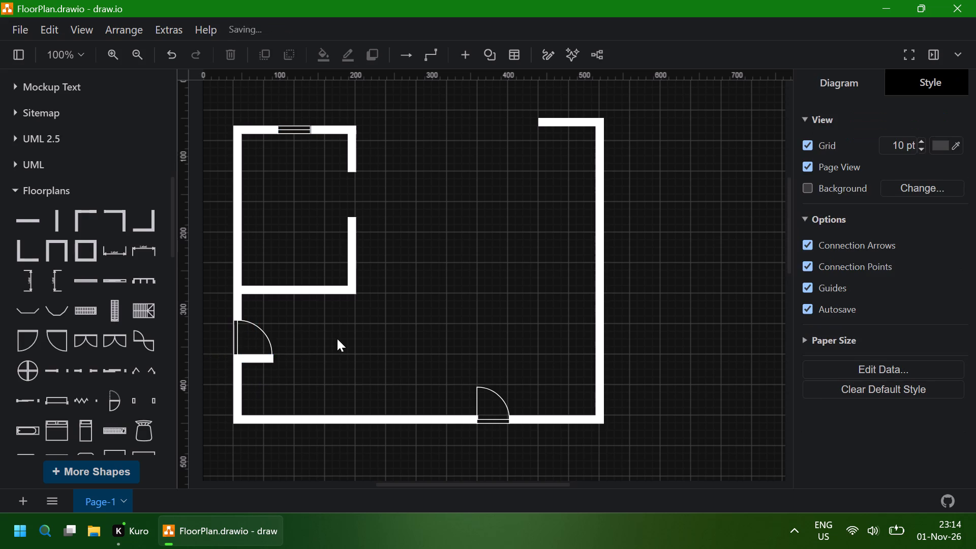
Nudge the short horizontal wall a net one increment west to align its east end with the west door's swing.
left_click(260, 357)
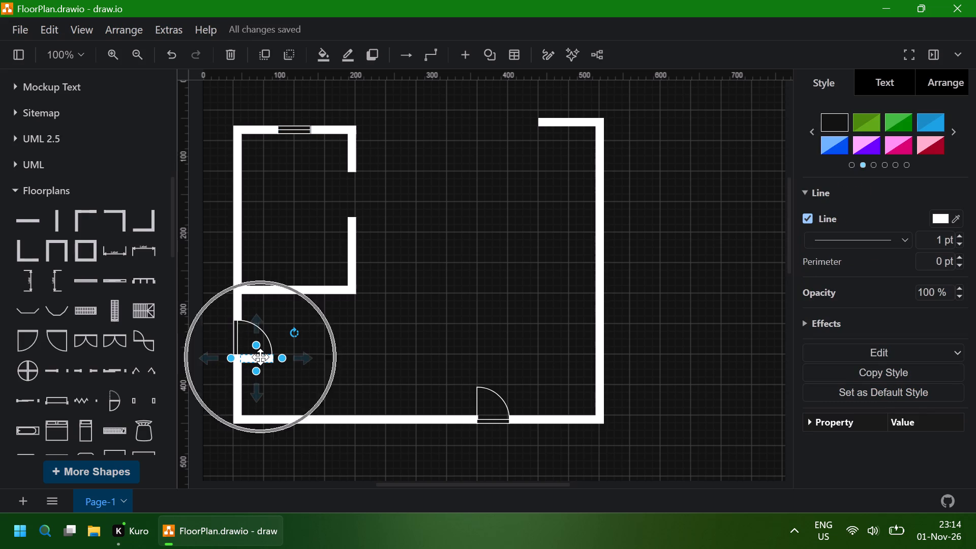
key("Left")
key("Left")
key("Left")
key("Right")
key("Right")
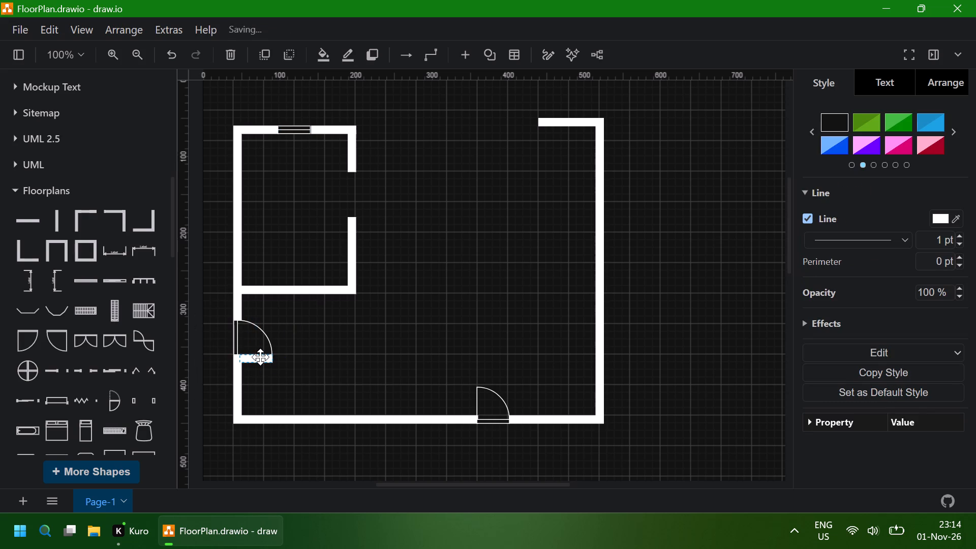
left_click(361, 328)
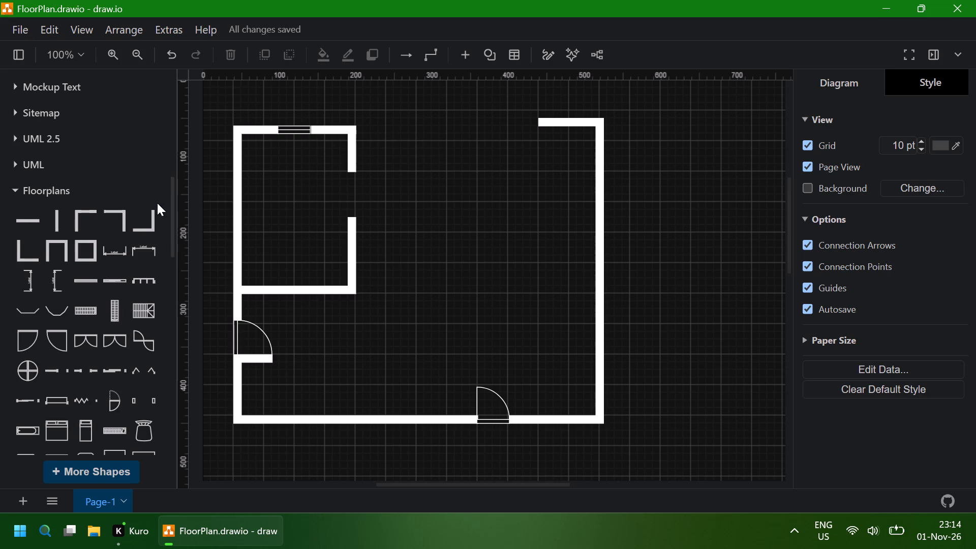
Add a horizontal wall from the Floorplans library and place it as an eastward continuation of the northwest room's north wall.
left_click(39, 222)
left_click_drag(500, 283, 413, 137)
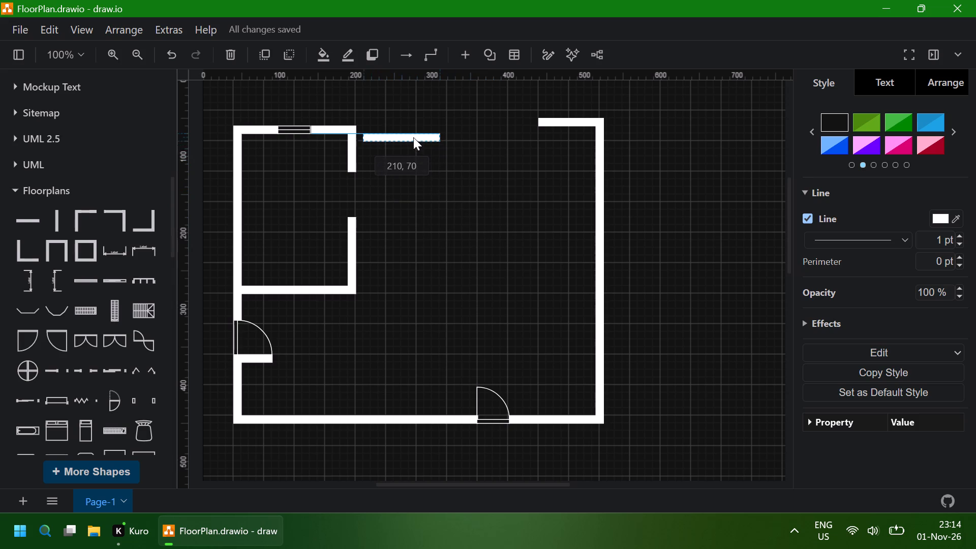
left_click_drag(413, 137, 409, 134)
left_click(463, 197)
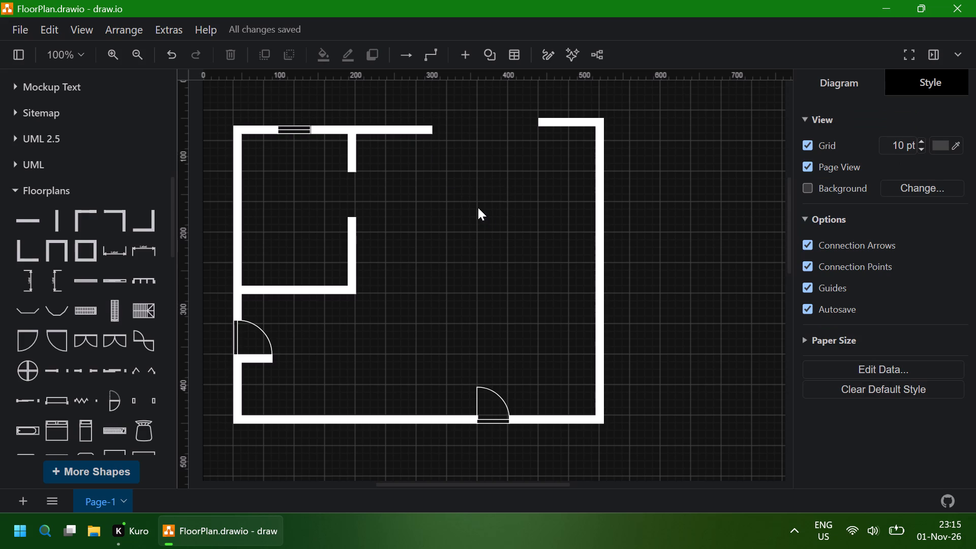
Move the short northeast horizontal wall into line with the north wall, its east end meeting the top of the east wall.
left_click(563, 121)
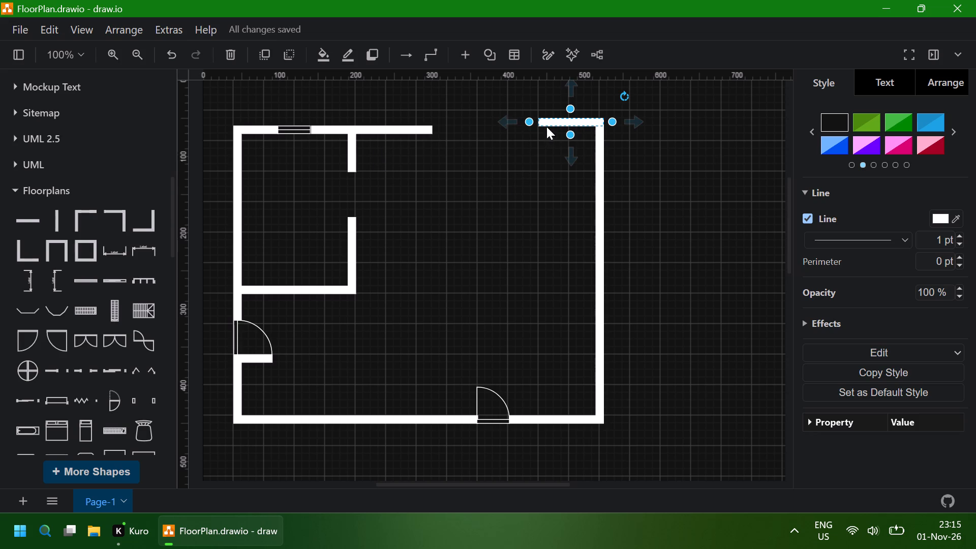
left_click(598, 134)
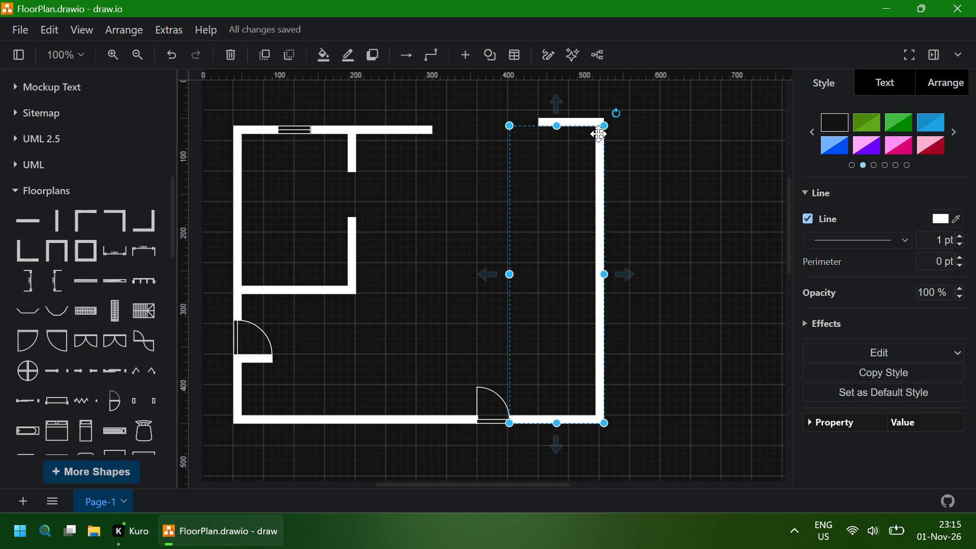
left_click(572, 118)
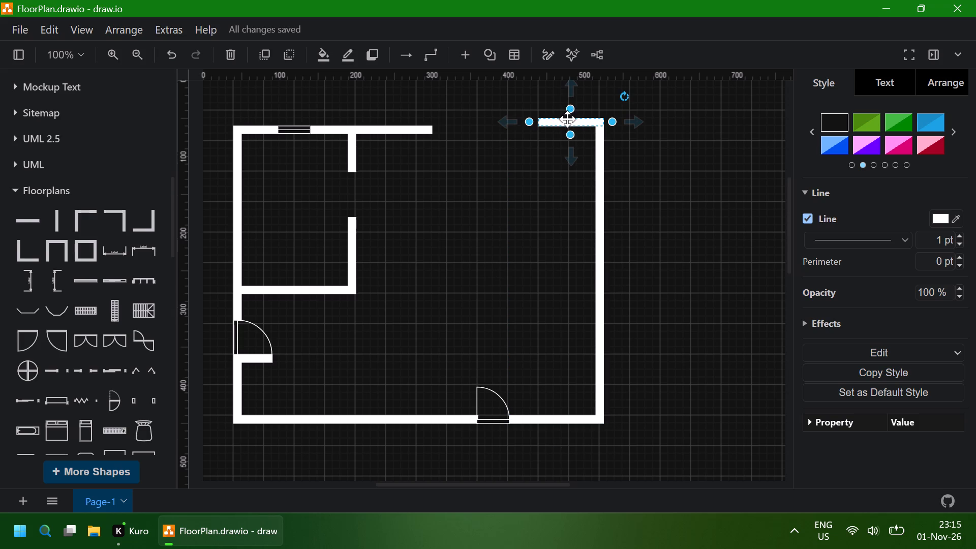
left_click_drag(564, 123, 544, 126)
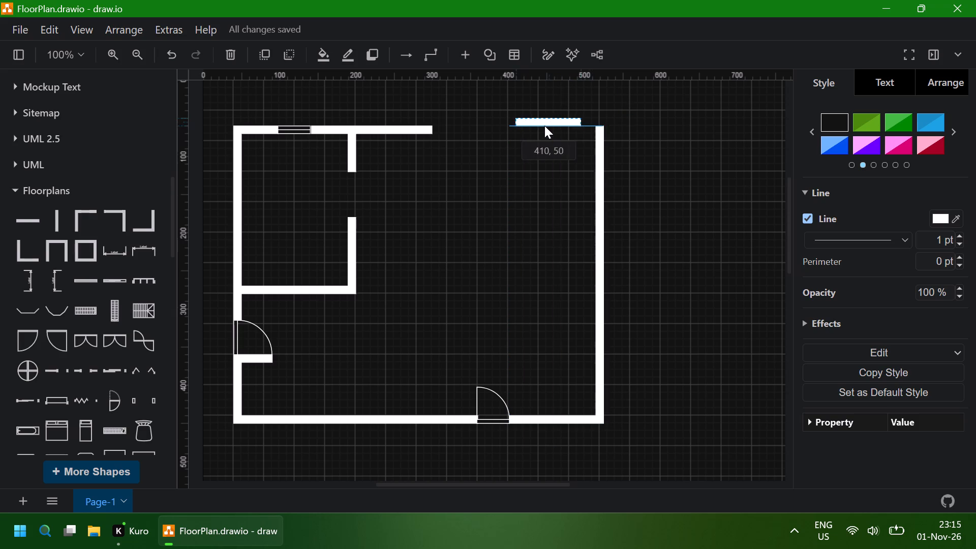
left_click_drag(544, 126, 559, 130)
left_click(463, 175)
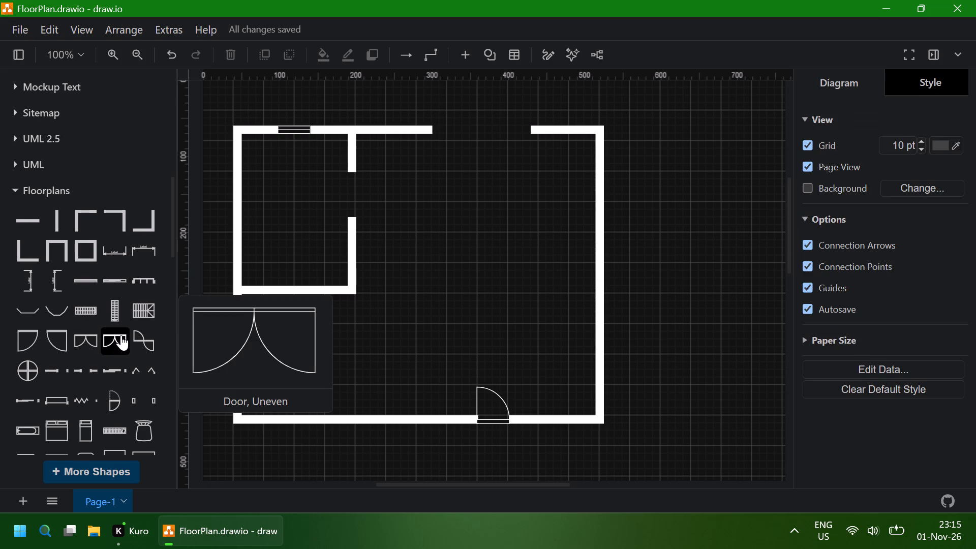
Add a double door from the Floorplans library and place it in the north opening, starting at the new north wall's east end.
left_click(91, 337)
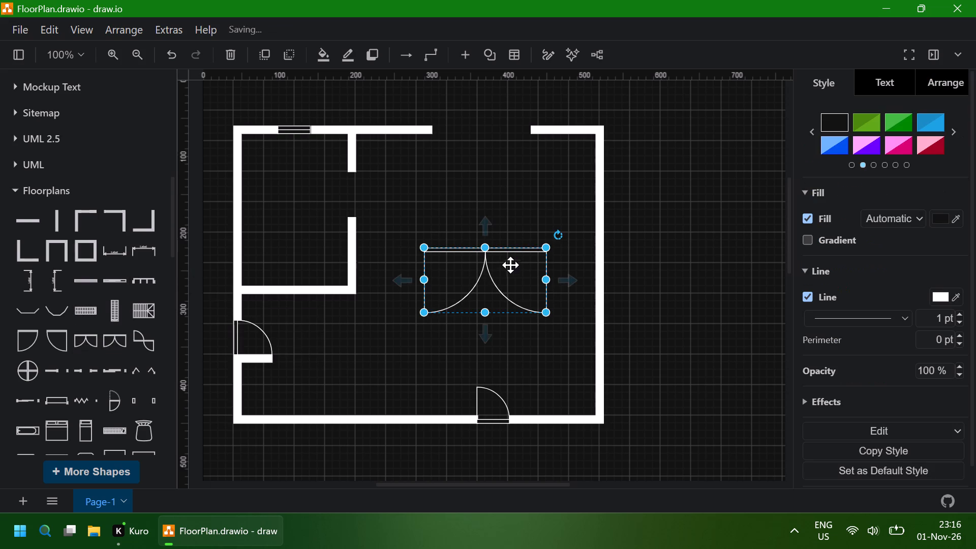
left_click_drag(510, 271, 515, 158)
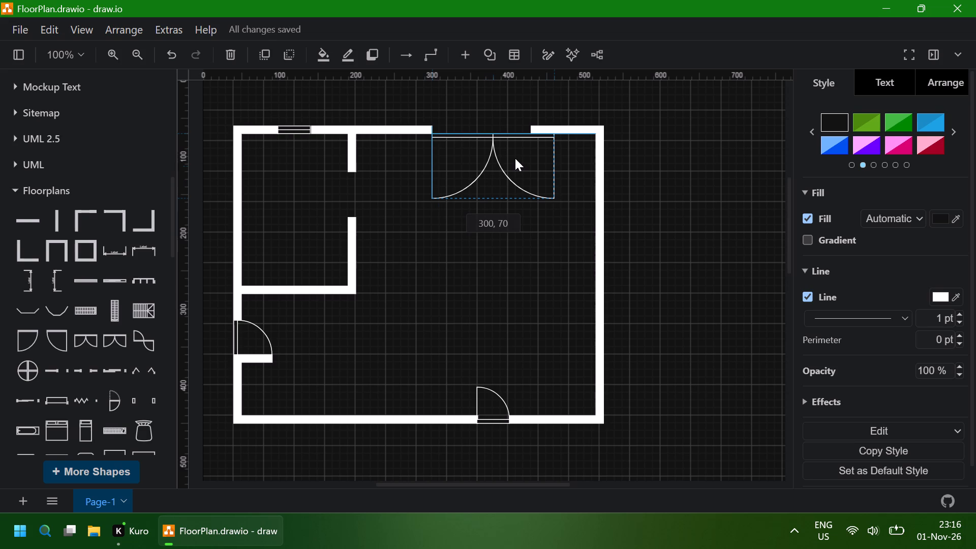
left_click_drag(515, 158, 520, 152)
left_click(494, 242)
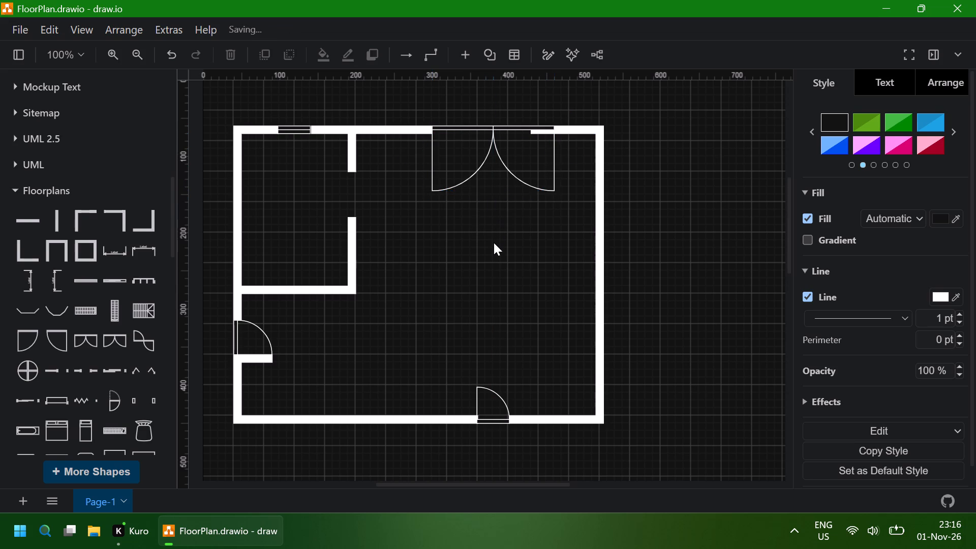
Shrink the north double door to about 75 x 40, keeping its west side at the end of the north wall.
left_click(543, 176)
left_click_drag(555, 192, 494, 173)
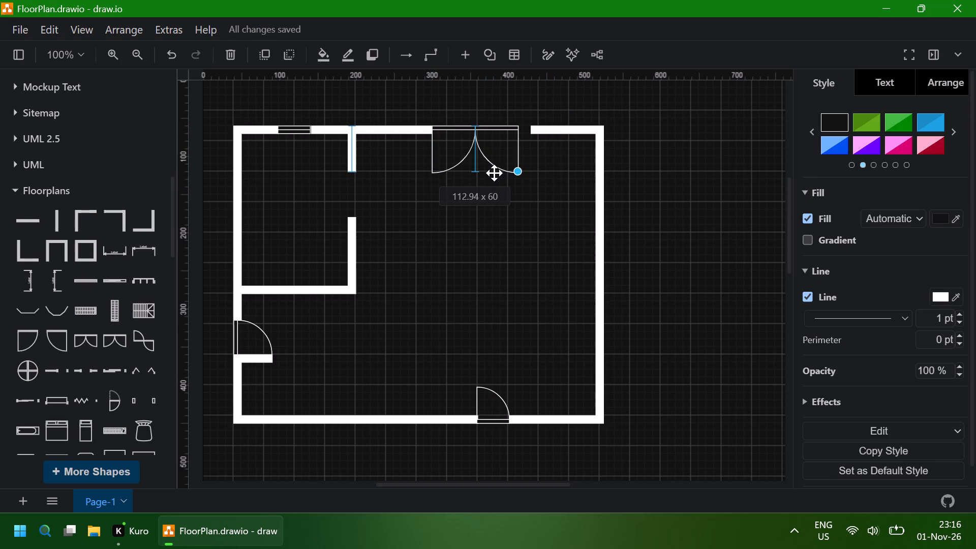
left_click_drag(494, 173, 486, 162)
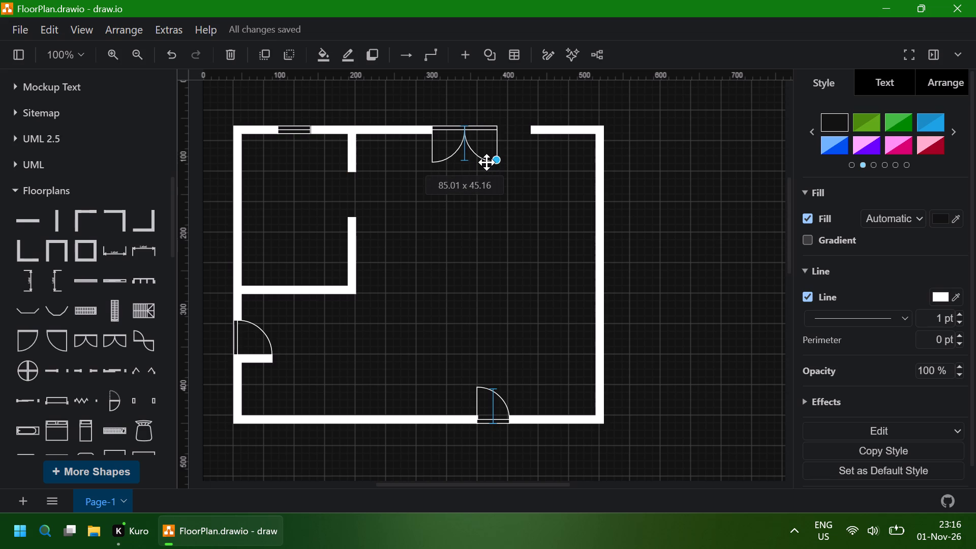
left_click_drag(486, 162, 479, 159)
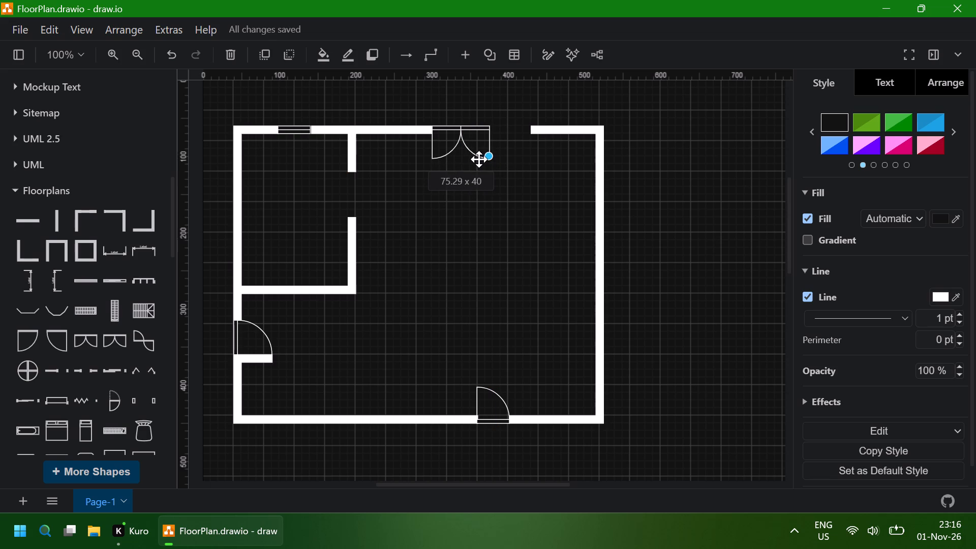
left_click_drag(479, 159, 479, 159)
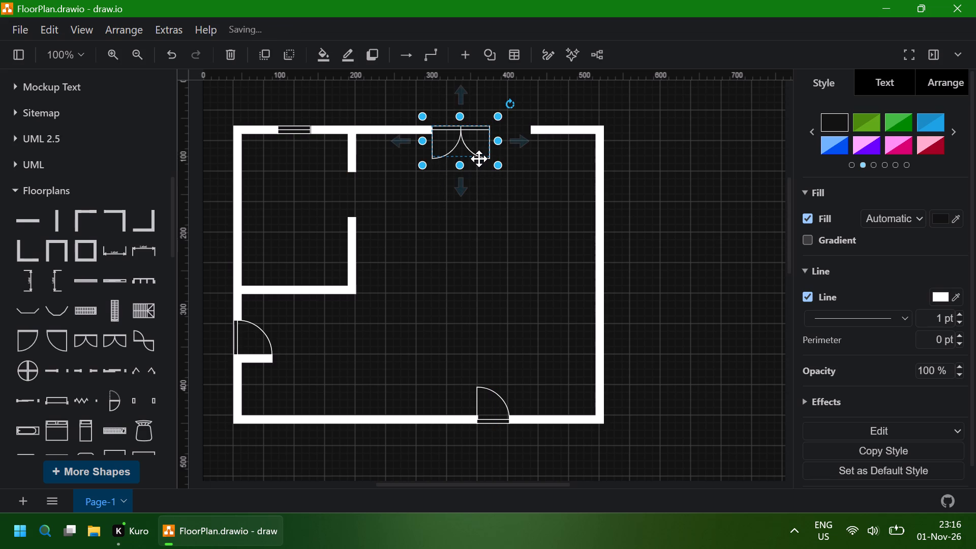
Lengthen the northeast horizontal wall westward until its west end nearly reaches the double door.
left_click(552, 131)
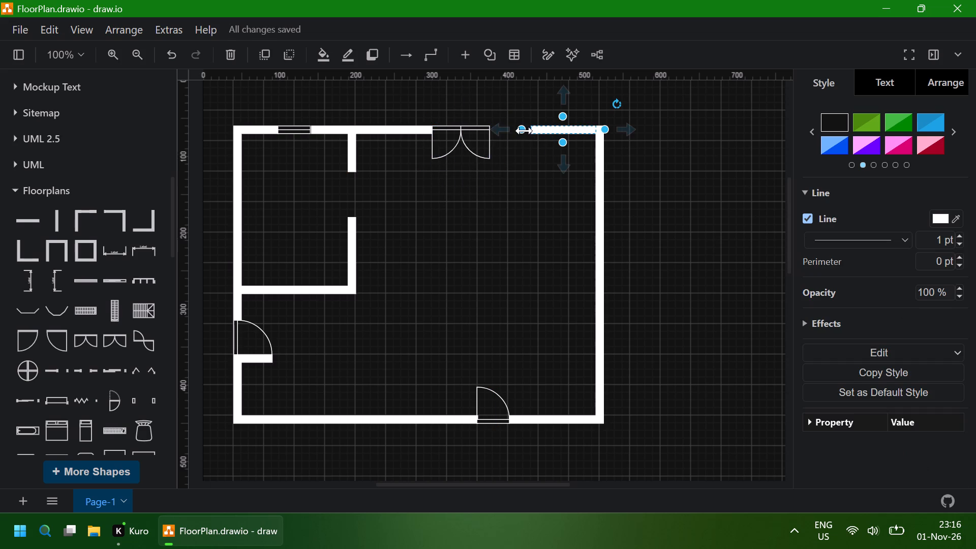
left_click_drag(524, 131, 491, 132)
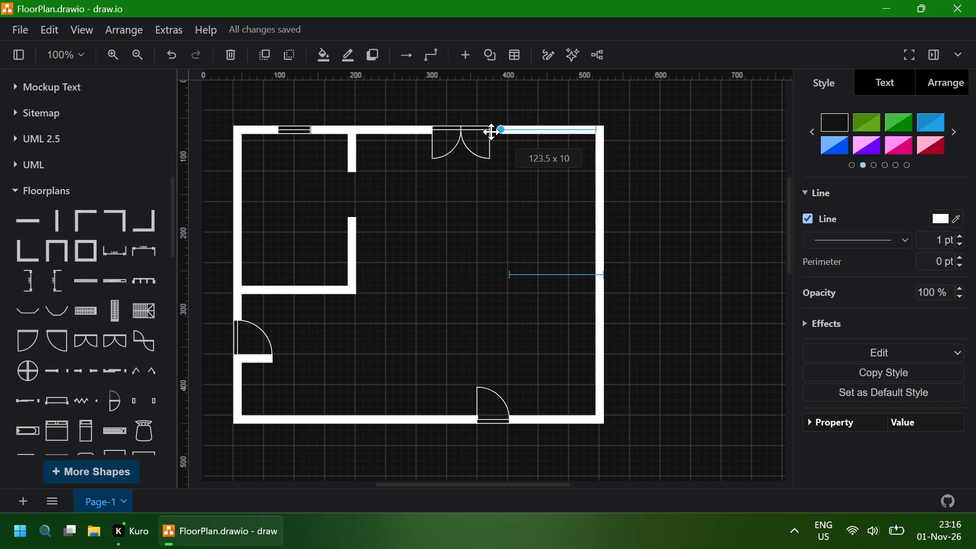
left_click_drag(491, 132, 487, 131)
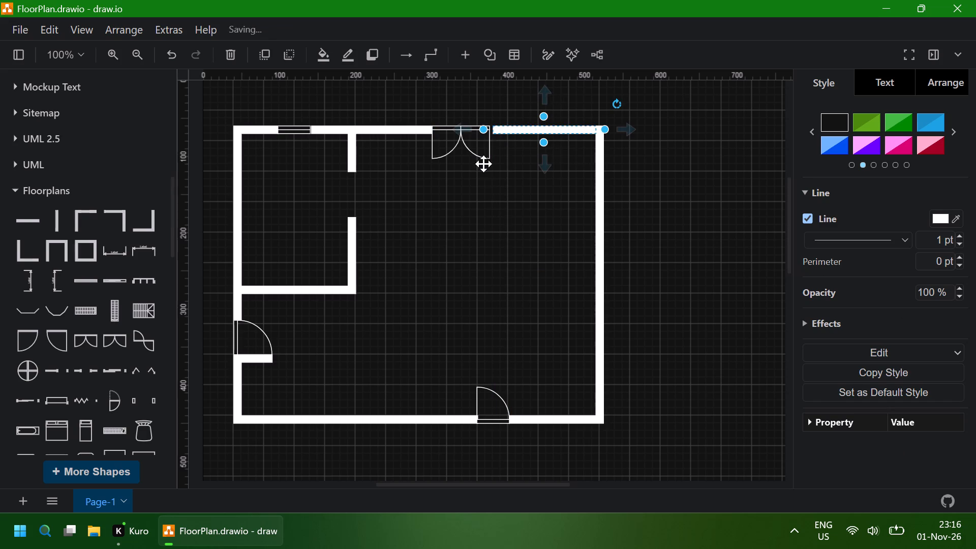
left_click(476, 198)
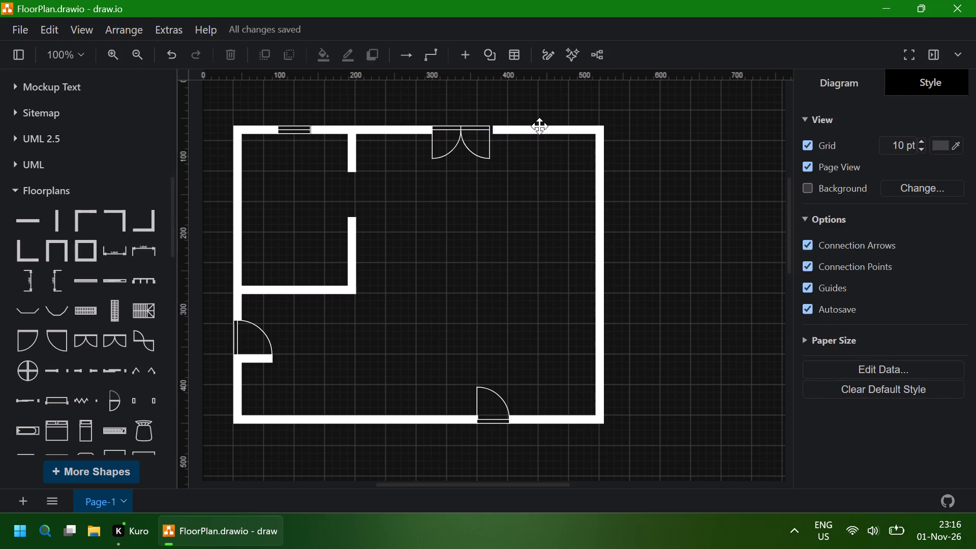
Nudge the northeast horizontal wall a net four increments west so its west end meets the double door.
left_click(539, 126)
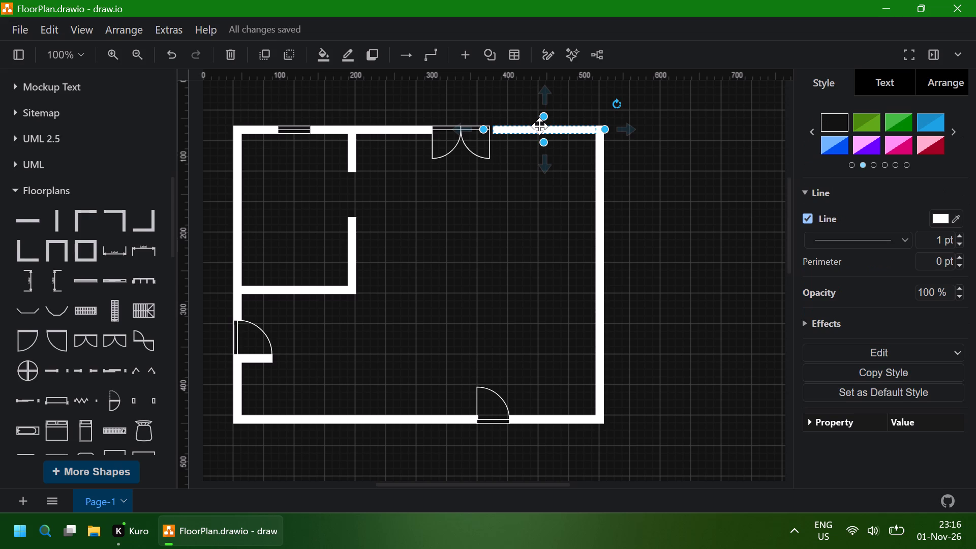
left_click(553, 211)
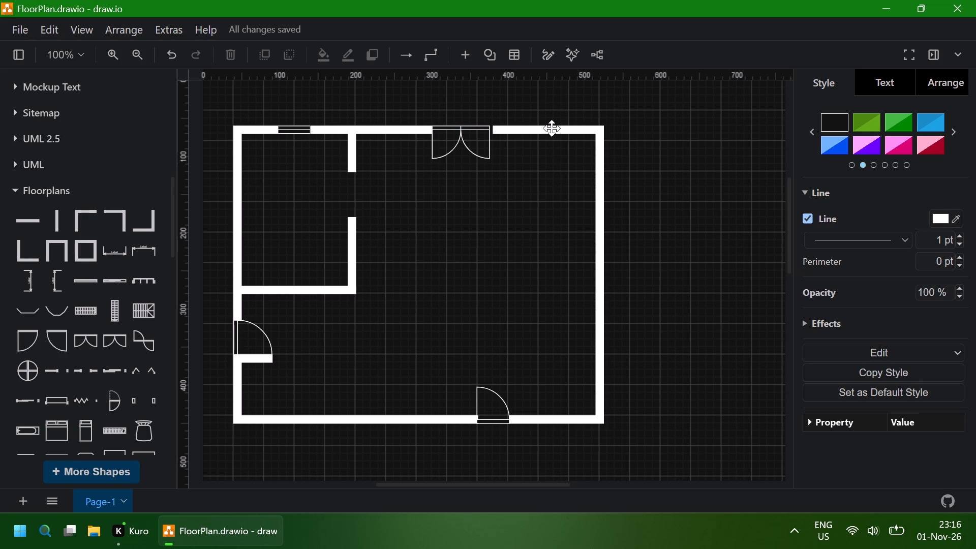
left_click(552, 128)
key("Left")
key("Left")
key("Left")
key("Left")
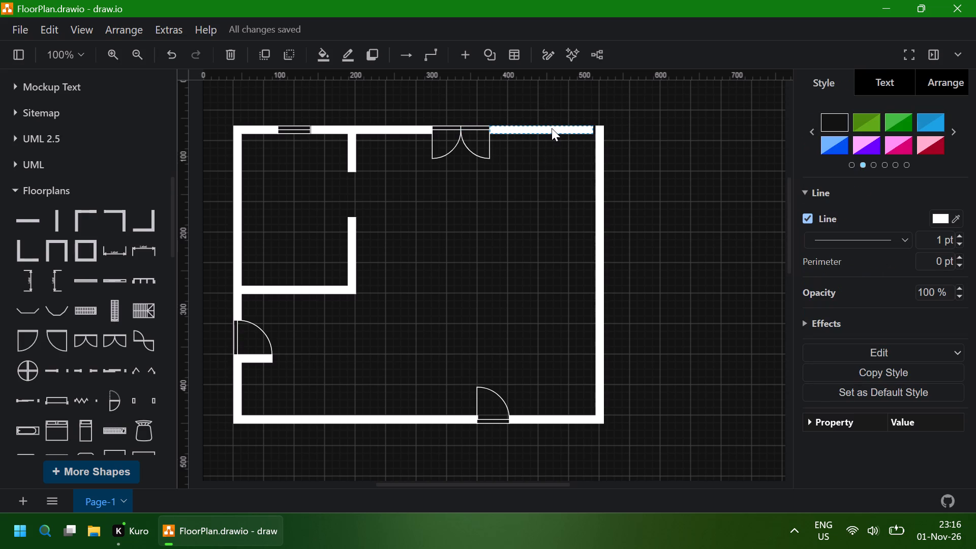
key("Left")
key("Left")
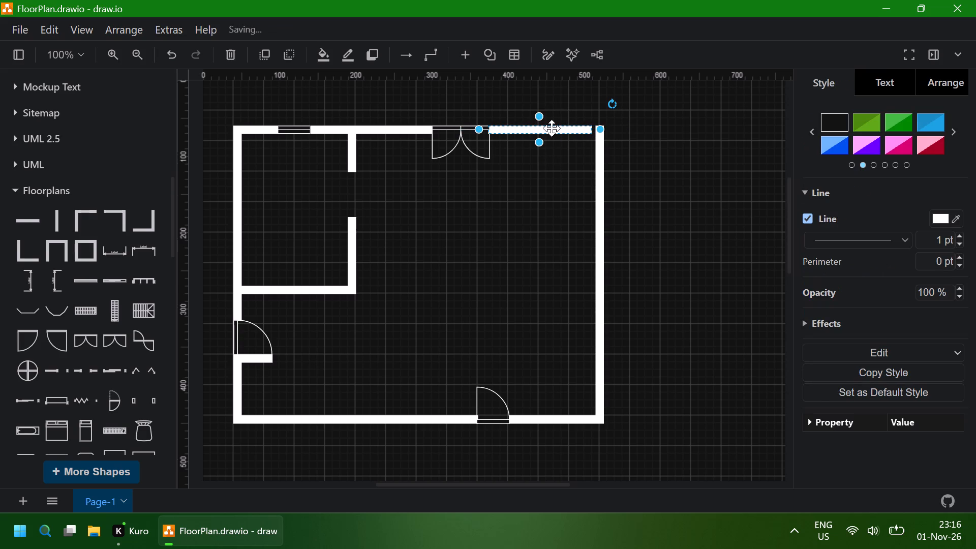
left_click(527, 188)
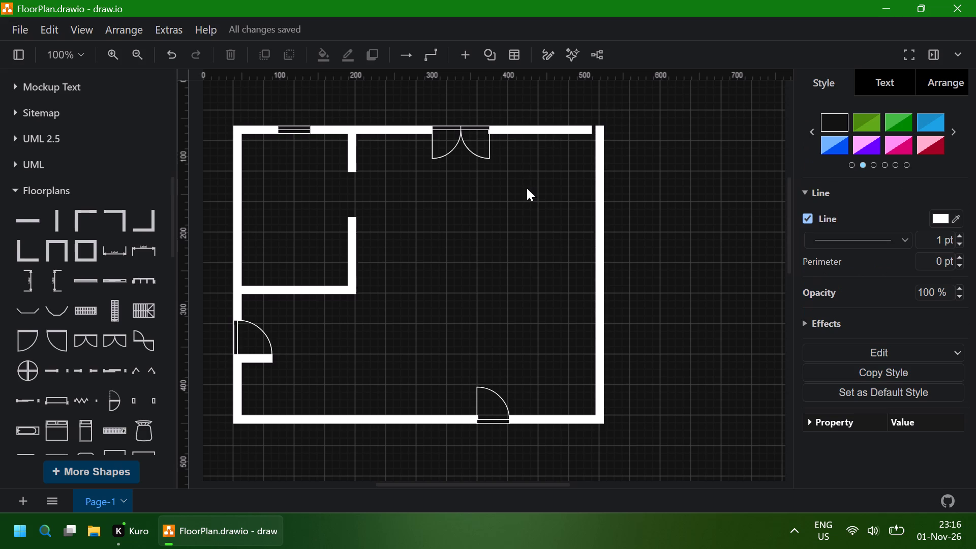
left_click(520, 131)
key("Right")
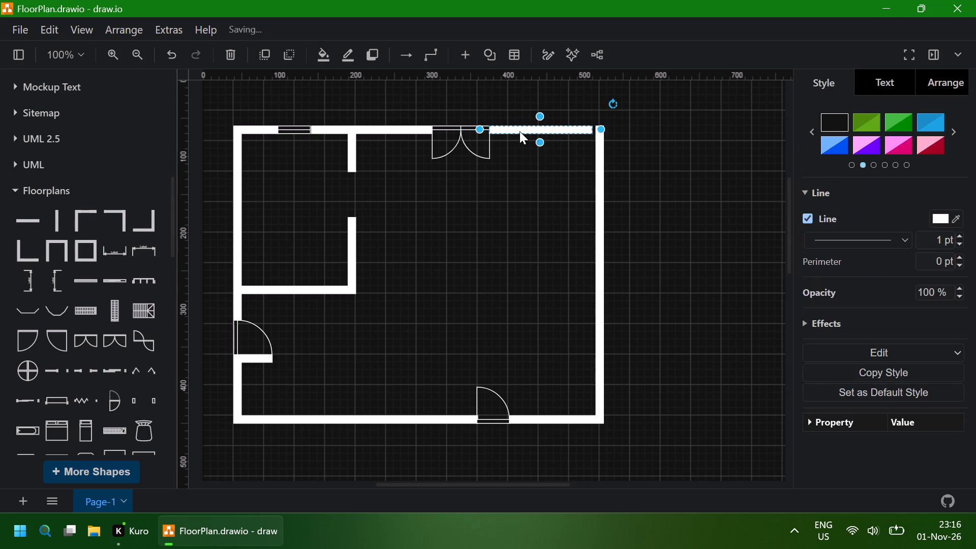
key("Right")
left_click(484, 221)
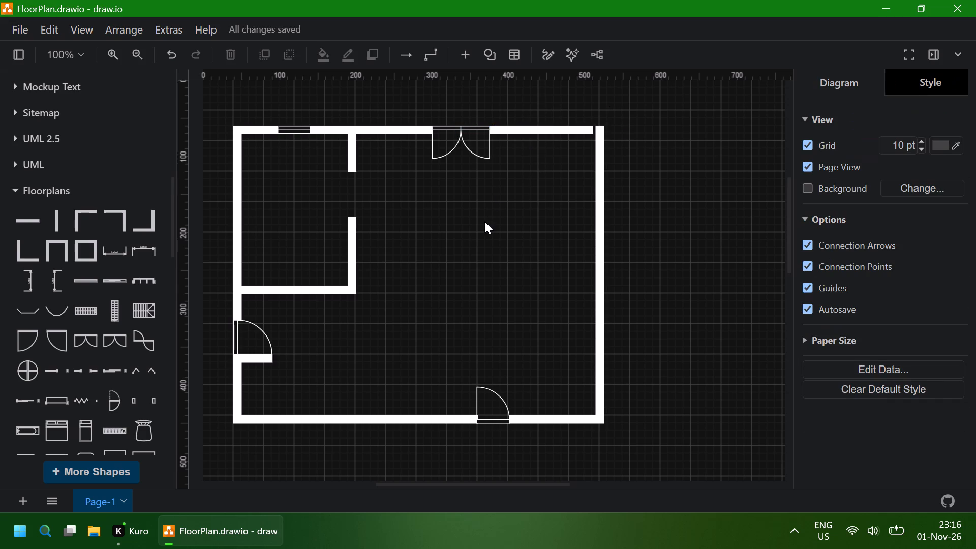
Extend the northeast horizontal wall's east end to the outer face of the east wall, closing the corner.
left_click(550, 132)
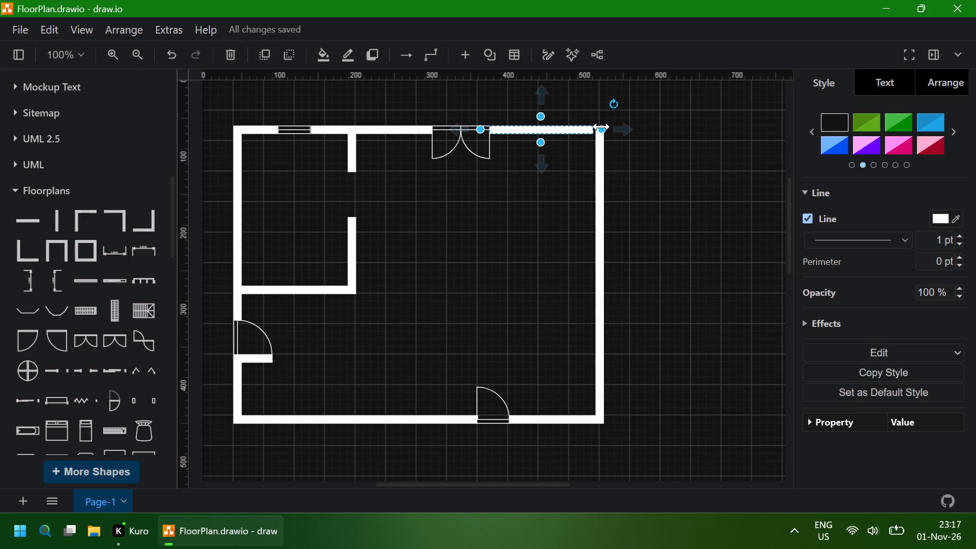
left_click_drag(605, 128, 606, 126)
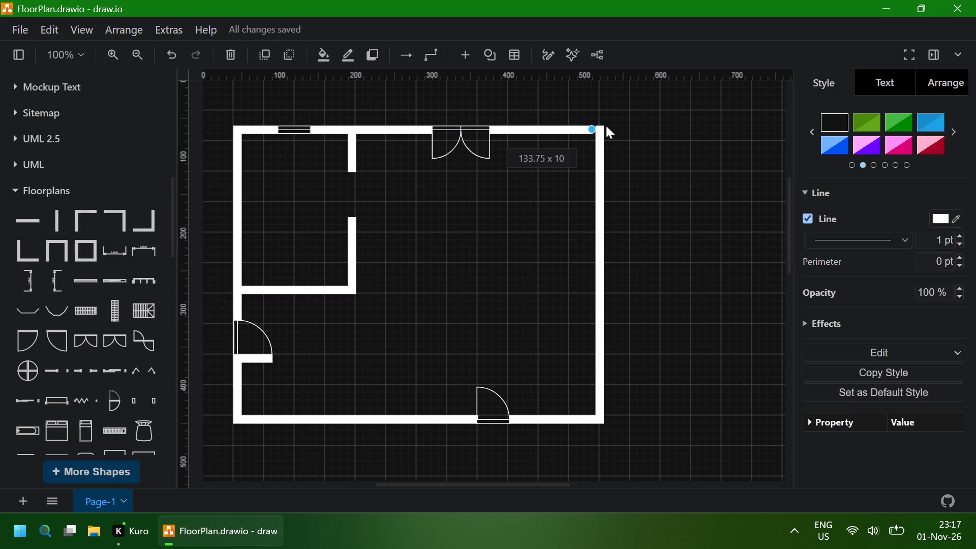
left_click_drag(606, 126, 614, 125)
left_click(634, 175)
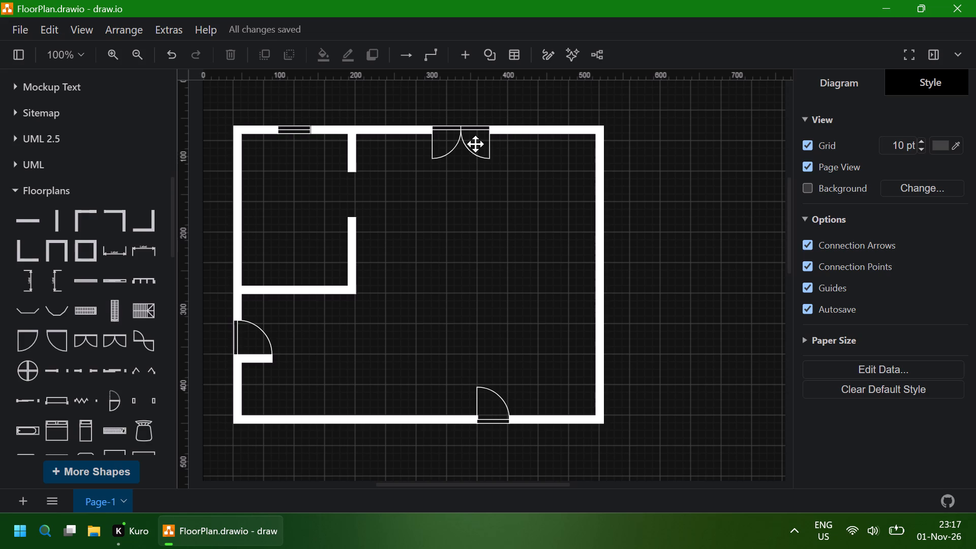
left_click(512, 213)
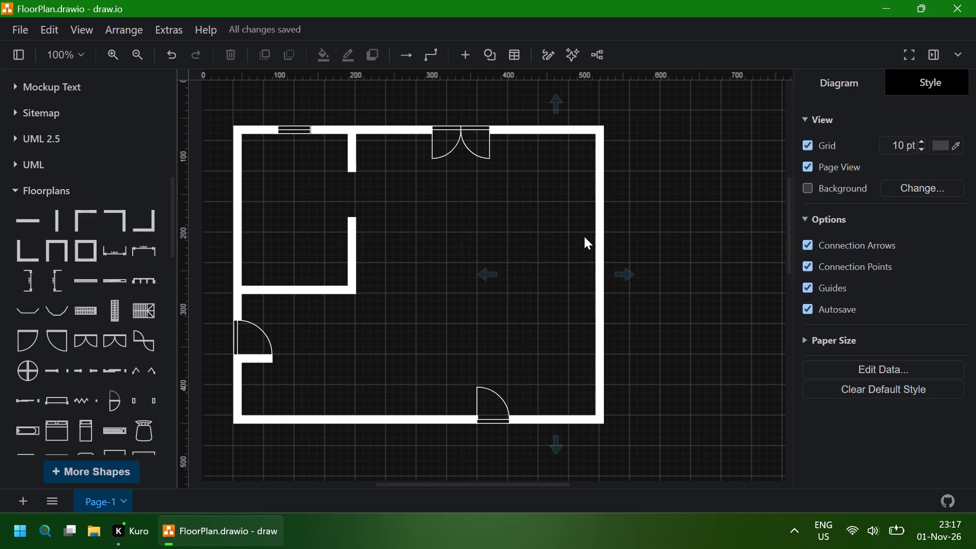
Shorten the east corner wall from its north end so it starts at about 300 on the vertical ruler.
left_click(600, 231)
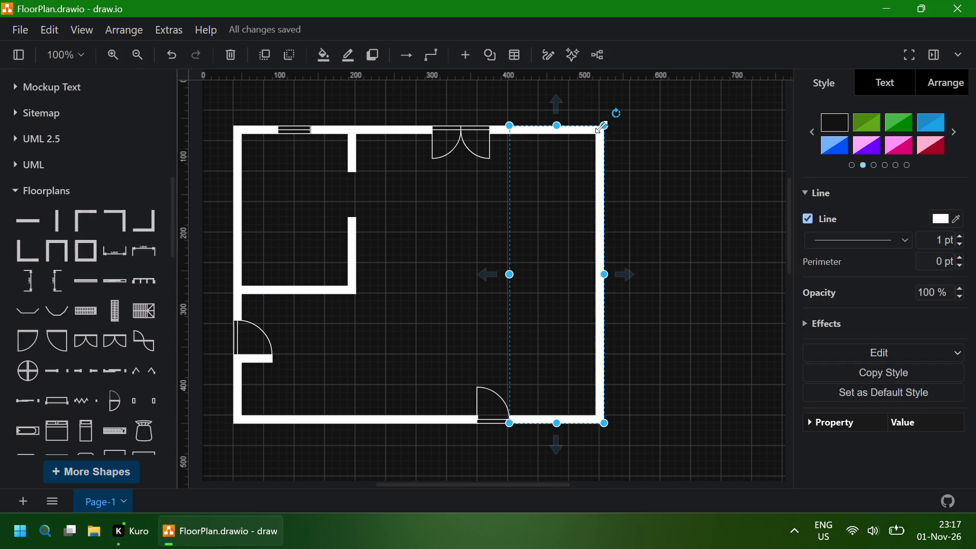
left_click_drag(601, 127, 605, 261)
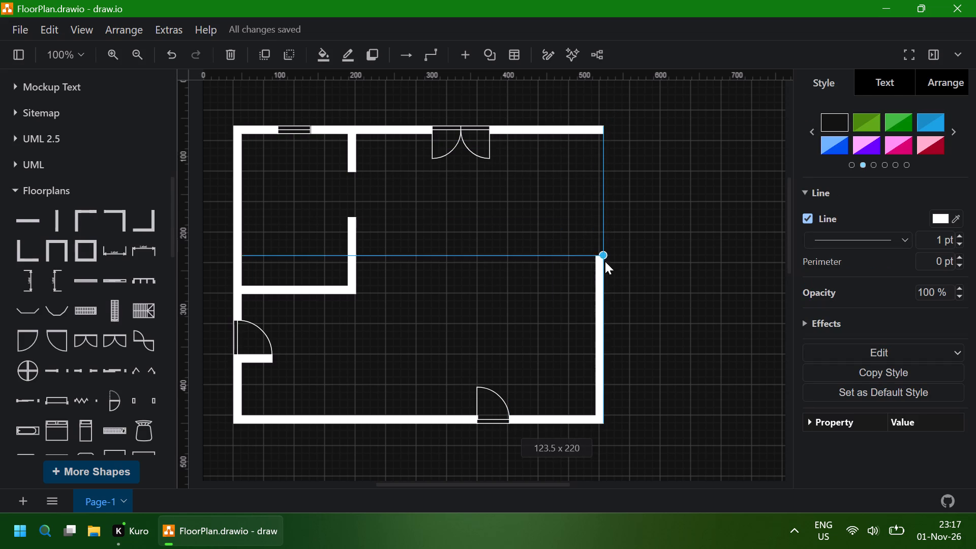
left_click_drag(605, 261, 608, 306)
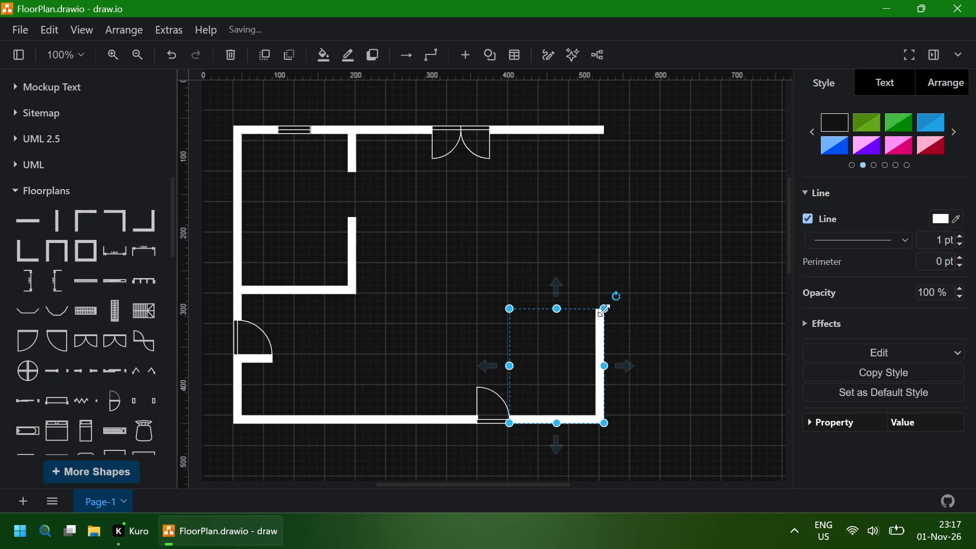
left_click(441, 294)
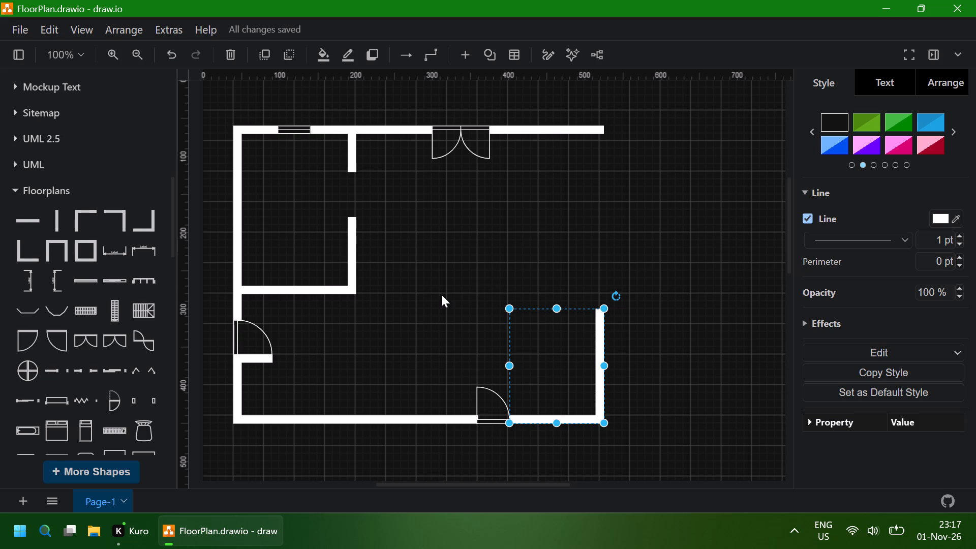
Add a vertical wall from the Floorplans library and place it directly beneath the north wall's east end, aligned with the east wall.
left_click(54, 223)
left_click_drag(490, 273, 523, 247)
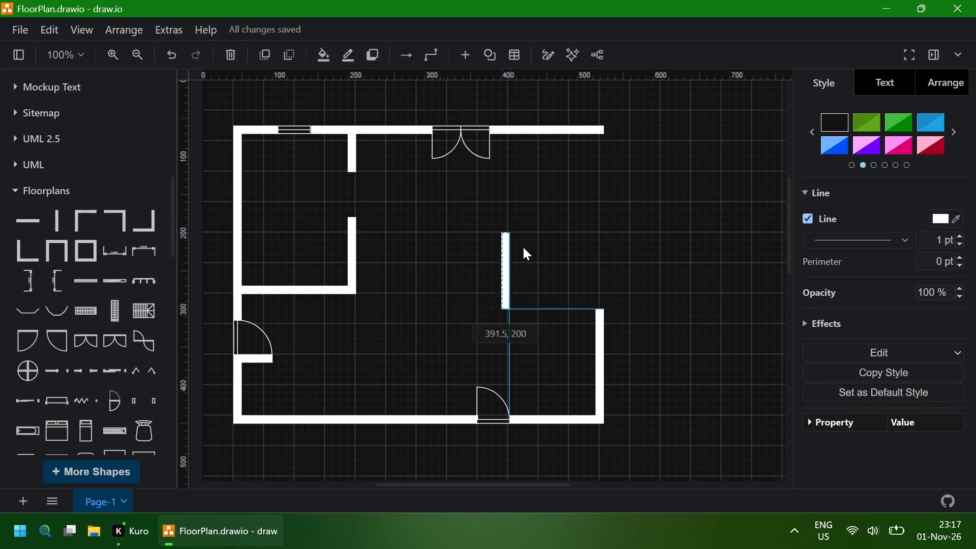
left_click_drag(523, 247, 596, 176)
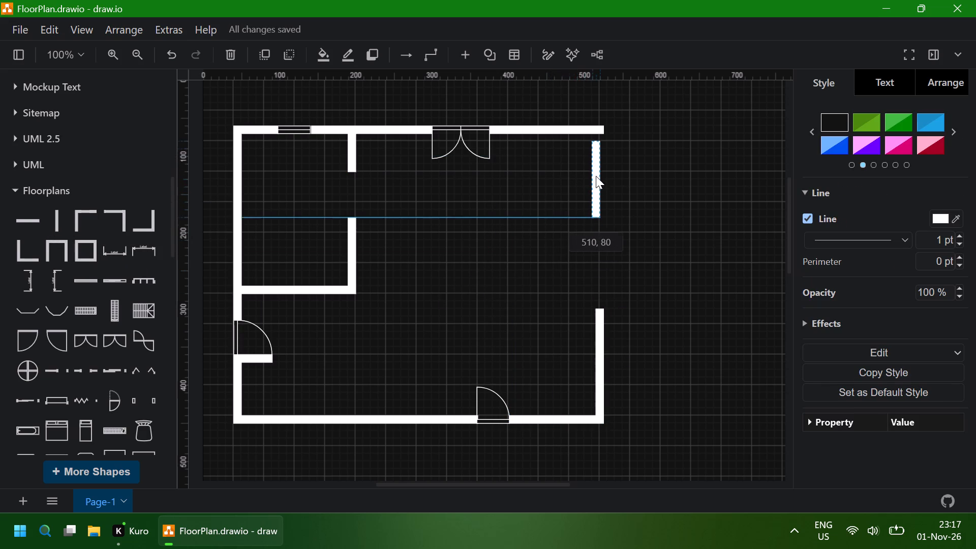
left_click_drag(596, 176, 599, 164)
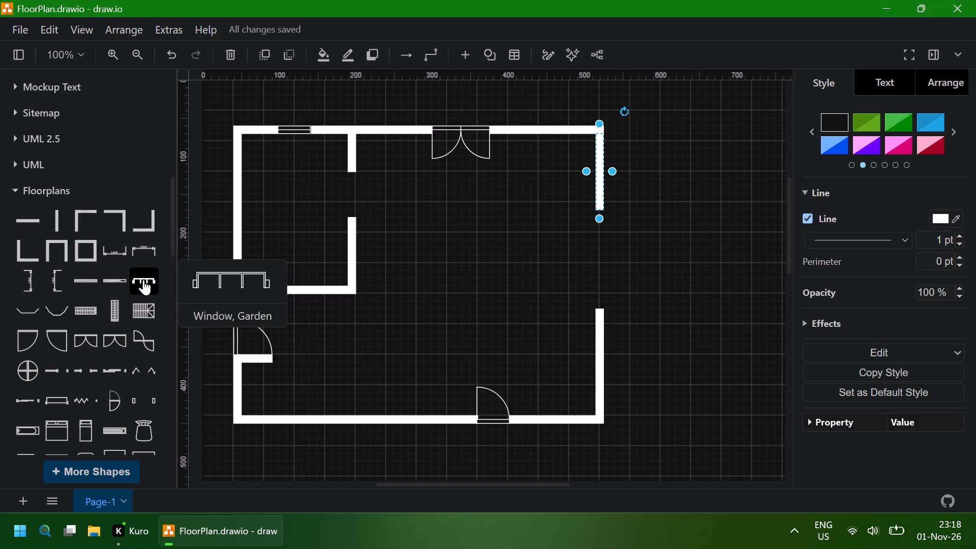
Add a window from the Floorplans library, rotate it to vertical and place it in the east opening, directly below the new wall.
left_click(90, 282)
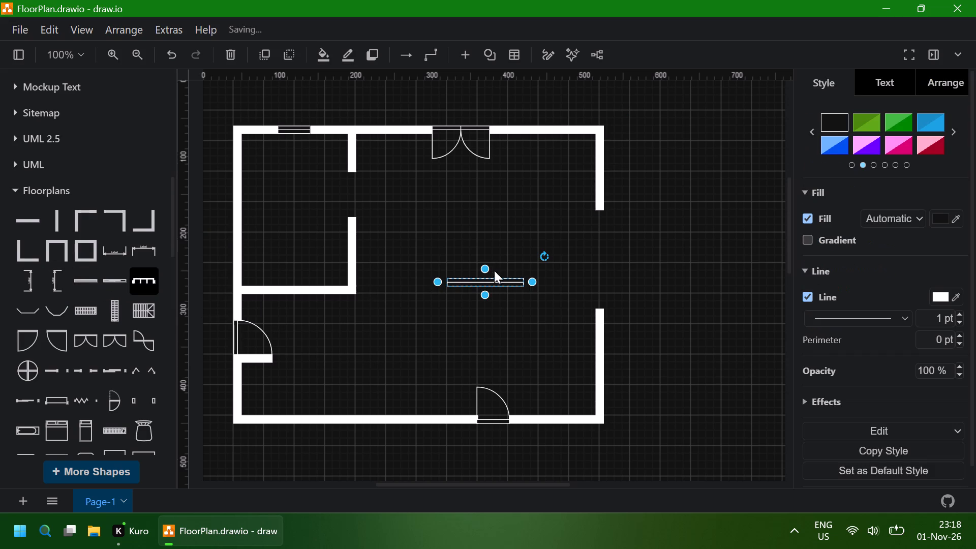
left_click_drag(542, 257, 538, 299)
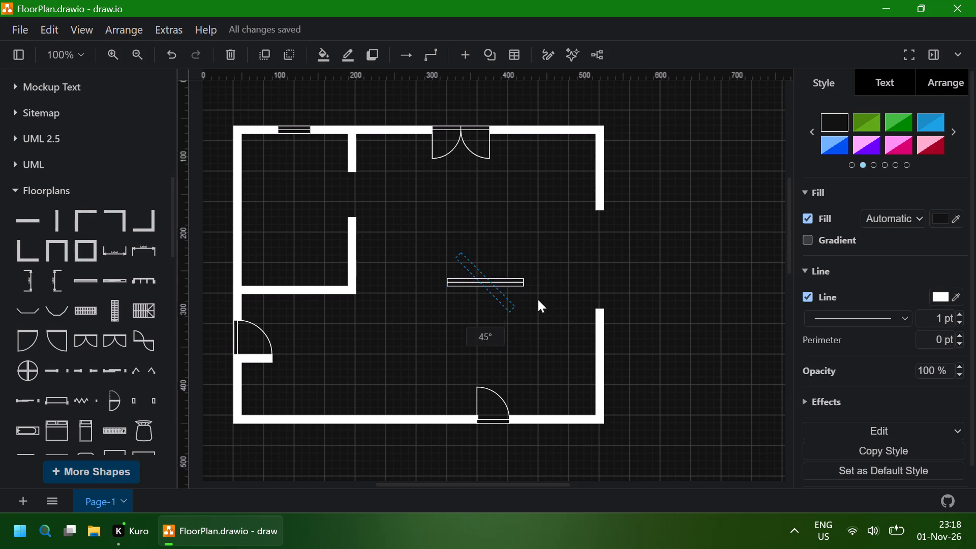
left_click_drag(538, 299, 500, 327)
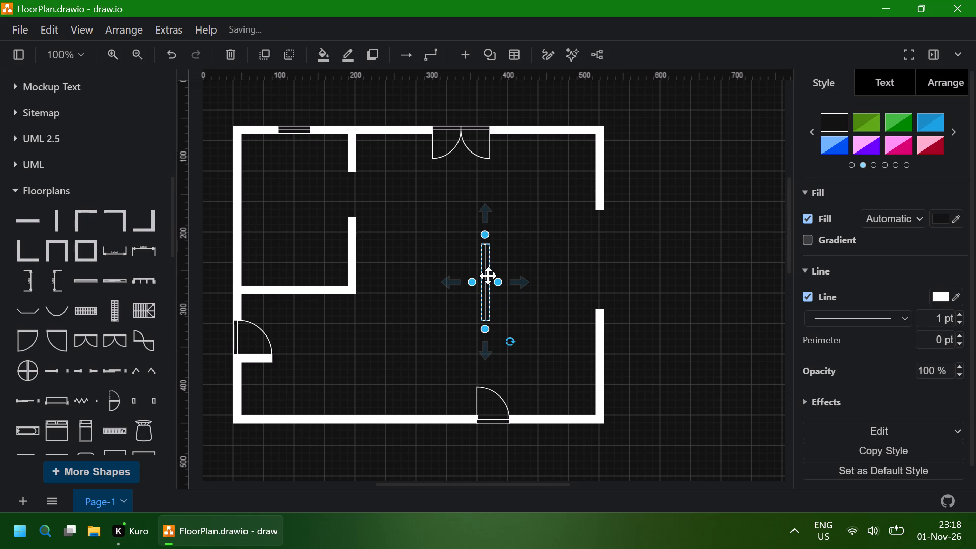
left_click_drag(488, 276, 594, 249)
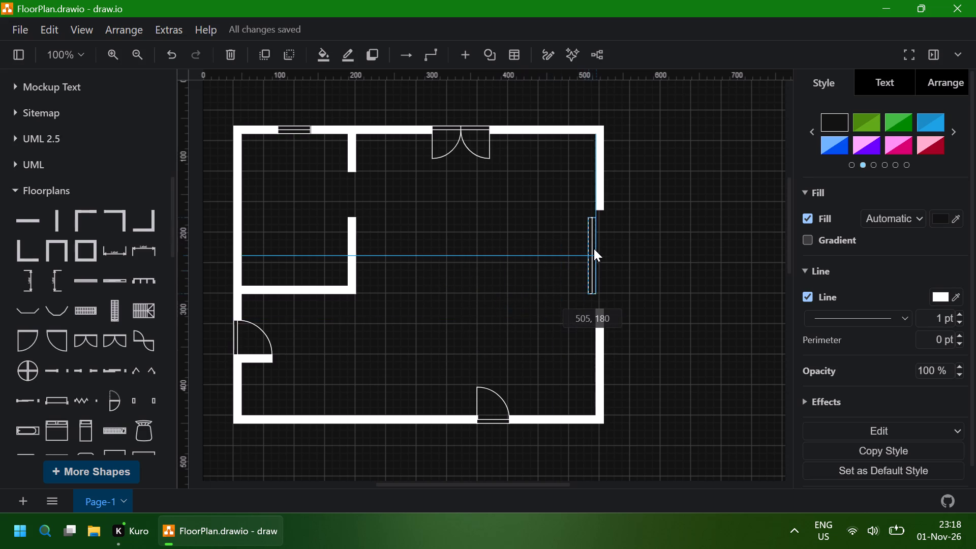
left_click_drag(594, 249, 601, 239)
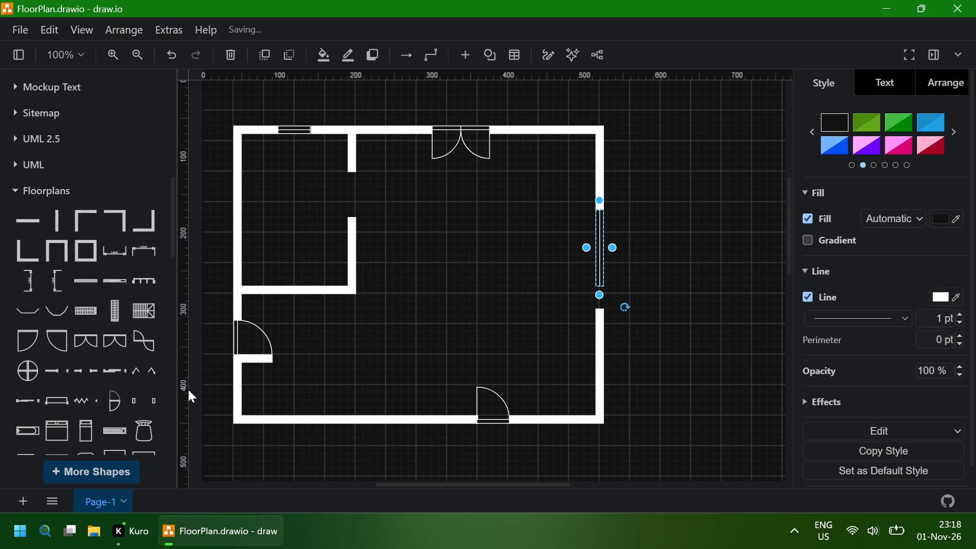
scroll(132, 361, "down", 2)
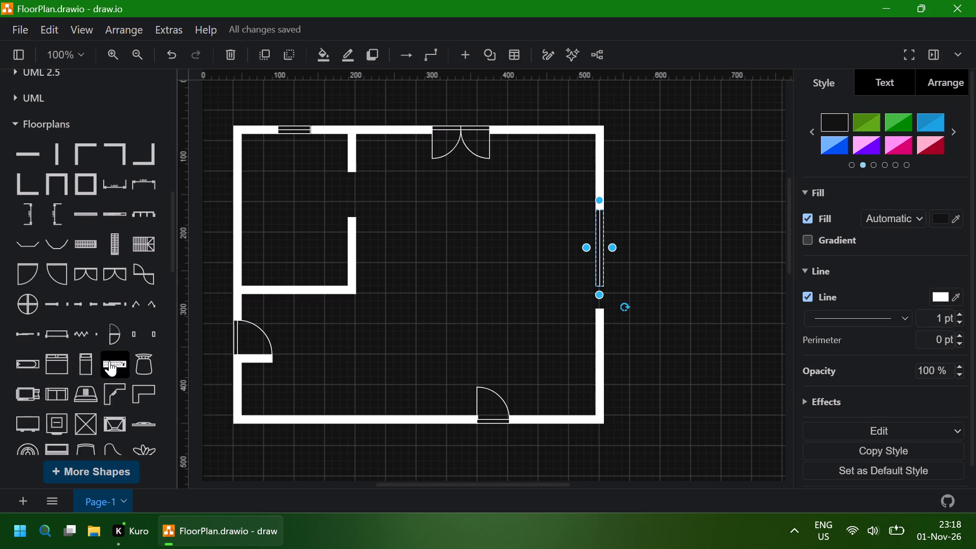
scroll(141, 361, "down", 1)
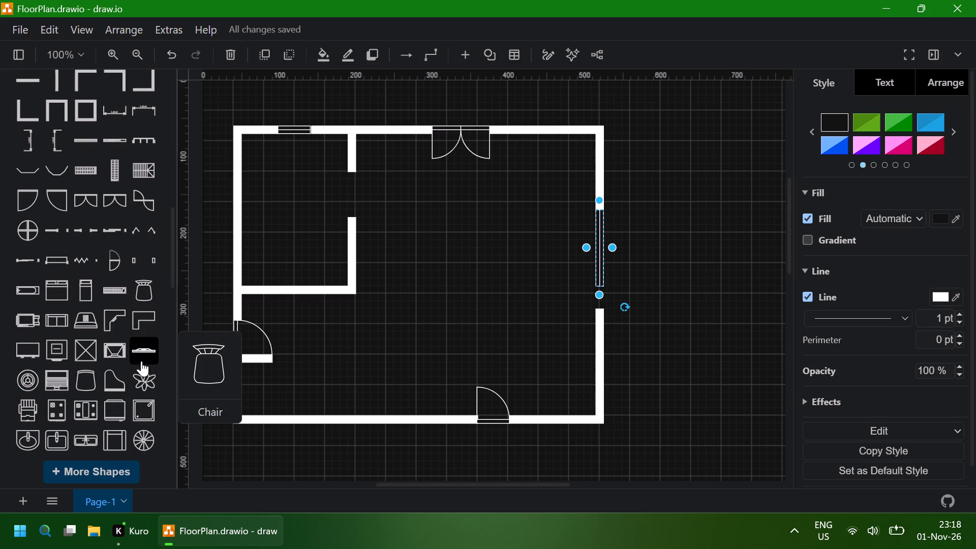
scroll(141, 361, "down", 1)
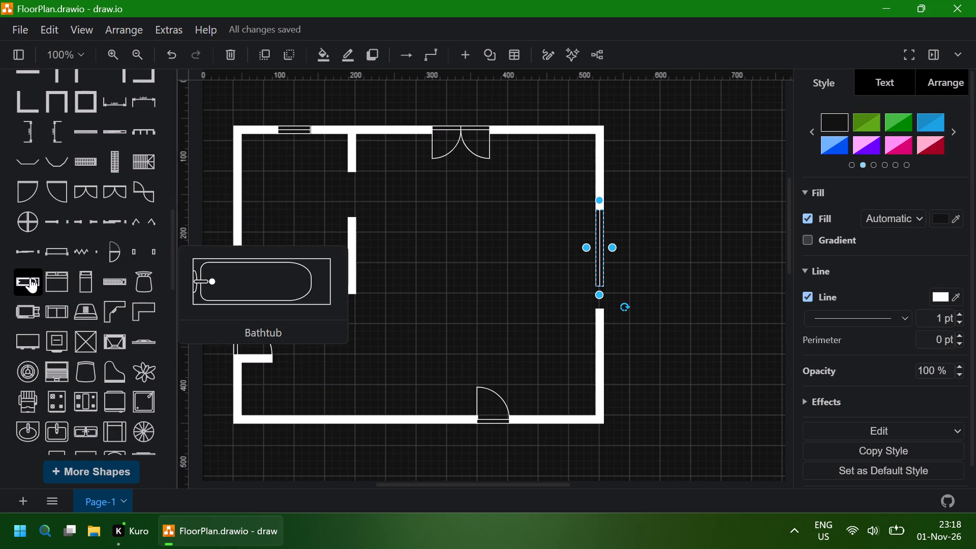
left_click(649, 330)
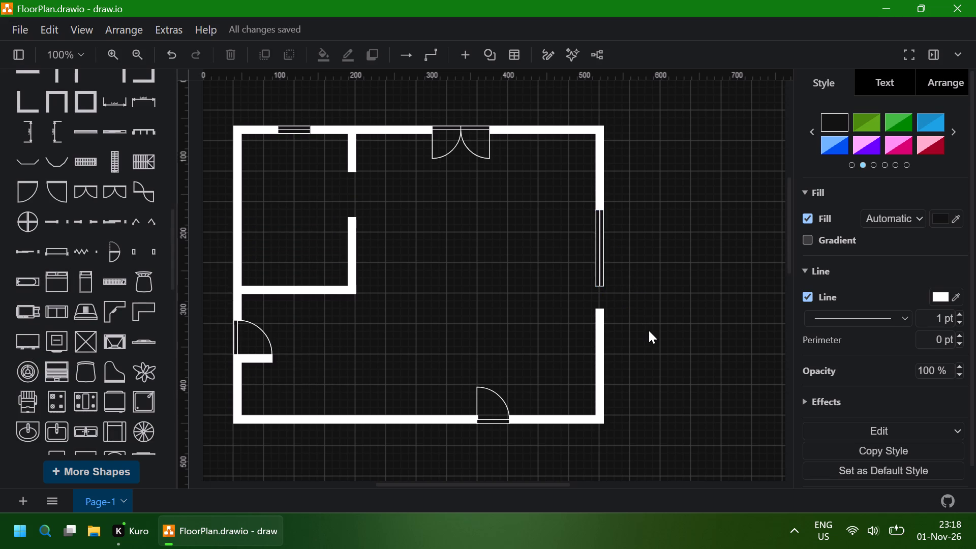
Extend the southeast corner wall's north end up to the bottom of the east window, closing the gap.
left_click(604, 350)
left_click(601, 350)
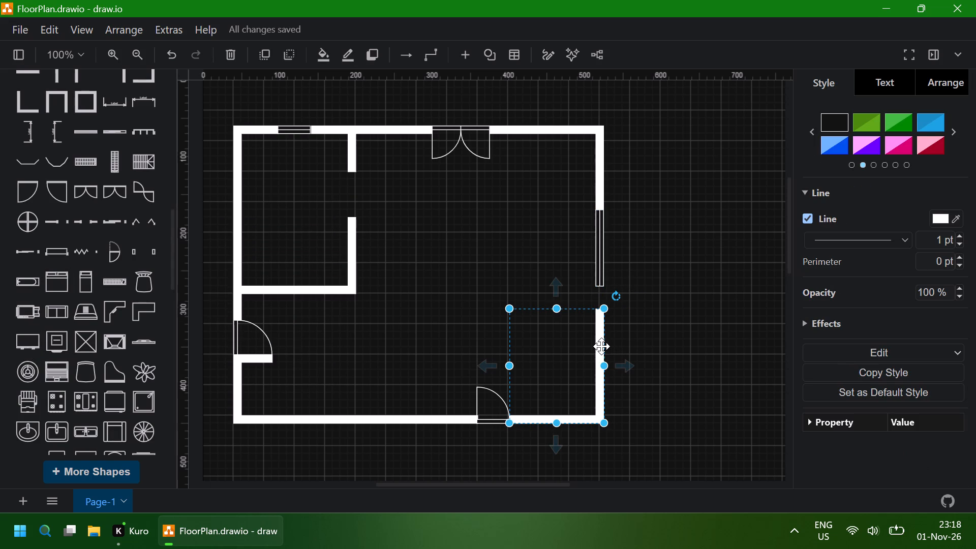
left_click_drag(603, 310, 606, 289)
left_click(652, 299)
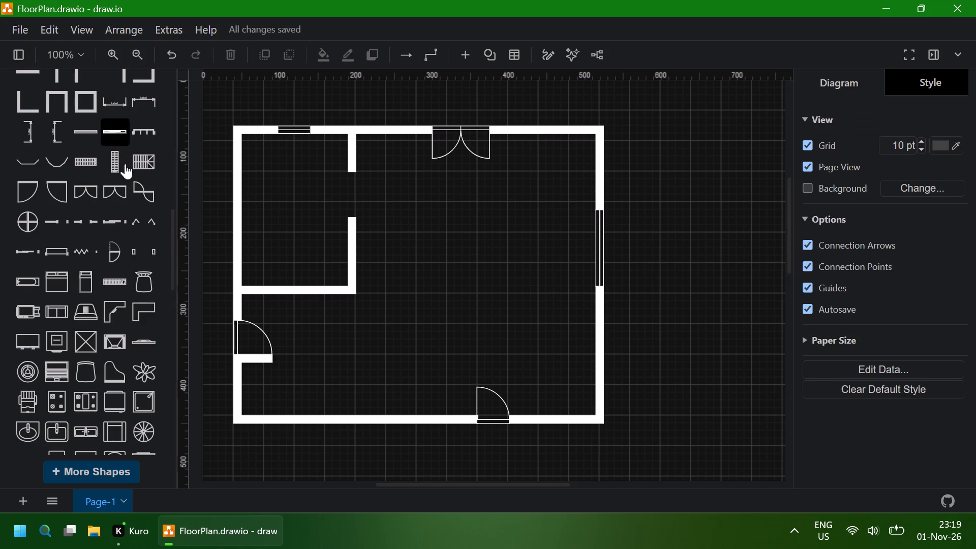
Add a Window, Garden shape from the Floorplans library, rotate it to vertical and place it against the outer side of the east window.
scroll(112, 260, "up", 1)
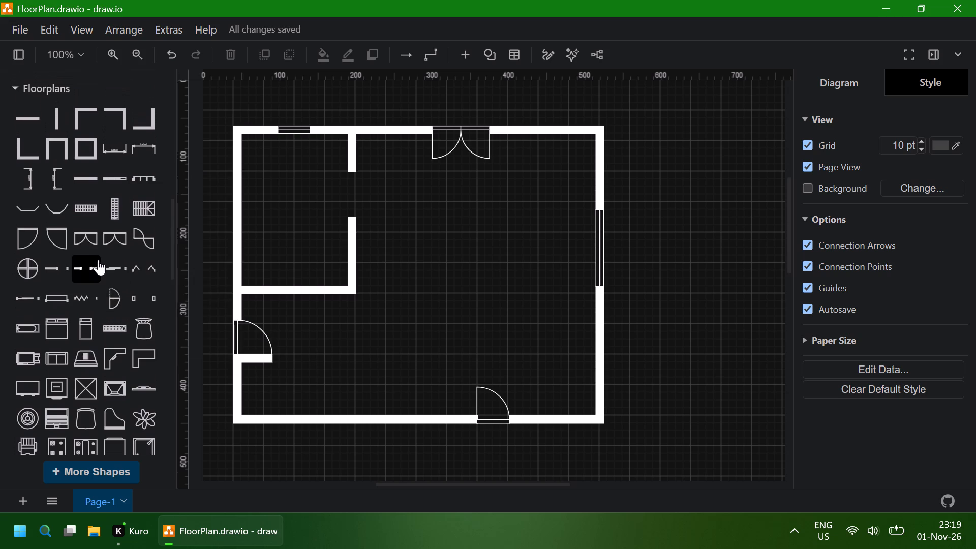
scroll(100, 230, "up", 1)
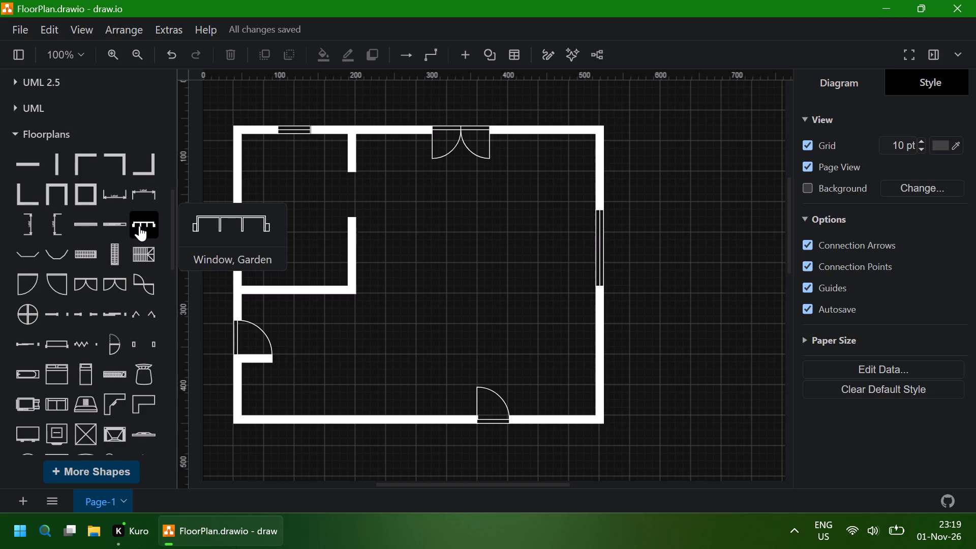
left_click_drag(139, 226, 535, 262)
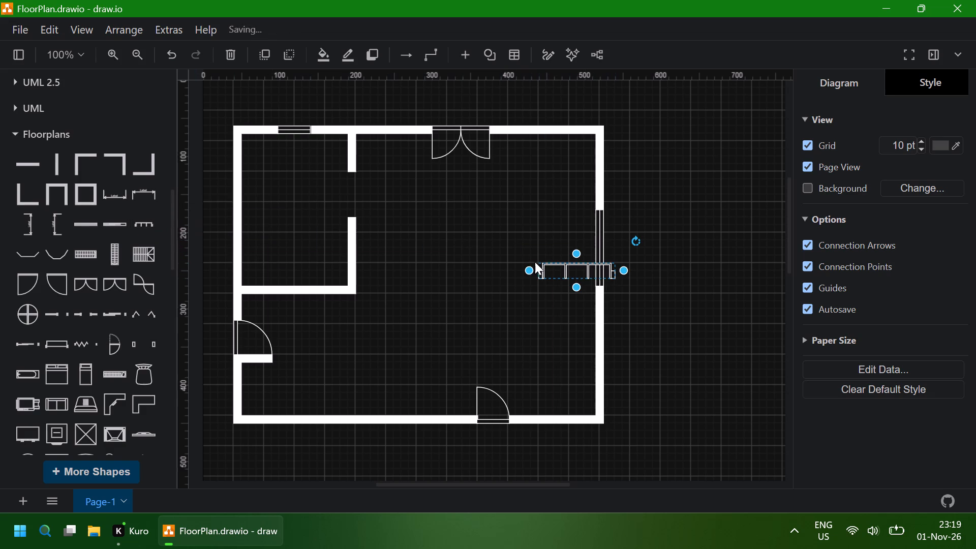
left_click_drag(634, 238, 596, 312)
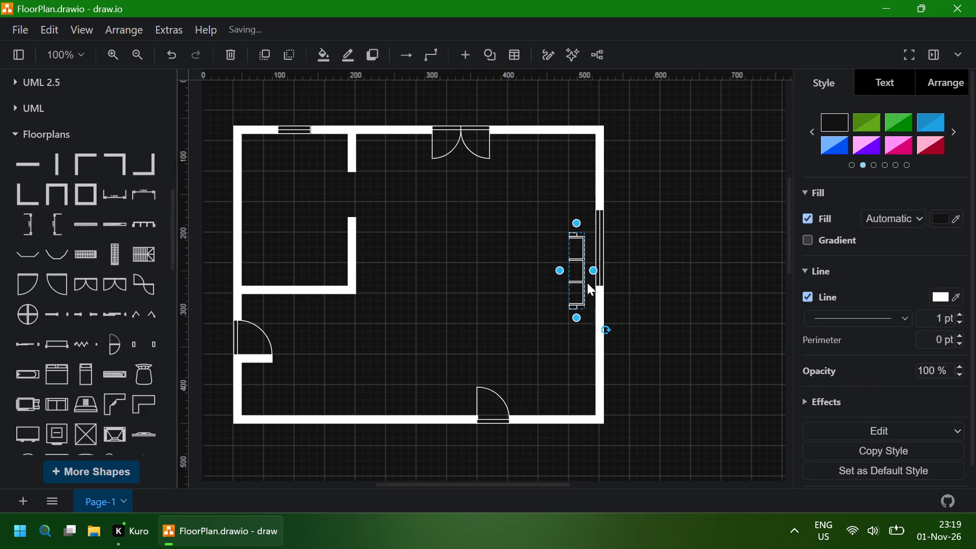
left_click_drag(583, 273, 616, 254)
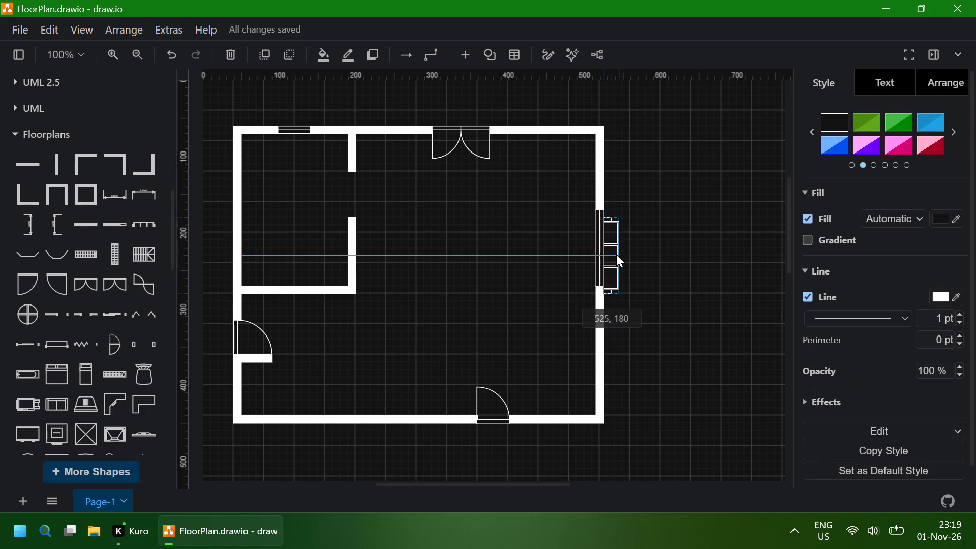
left_click_drag(616, 254, 615, 252)
left_click(519, 261)
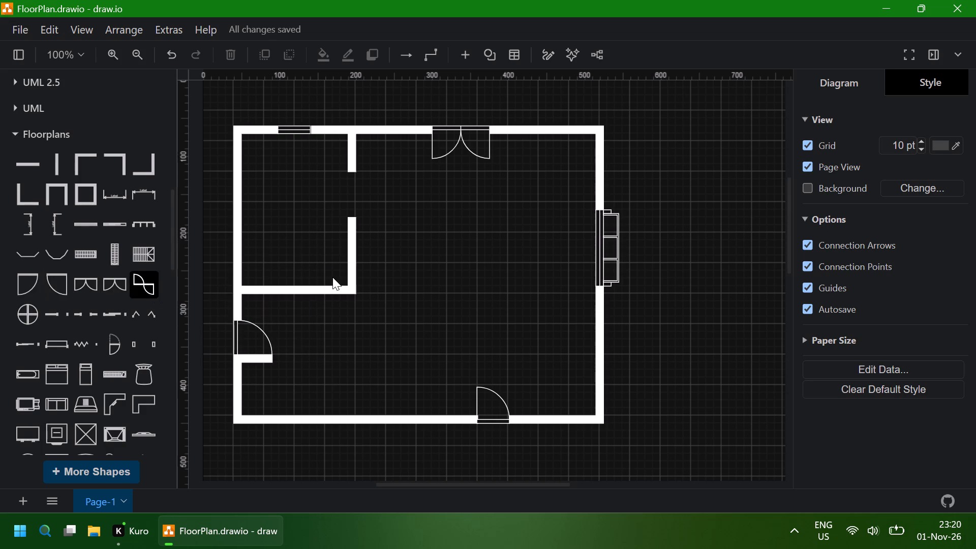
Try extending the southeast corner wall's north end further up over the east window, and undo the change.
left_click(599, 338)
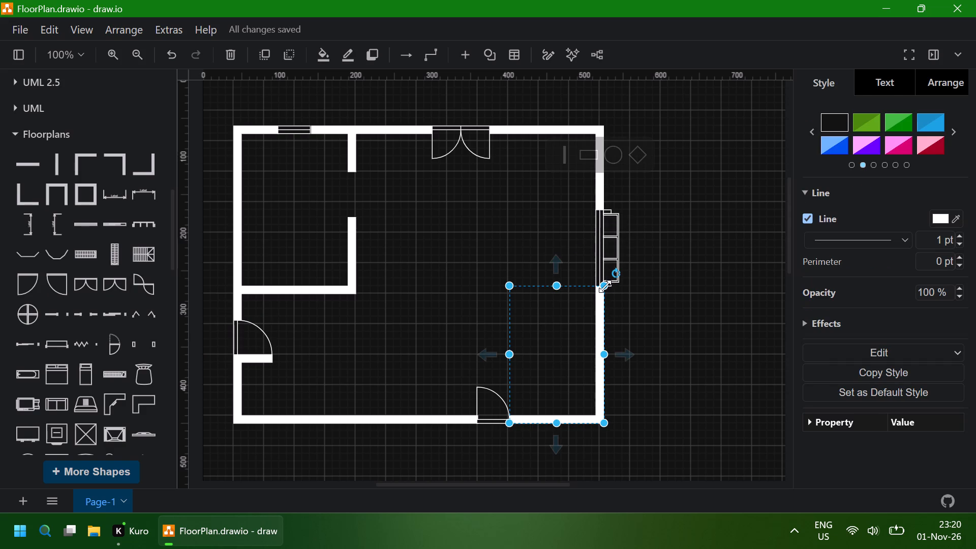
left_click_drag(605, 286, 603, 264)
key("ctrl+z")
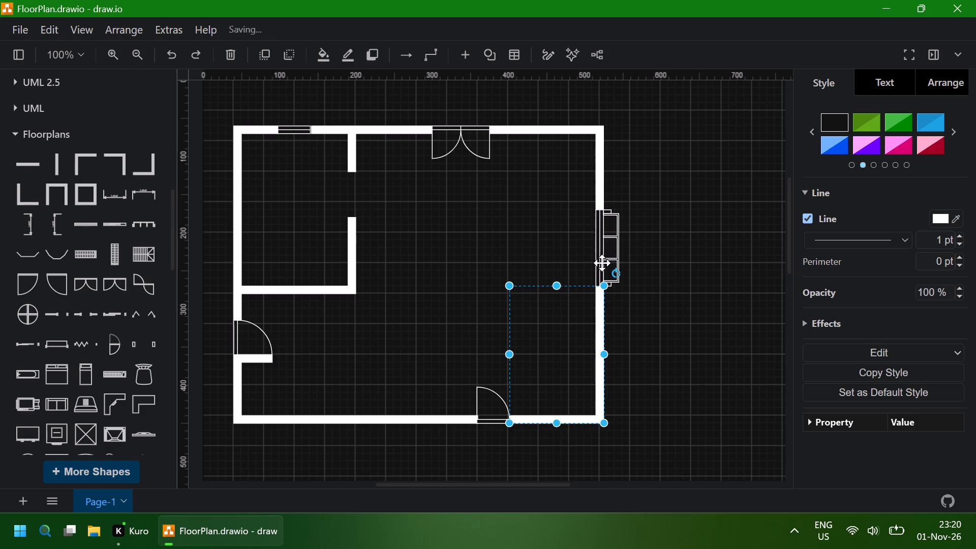
Shorten the east window from its south end so it ends at about 240 on the vertical ruler.
left_click(602, 263)
left_click_drag(603, 294, 603, 284)
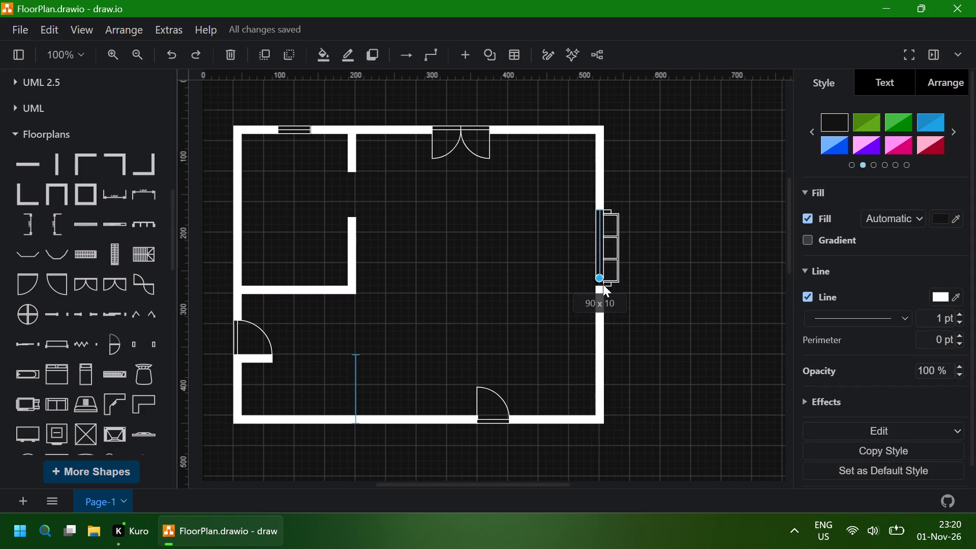
left_click_drag(603, 284, 601, 273)
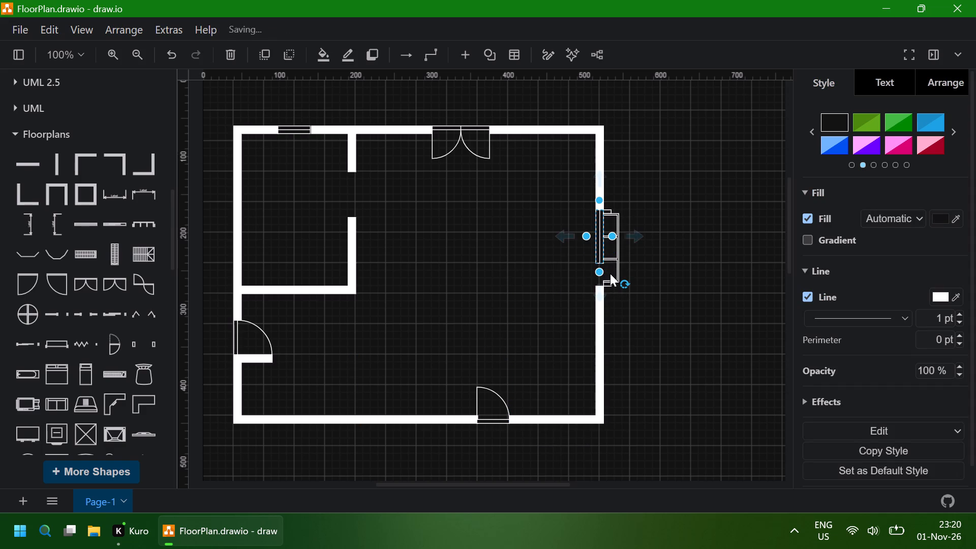
Shorten the garden window from its south end so it ends level with the east window.
left_click(610, 273)
left_click(615, 275)
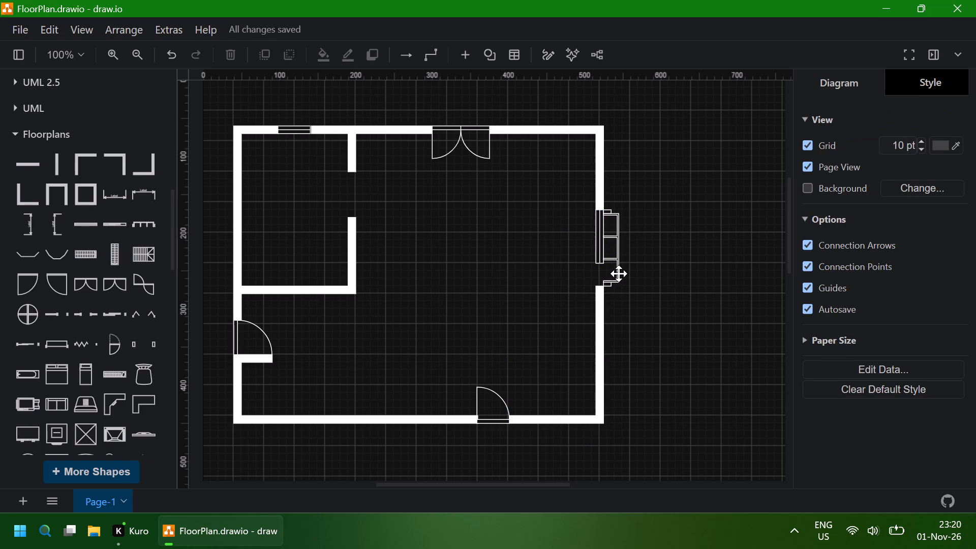
left_click(619, 273)
left_click_drag(612, 293, 612, 279)
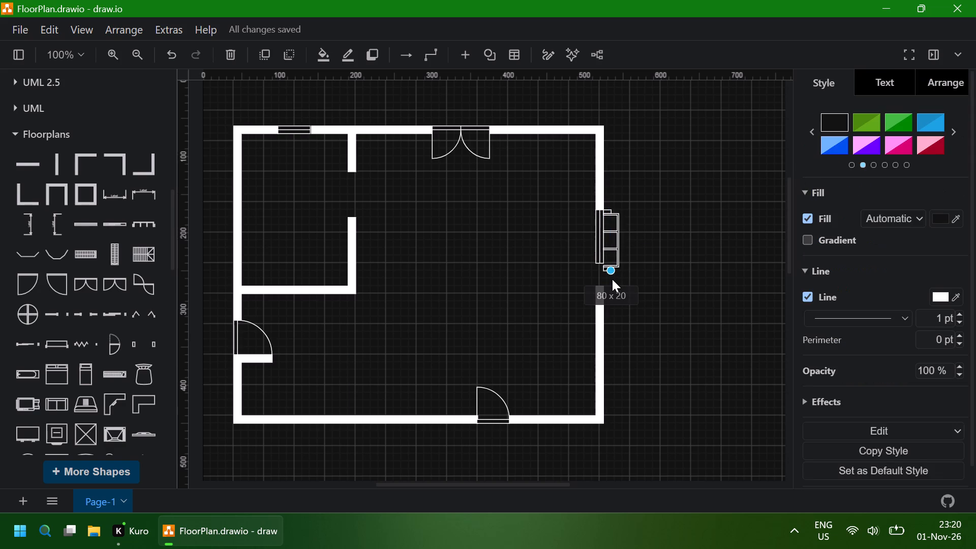
left_click_drag(612, 279, 612, 273)
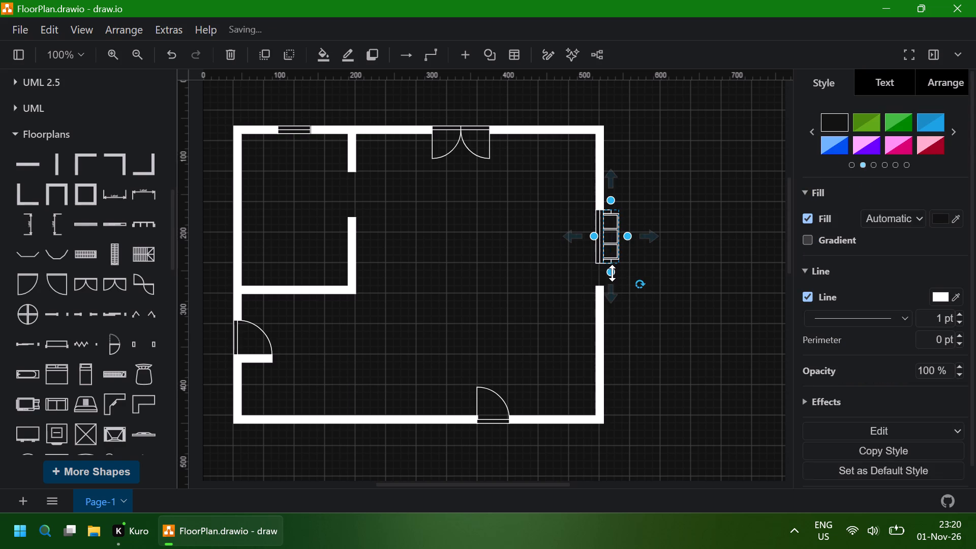
left_click(568, 290)
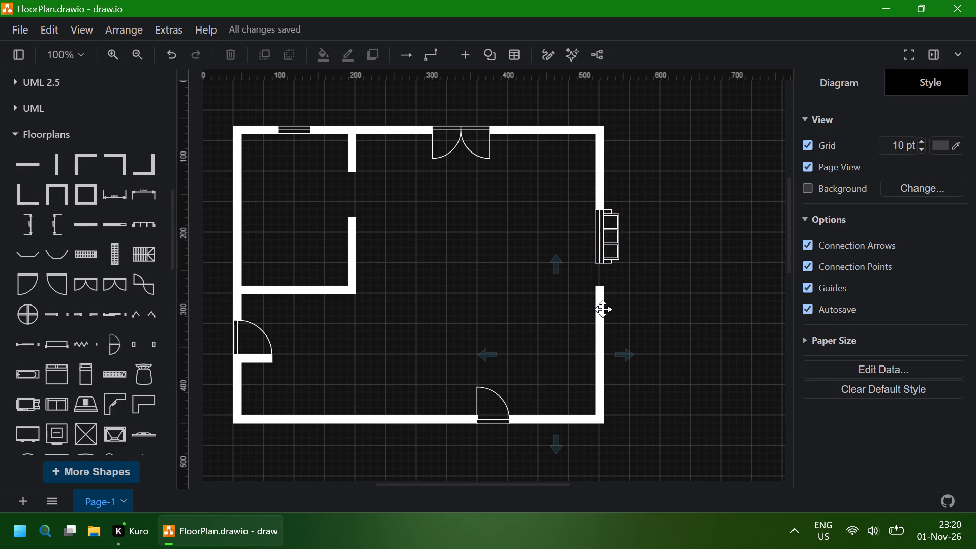
Shorten the southeast corner wall from its north end so it starts at about 390 on the vertical ruler.
left_click(603, 310)
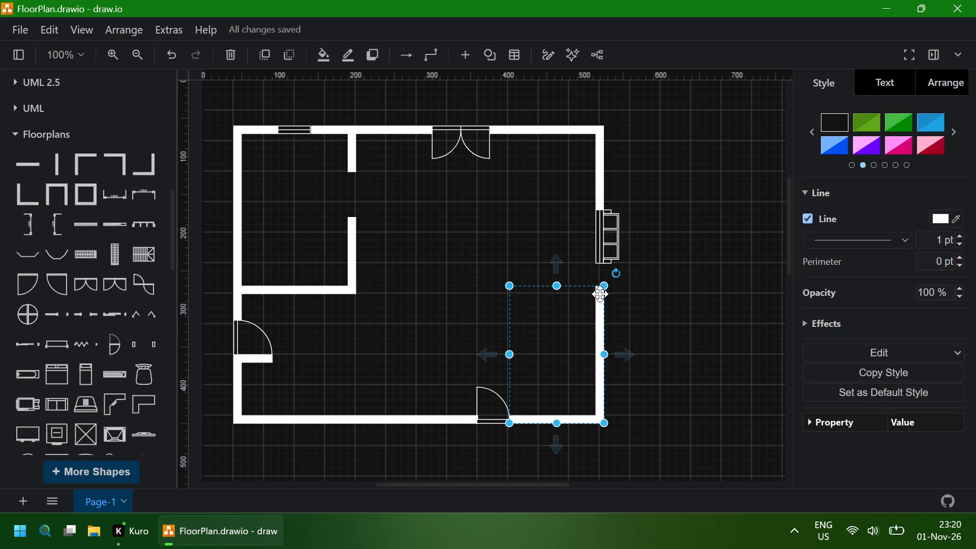
left_click_drag(602, 286, 605, 342)
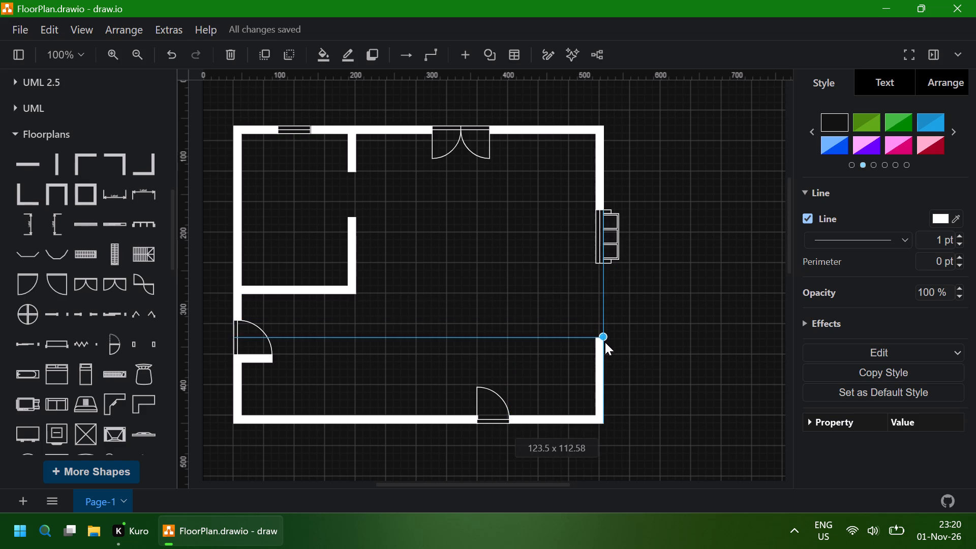
left_click_drag(605, 342, 605, 363)
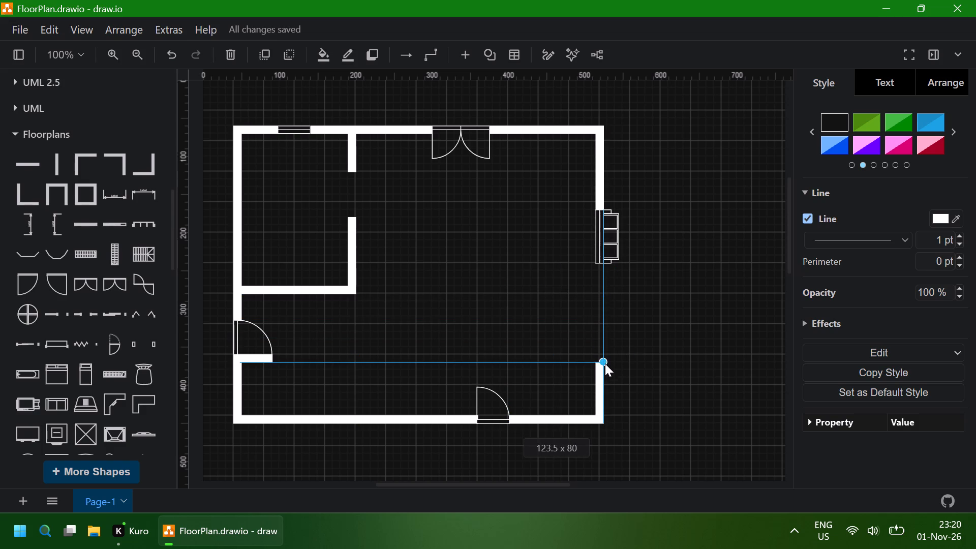
left_click_drag(605, 363, 603, 375)
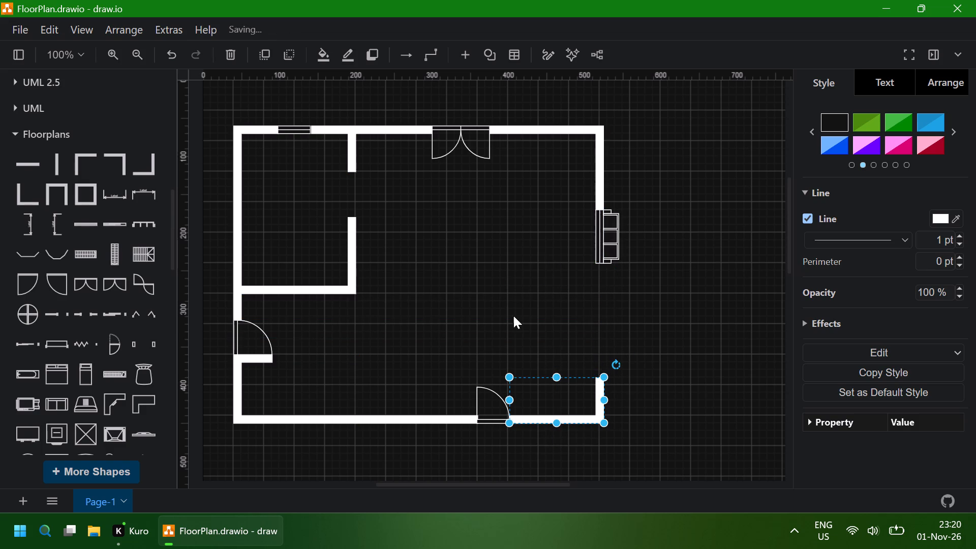
Add a vertical wall from the Floorplans library directly beneath the east window and shorten it to about 70 long.
left_click(55, 167)
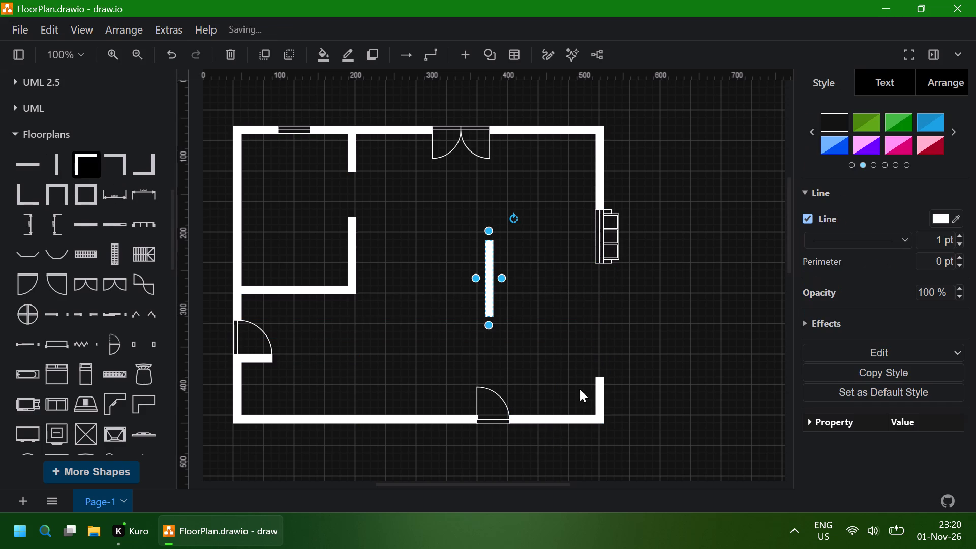
left_click_drag(490, 281, 565, 291)
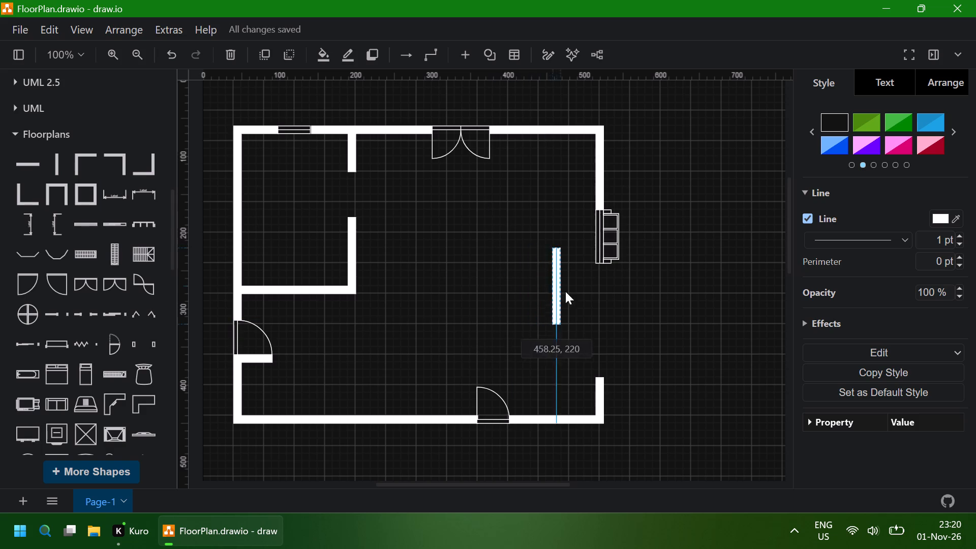
left_click_drag(565, 291, 601, 306)
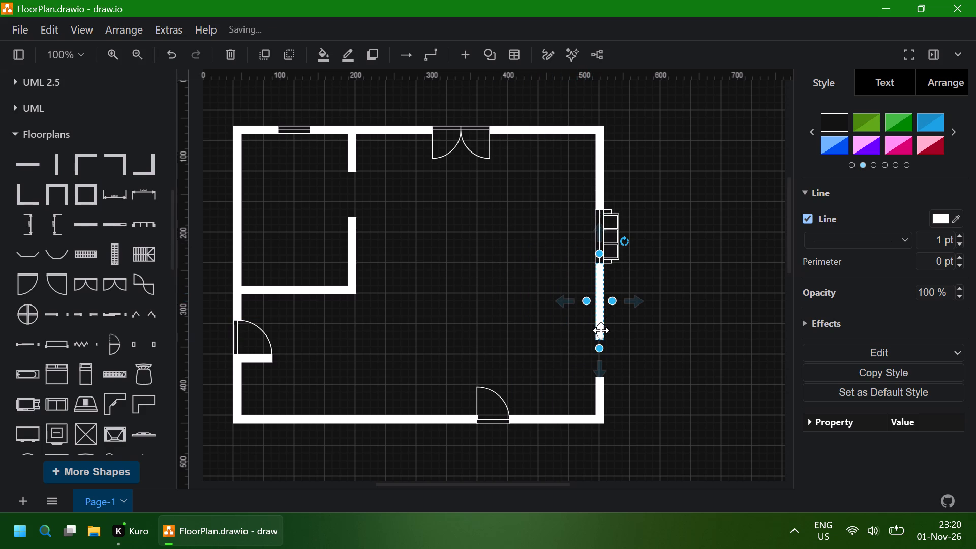
left_click_drag(599, 350, 599, 331)
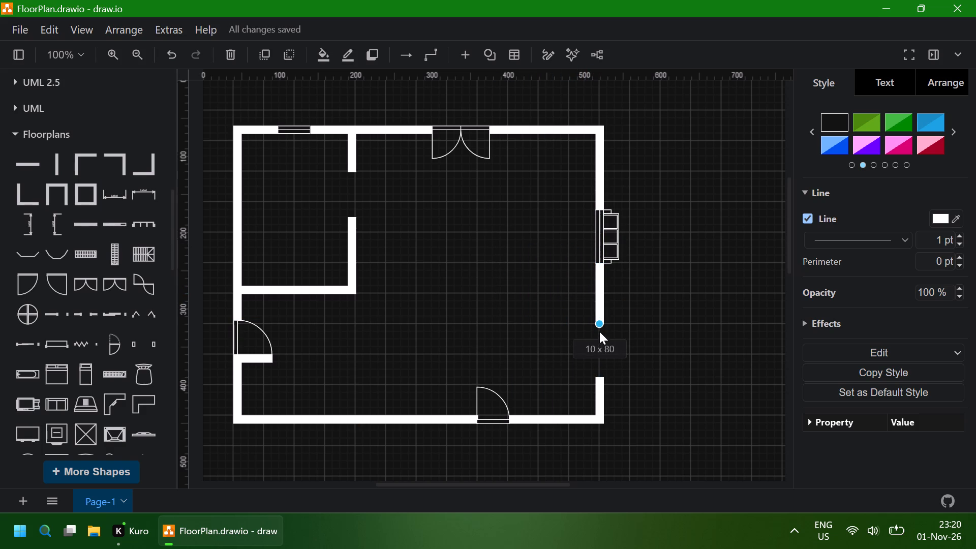
left_click_drag(599, 331, 599, 325)
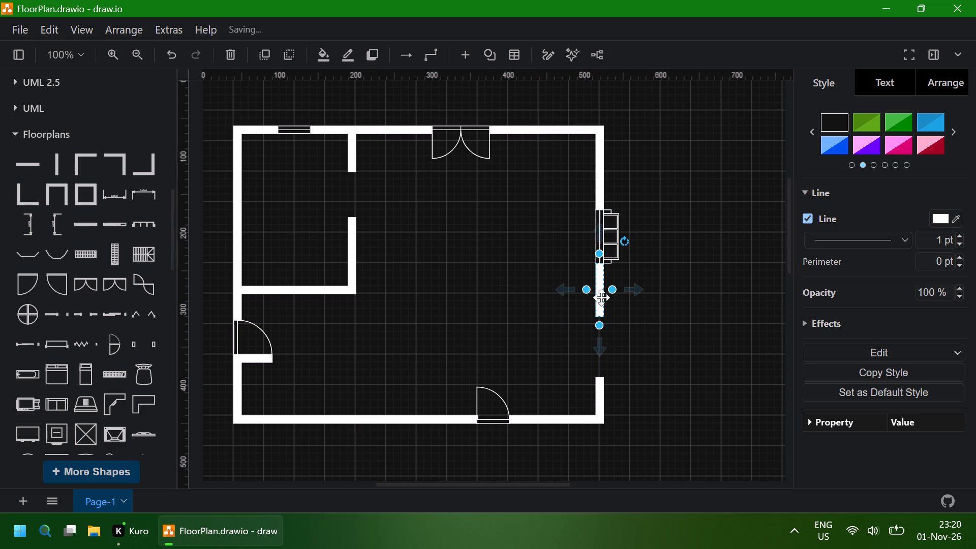
Shorten the vertical wall above the east window from its south end to a 10 x 70 size.
left_click(598, 165)
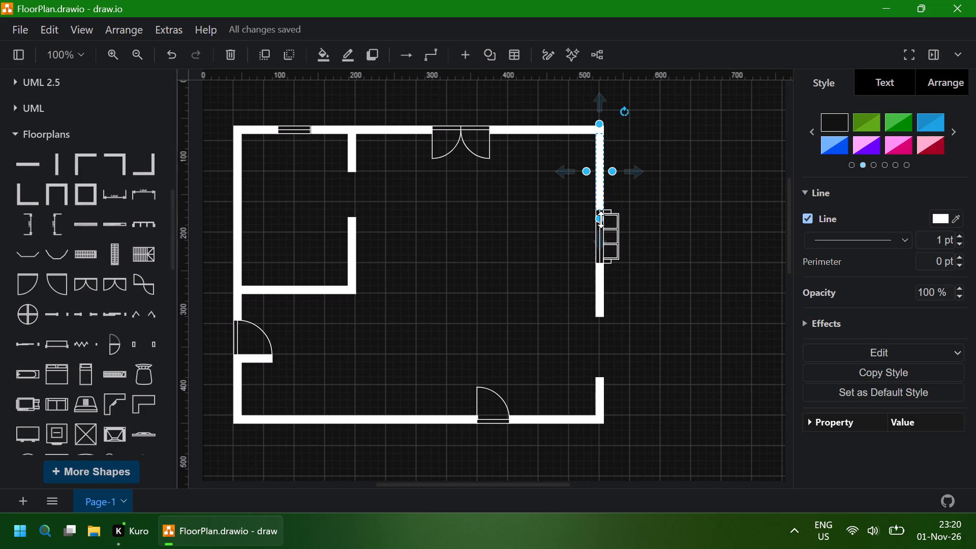
left_click_drag(601, 220, 601, 197)
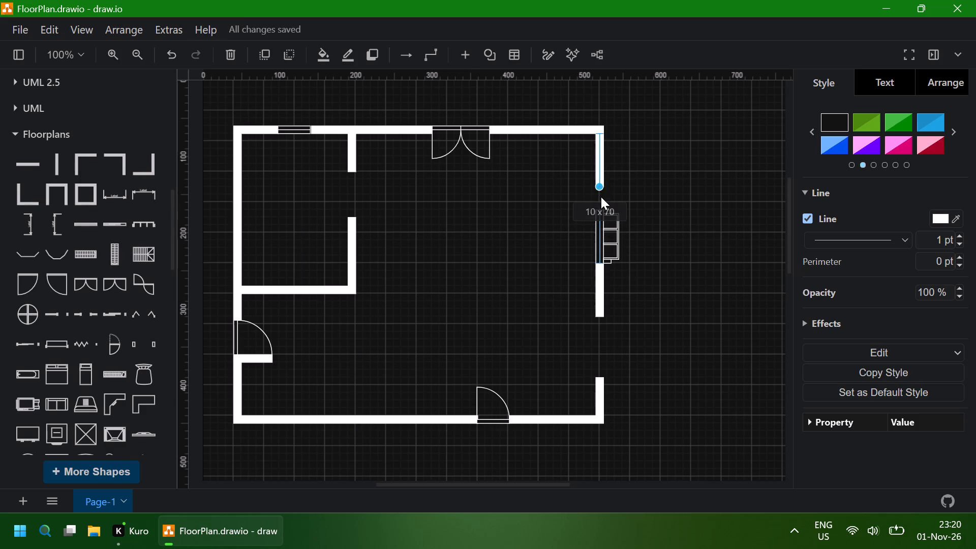
left_click_drag(601, 197, 601, 196)
Extend the east window's north end up to the bottom of the shortened wall above it.
left_click(600, 236)
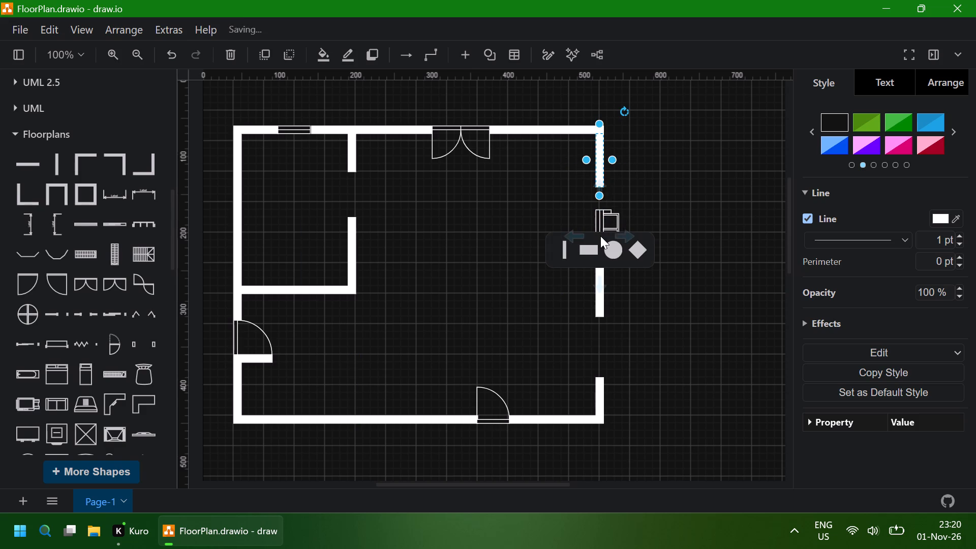
left_click(664, 213)
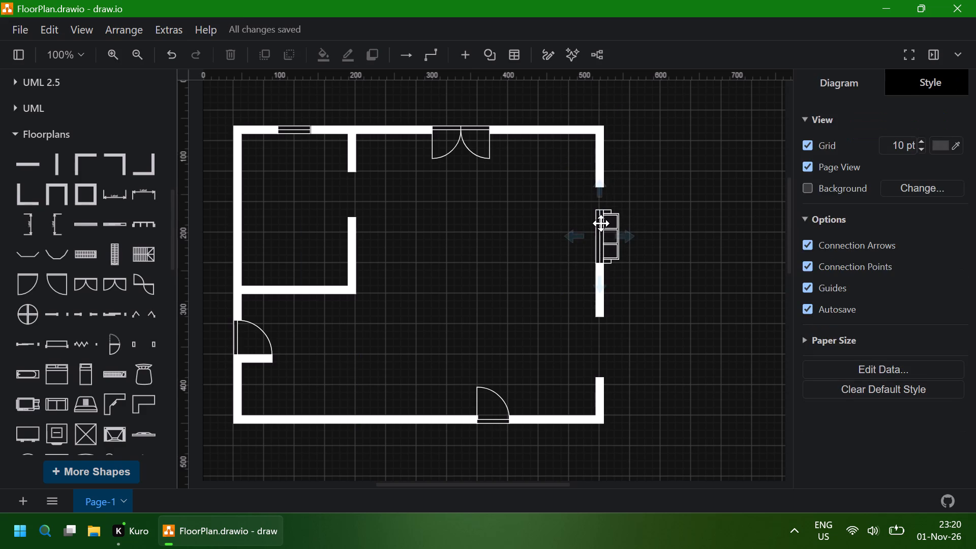
left_click(601, 223)
left_click(615, 223, "ctrl")
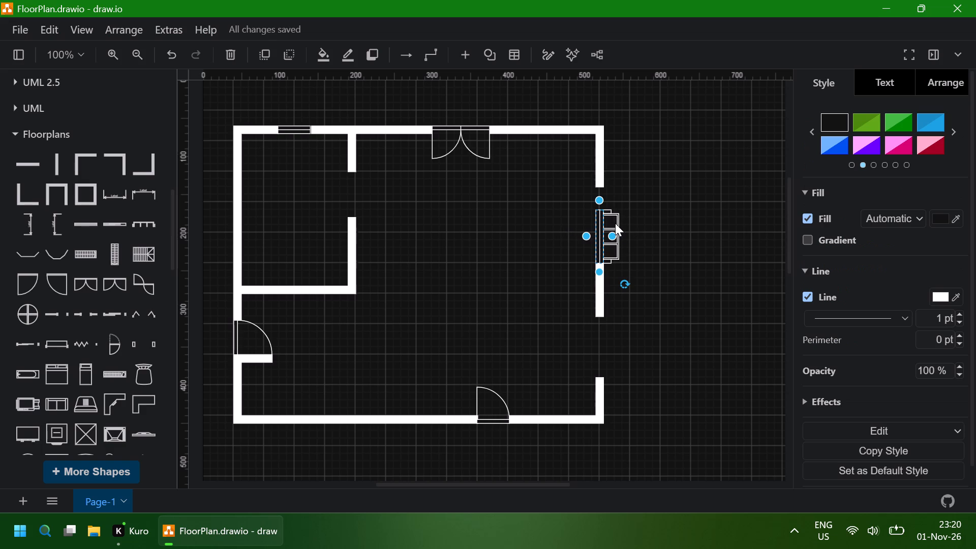
left_click(618, 219, "ctrl")
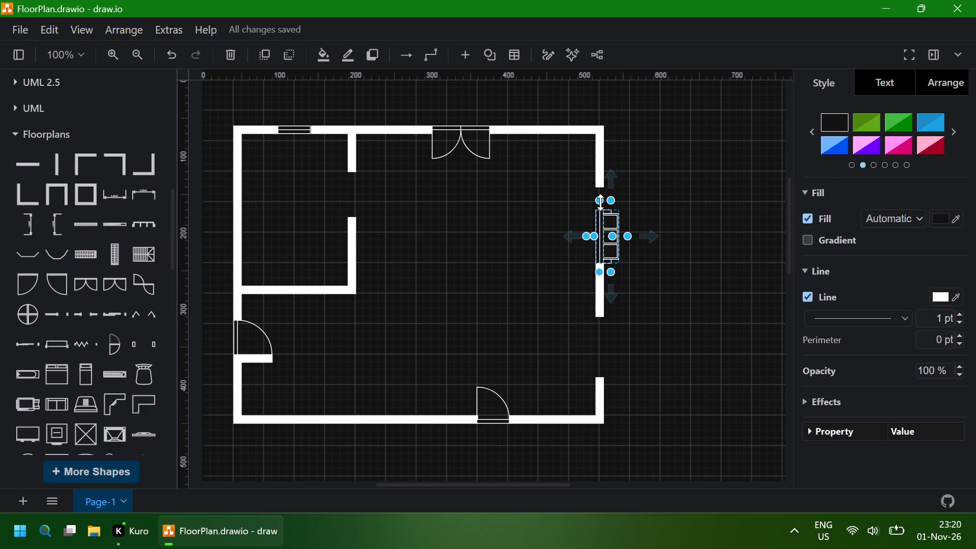
left_click_drag(599, 199, 599, 185)
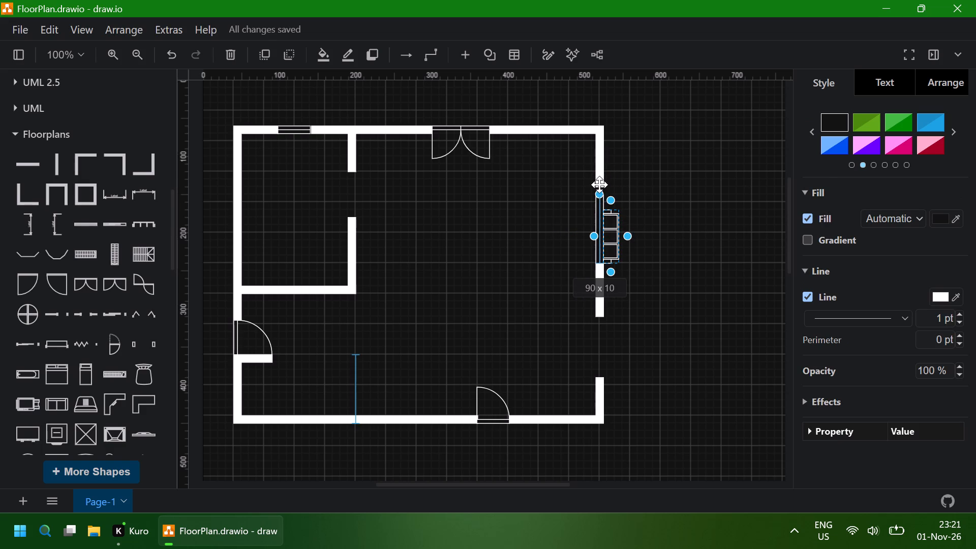
left_click_drag(599, 185, 600, 179)
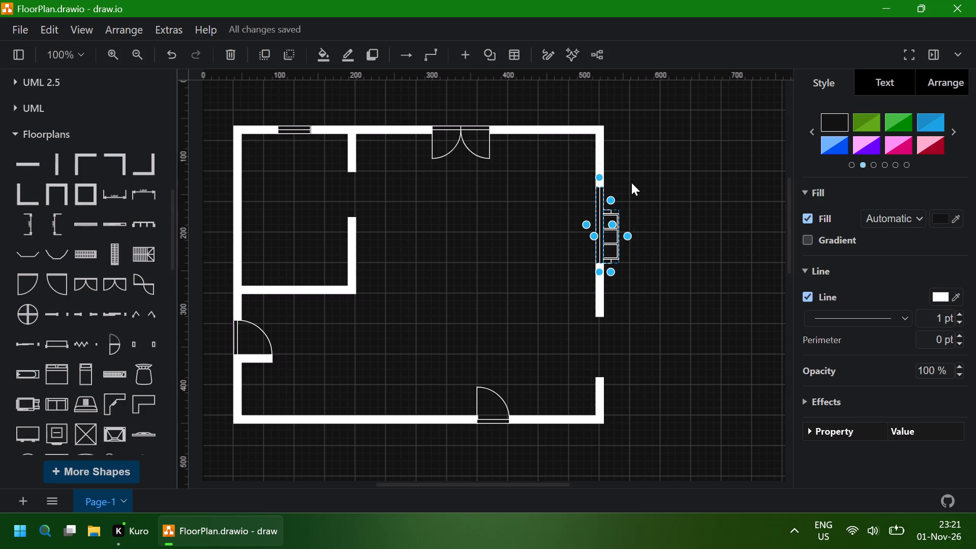
left_click(631, 182)
Extend the garden window outside the east window from its north end to about 100 x 20, level with the window's top.
left_click(608, 215)
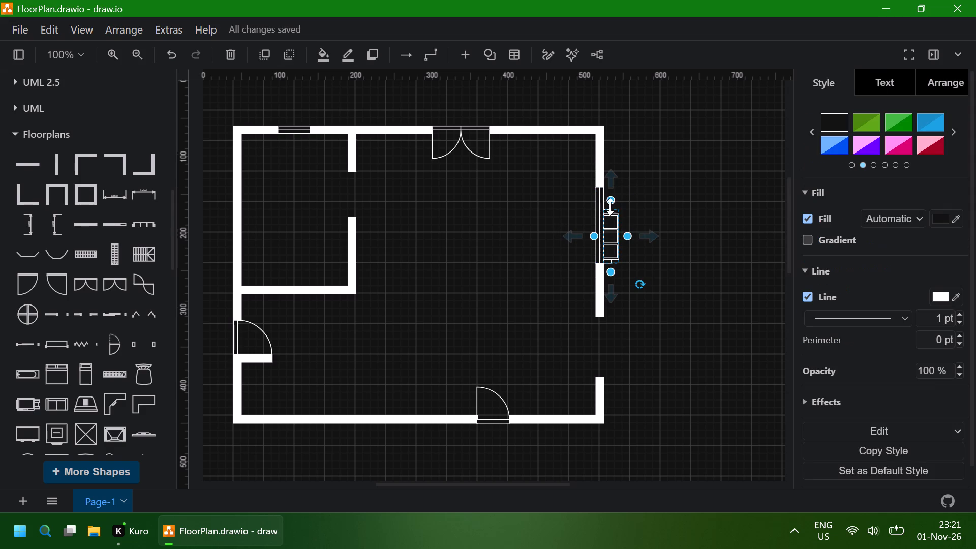
left_click_drag(613, 201, 611, 190)
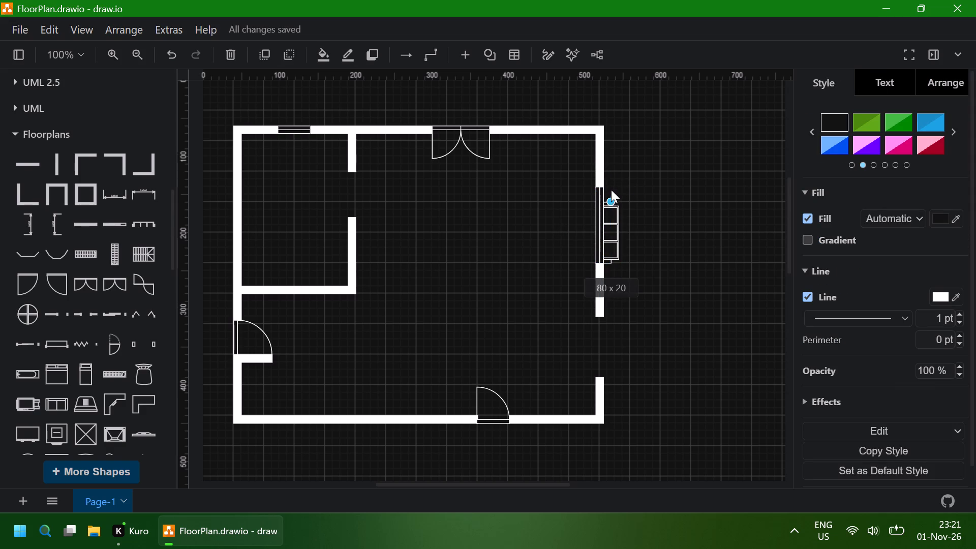
left_click_drag(611, 190, 609, 181)
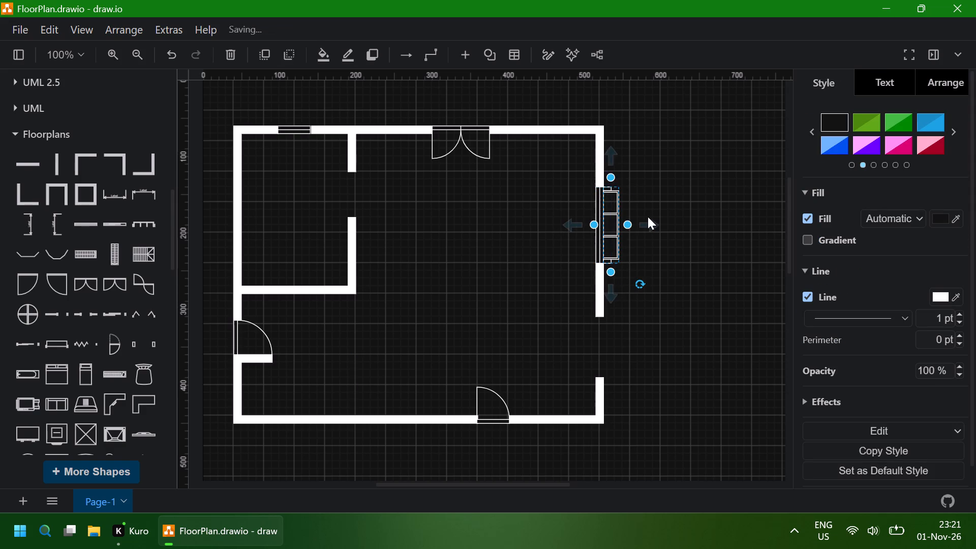
left_click(648, 217)
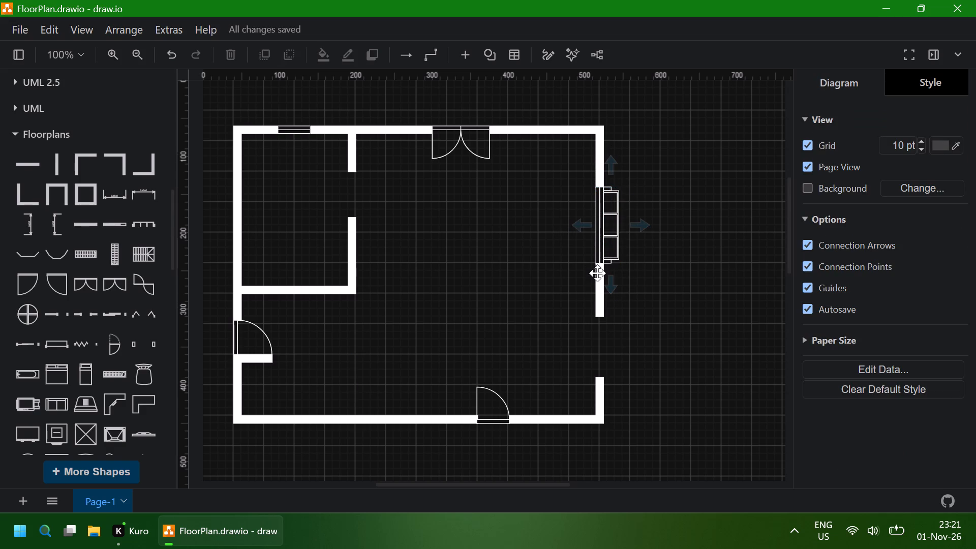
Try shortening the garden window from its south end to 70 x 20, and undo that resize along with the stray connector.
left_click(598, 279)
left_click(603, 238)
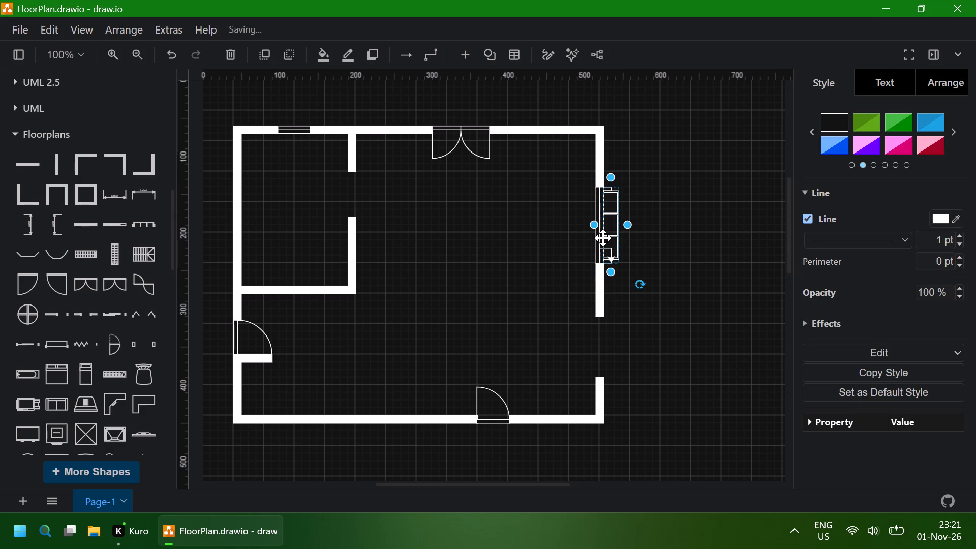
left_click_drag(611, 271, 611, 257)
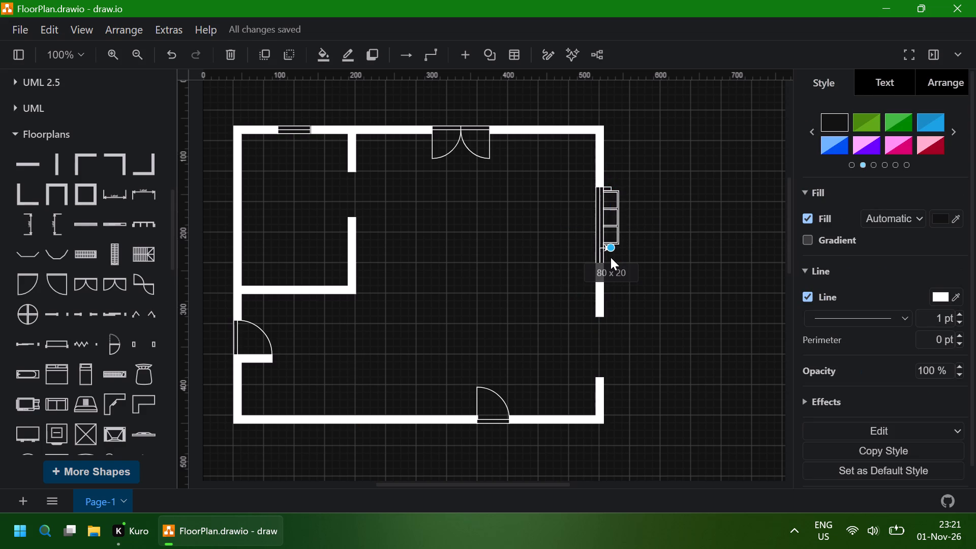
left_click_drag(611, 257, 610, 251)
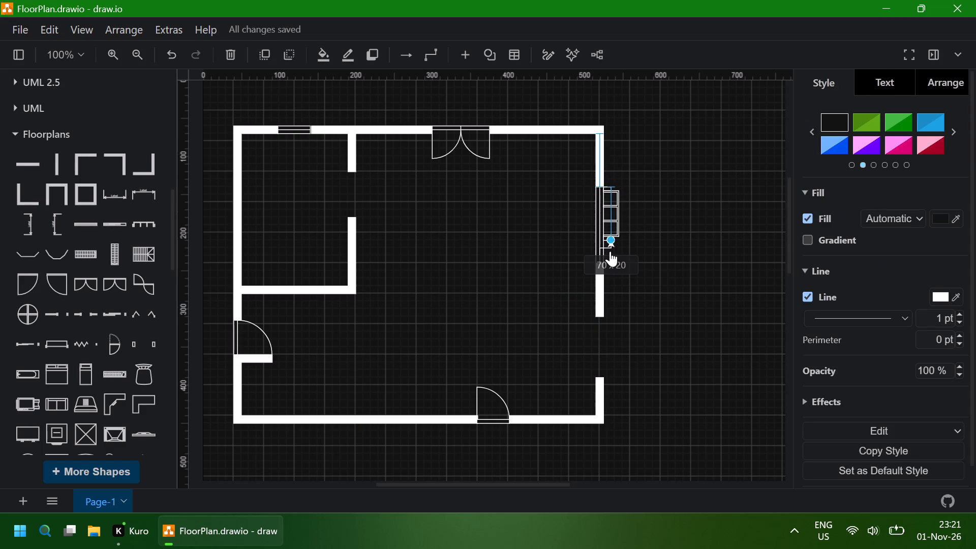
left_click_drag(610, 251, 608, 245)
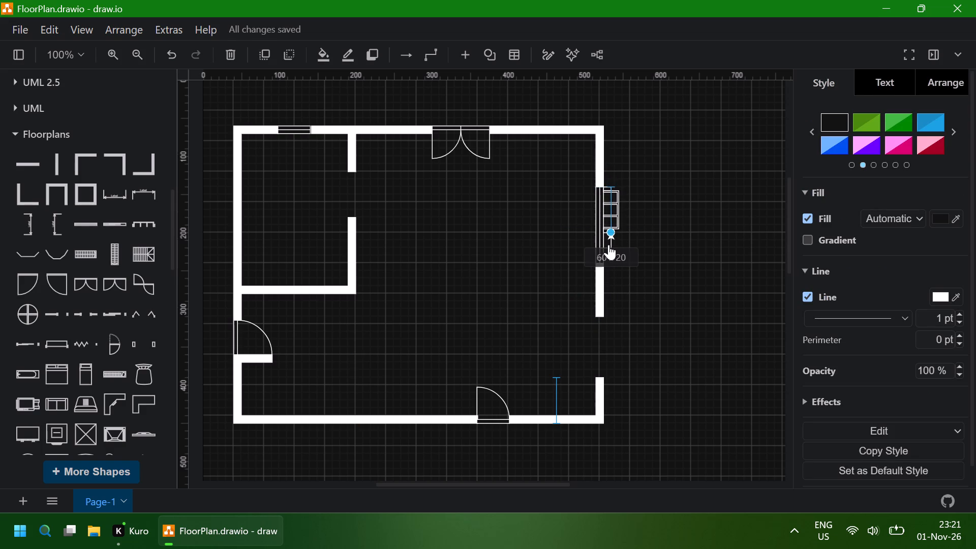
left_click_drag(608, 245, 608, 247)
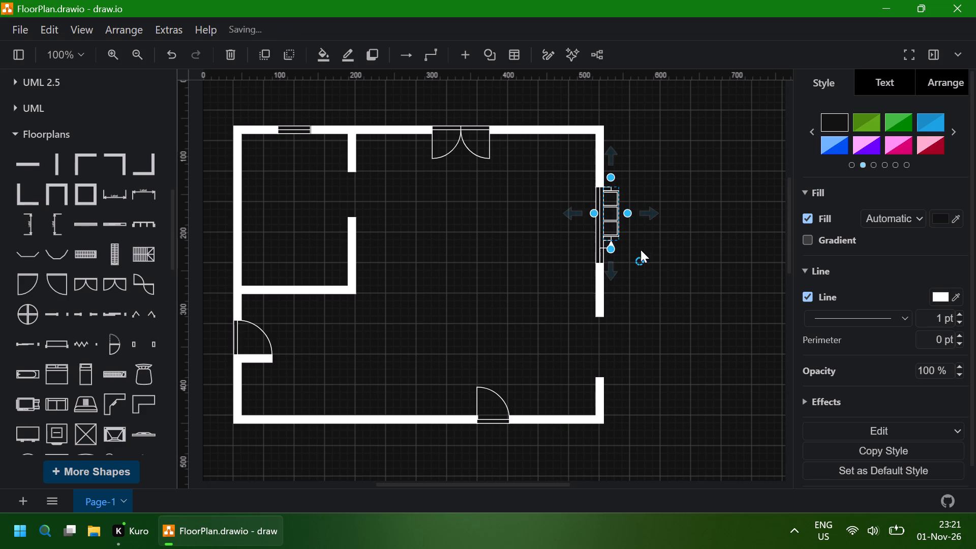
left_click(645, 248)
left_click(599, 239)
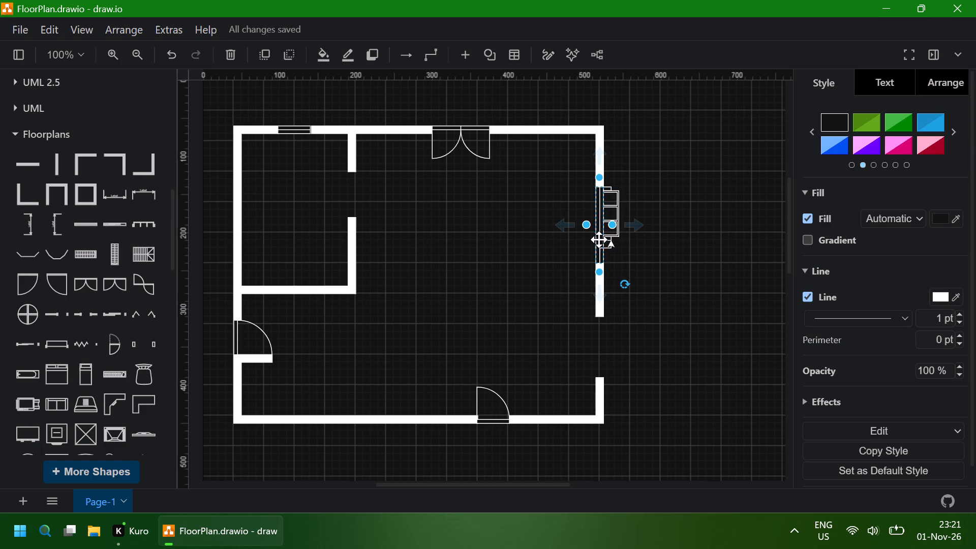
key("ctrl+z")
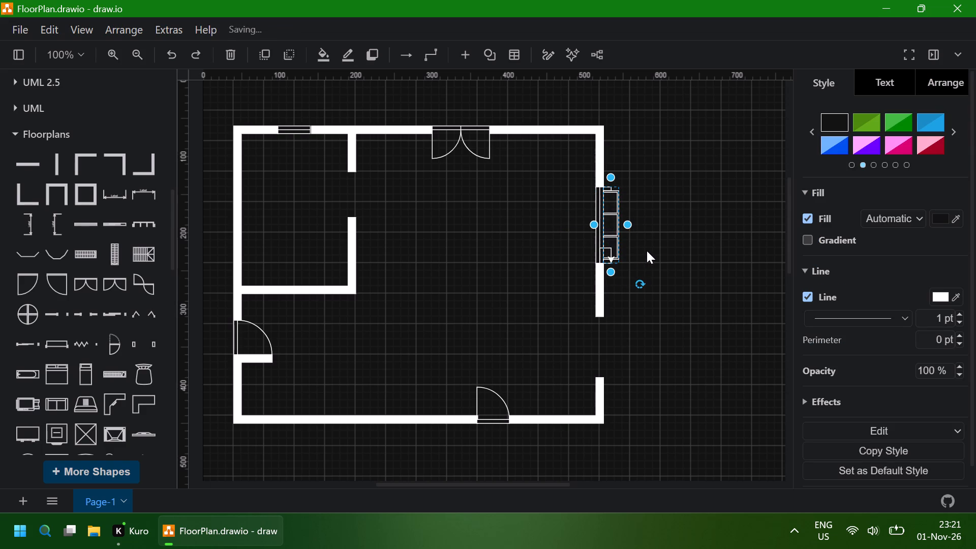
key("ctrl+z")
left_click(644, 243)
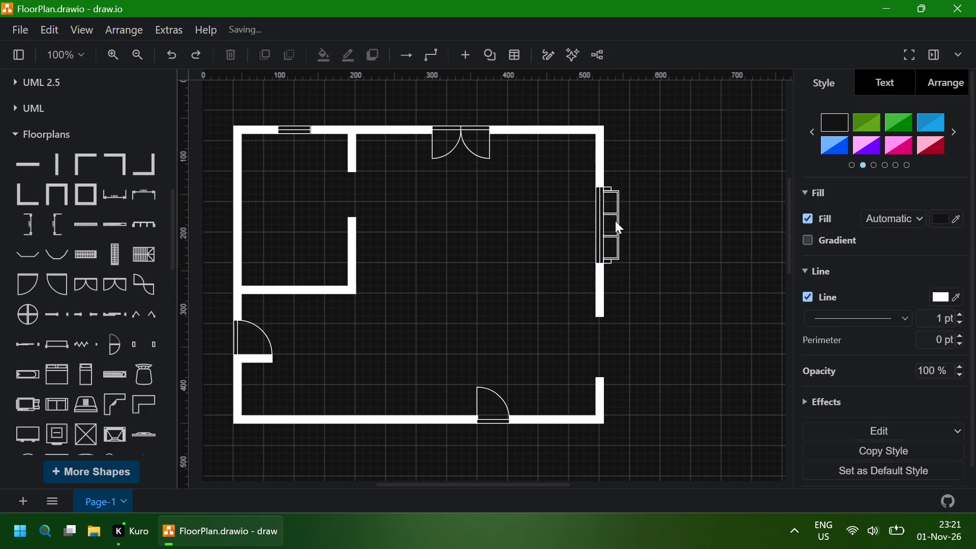
Shorten the garden window outside the east wall from its south end to about 60 x 20.
left_click(615, 220)
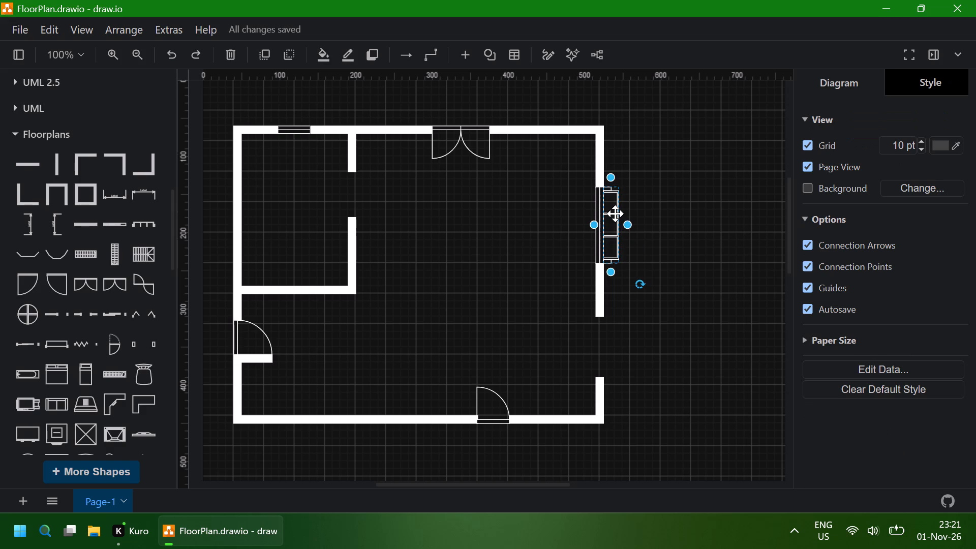
left_click(615, 213)
left_click_drag(610, 271, 610, 261)
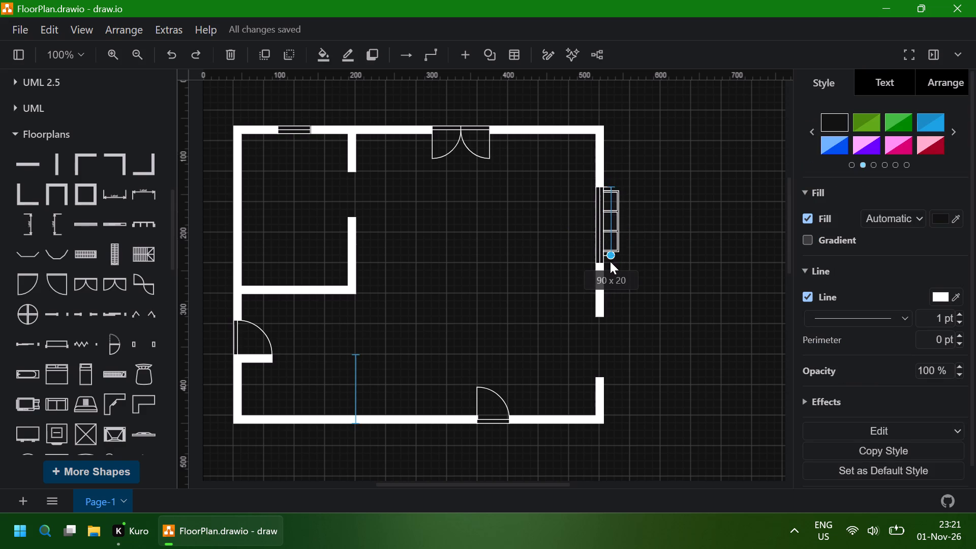
left_click_drag(610, 261, 610, 243)
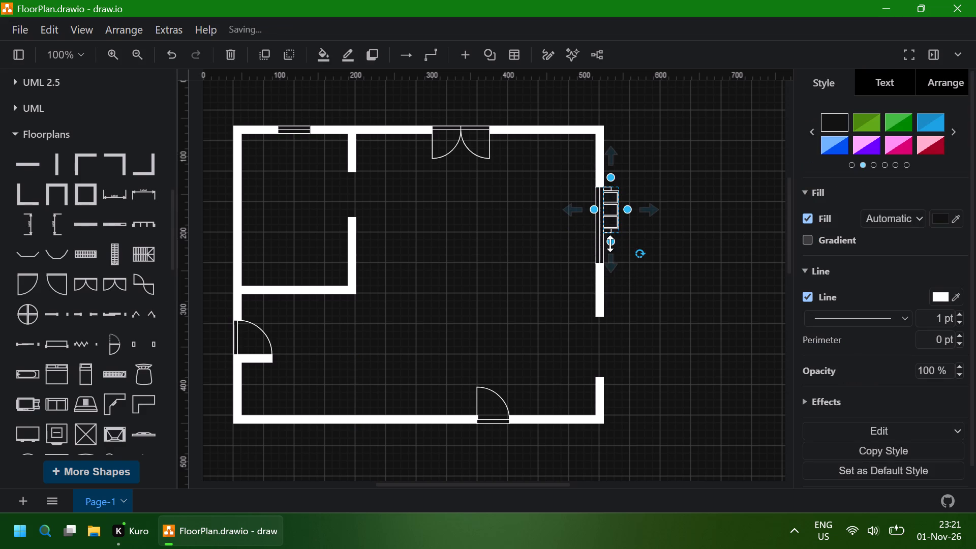
left_click(642, 239)
Shorten the east window from its south end to about 60 x 10, ending level with the garden window.
left_click(599, 251)
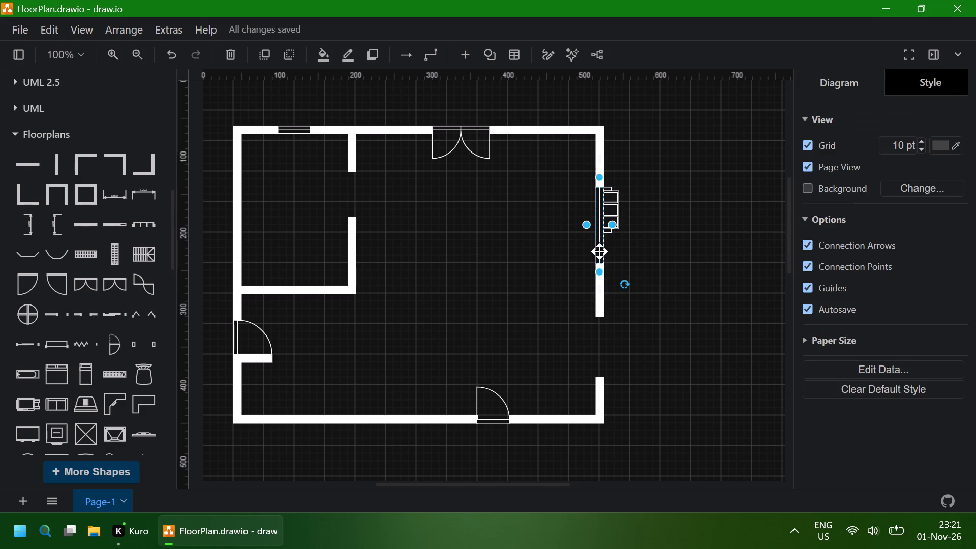
left_click_drag(600, 270, 600, 243)
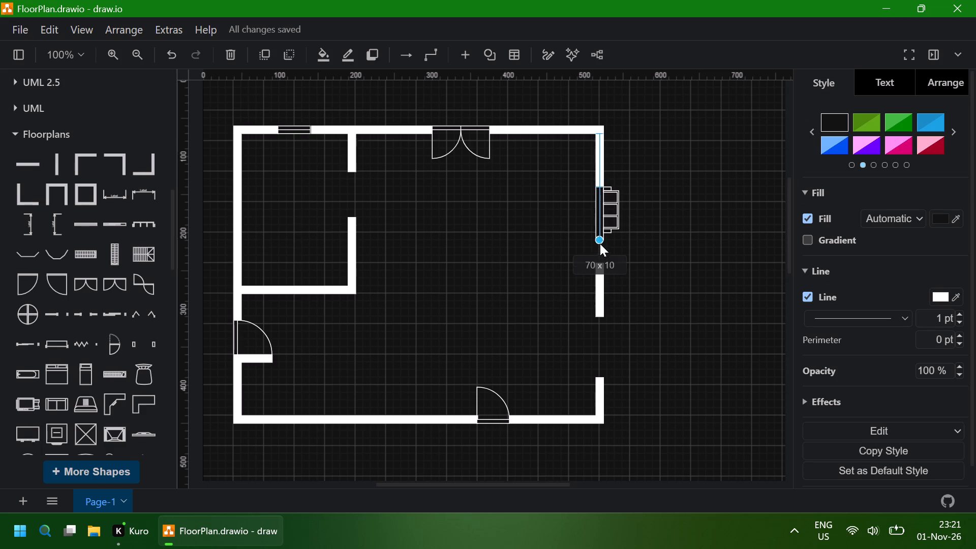
left_click_drag(600, 243, 600, 240)
left_click(654, 236)
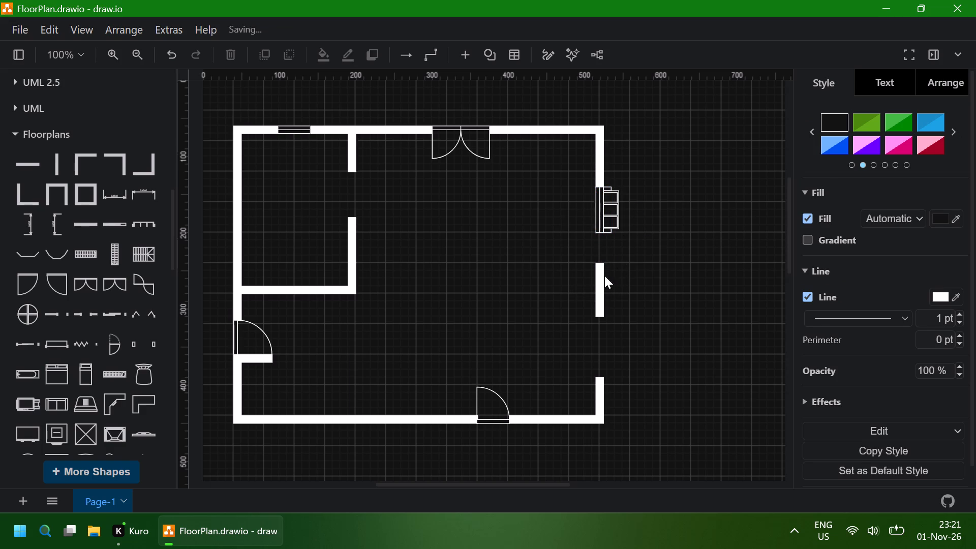
Extend the vertical wall below the east window up to the window's bottom, making it 10 x 110.
left_click(601, 294)
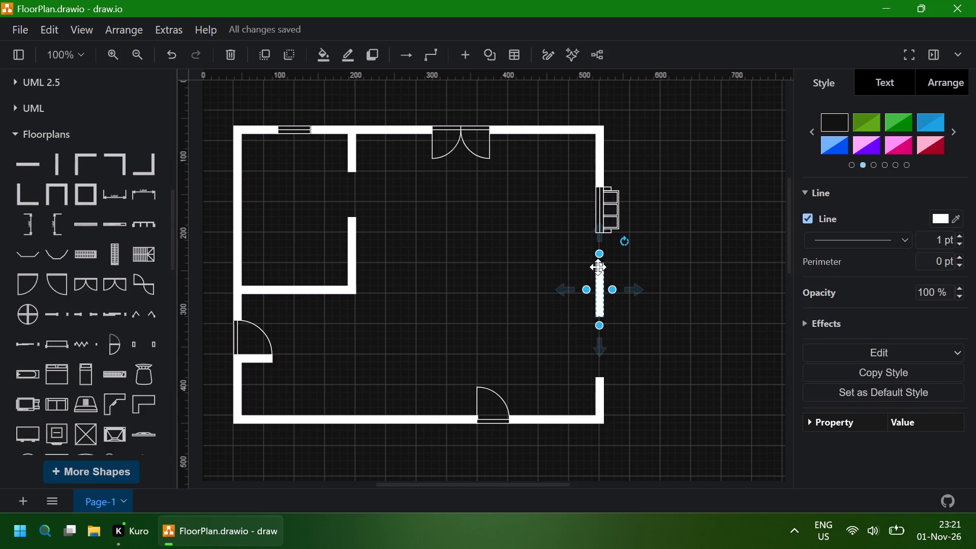
left_click_drag(600, 254, 600, 240)
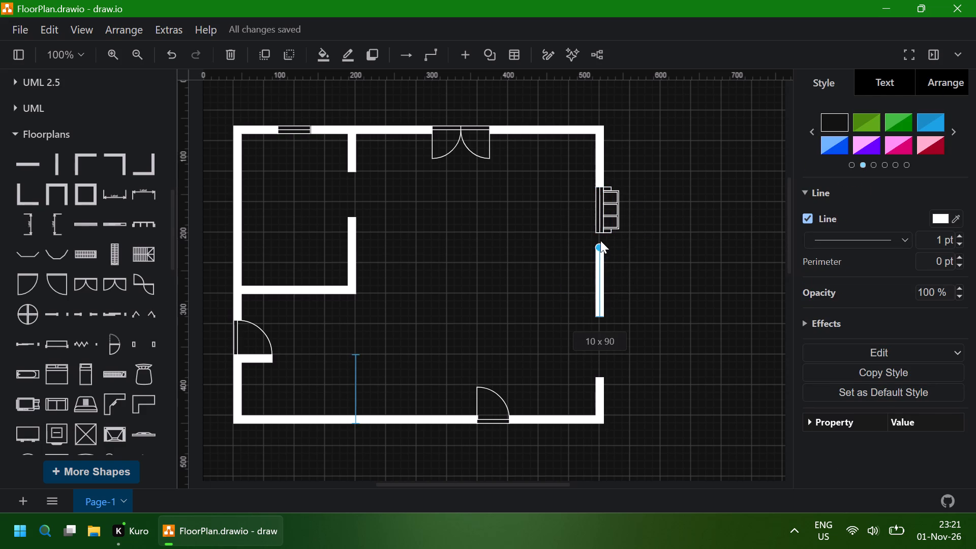
left_click_drag(600, 240, 600, 226)
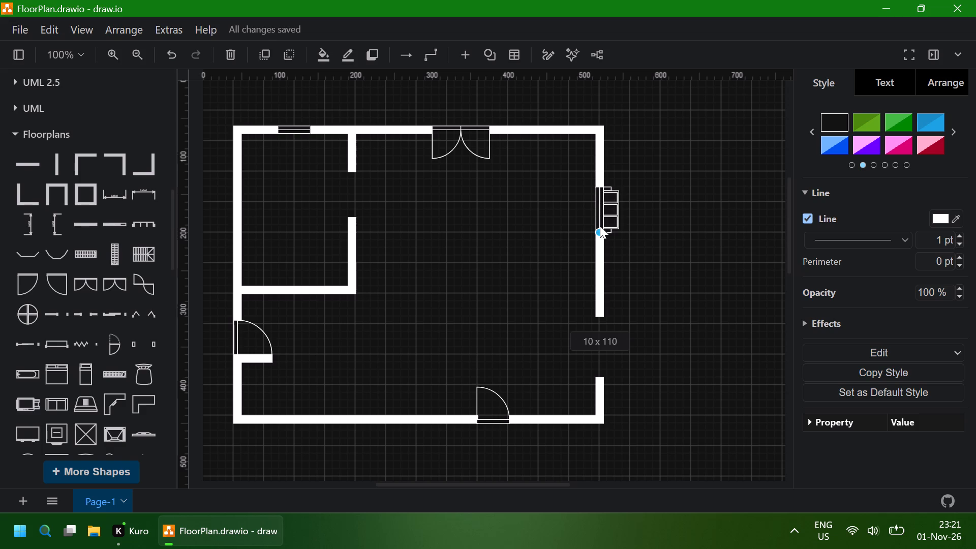
left_click_drag(600, 226, 599, 226)
left_click(647, 257)
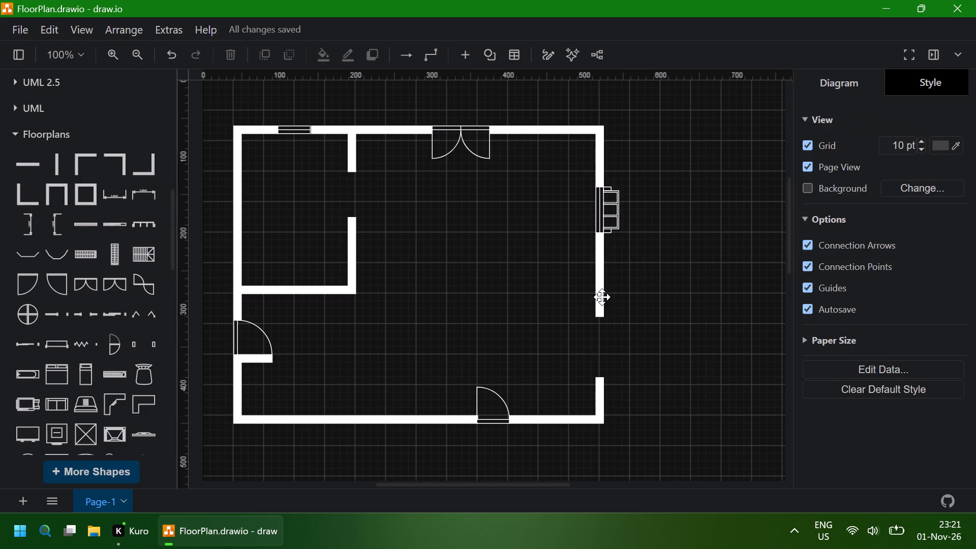
Shorten the vertical wall below the east window from its south end to about 10 x 70.
left_click(602, 297)
left_click_drag(599, 329, 599, 310)
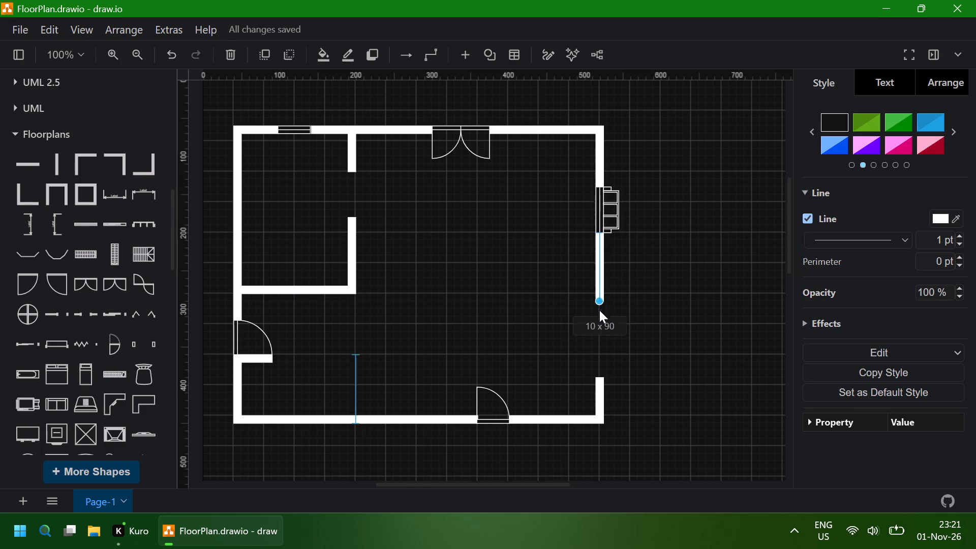
left_click_drag(599, 310, 600, 301)
Extend the southeast corner wall northward so it starts at about 335 on the vertical ruler, keeping its east edge aligned with the wall above.
left_click(599, 389)
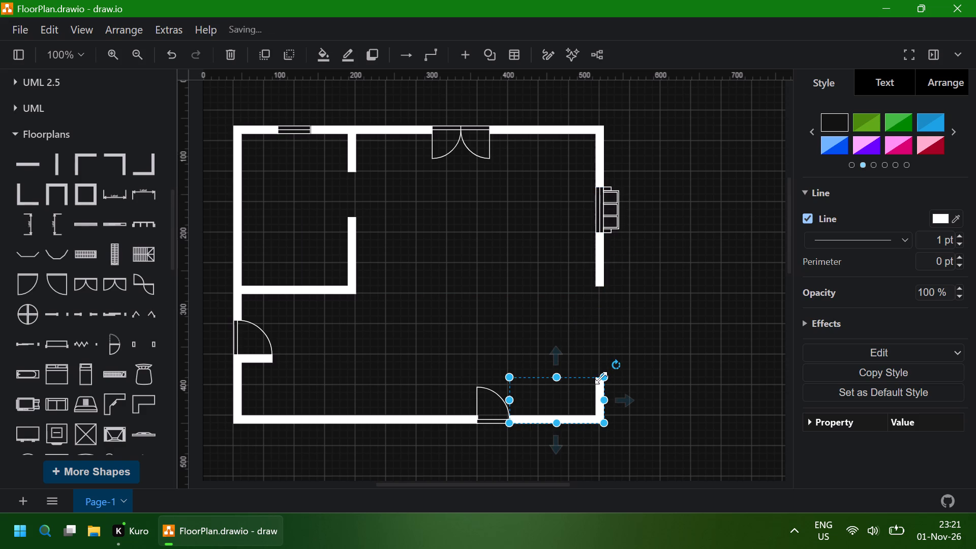
left_click_drag(601, 378, 600, 353)
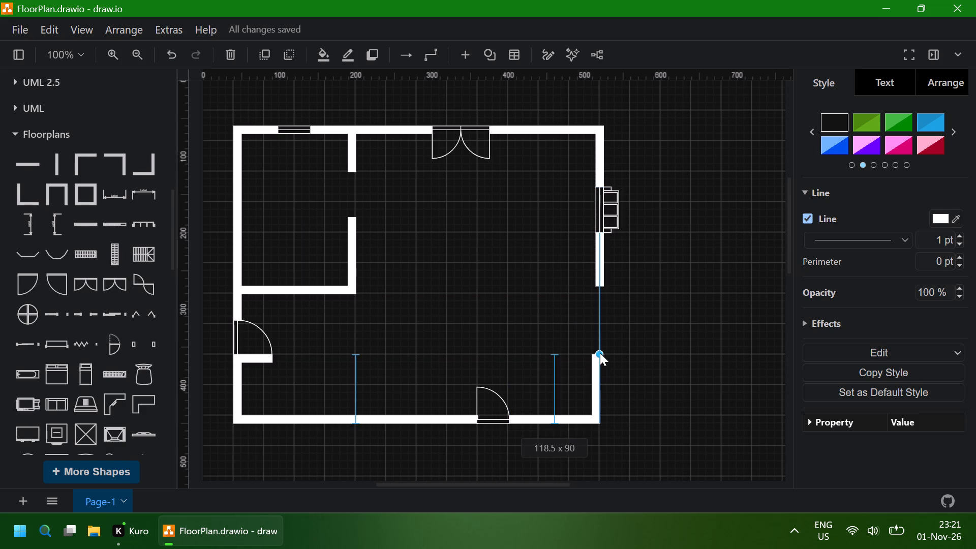
left_click_drag(600, 353, 602, 344)
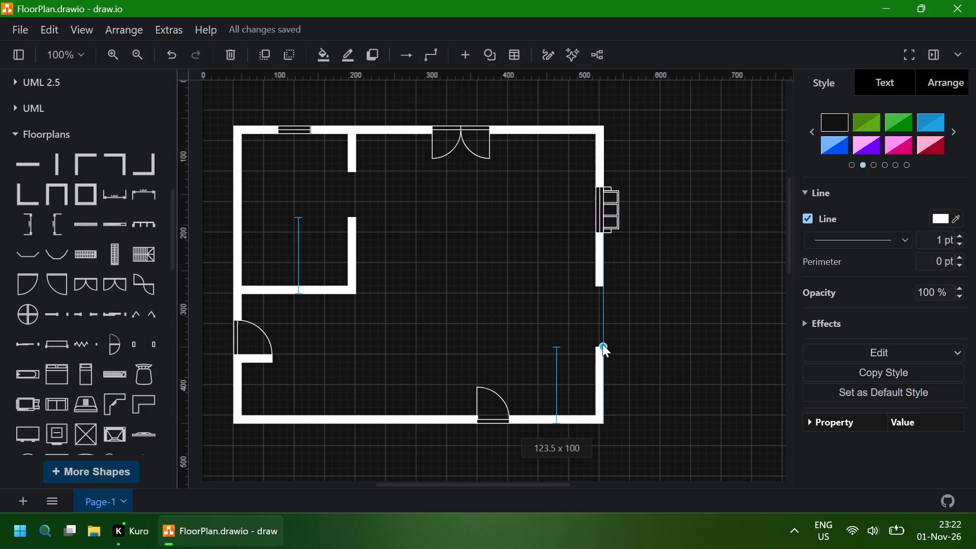
left_click_drag(602, 344, 602, 342)
left_click(498, 268)
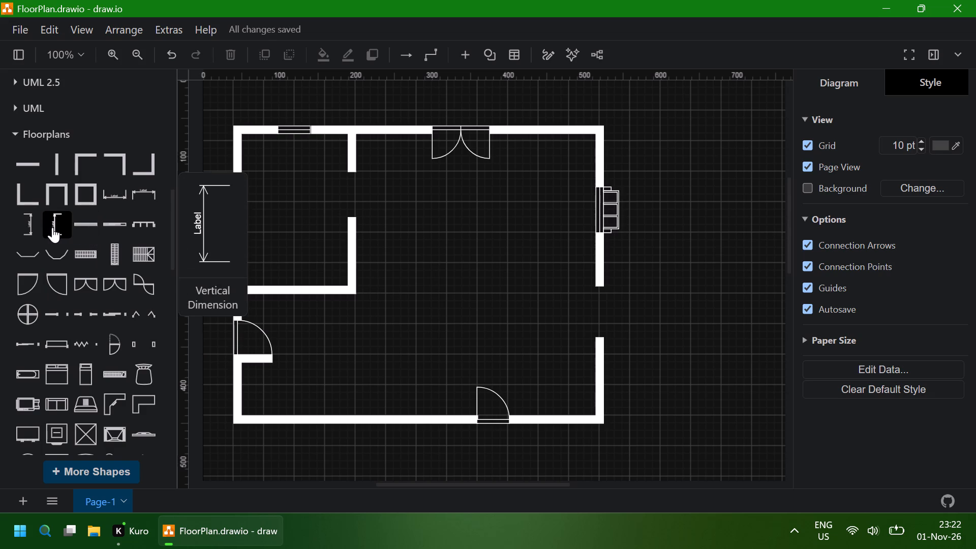
Add a plain window from the Floorplans library inside the large room and rotate it 90° to vertical.
left_click(82, 228)
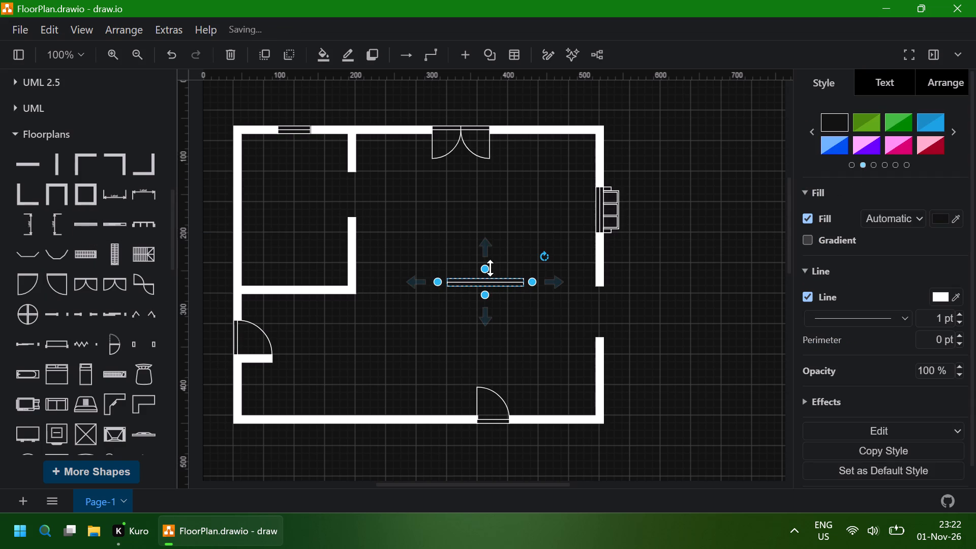
left_click_drag(543, 253, 508, 327)
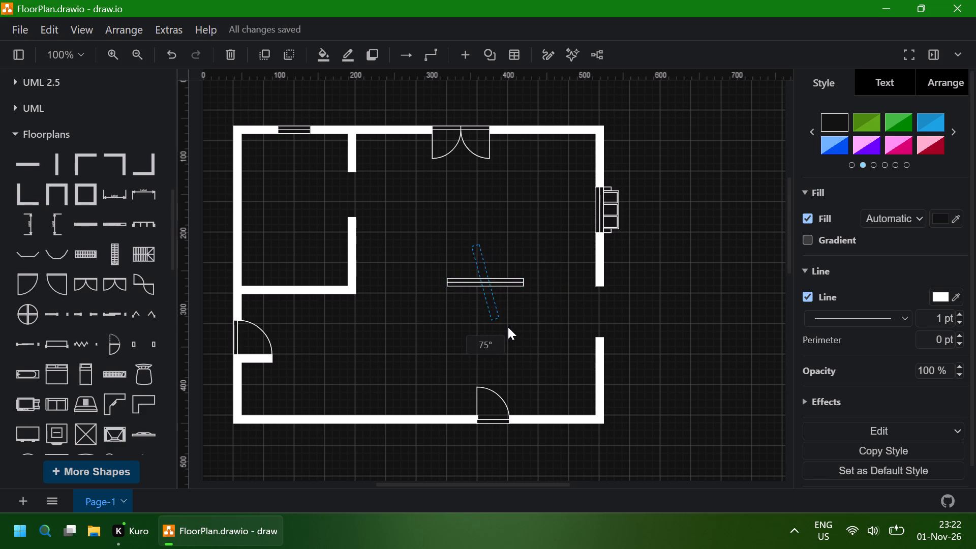
left_click_drag(508, 327, 497, 331)
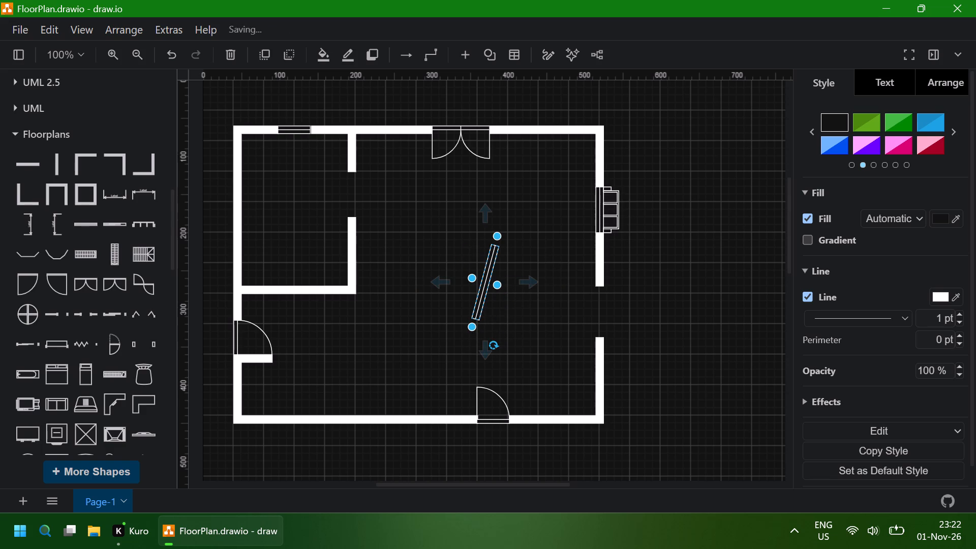
left_click_drag(495, 344, 506, 344)
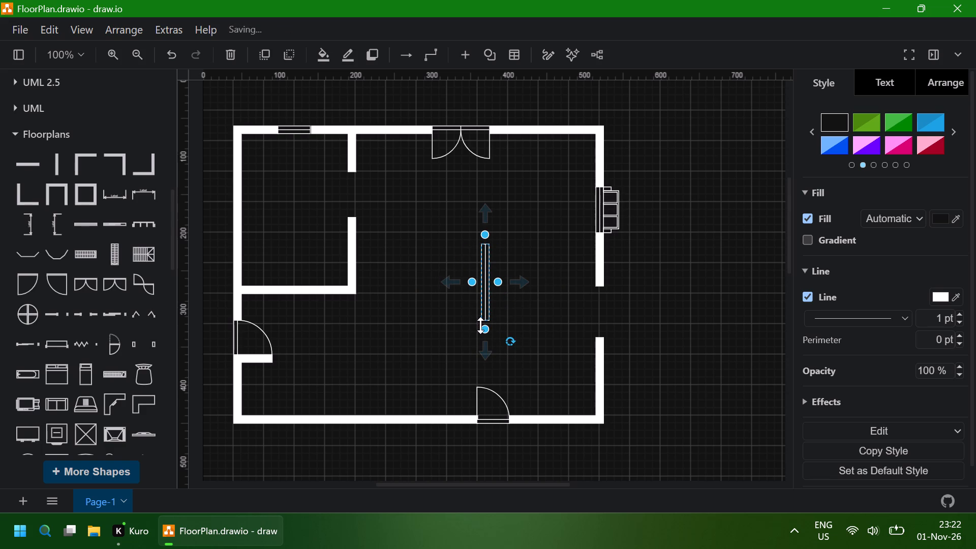
Shorten the new vertical window to about 60 long and place it in the east wall gap, directly above the southeast corner wall.
left_click_drag(485, 327, 485, 296)
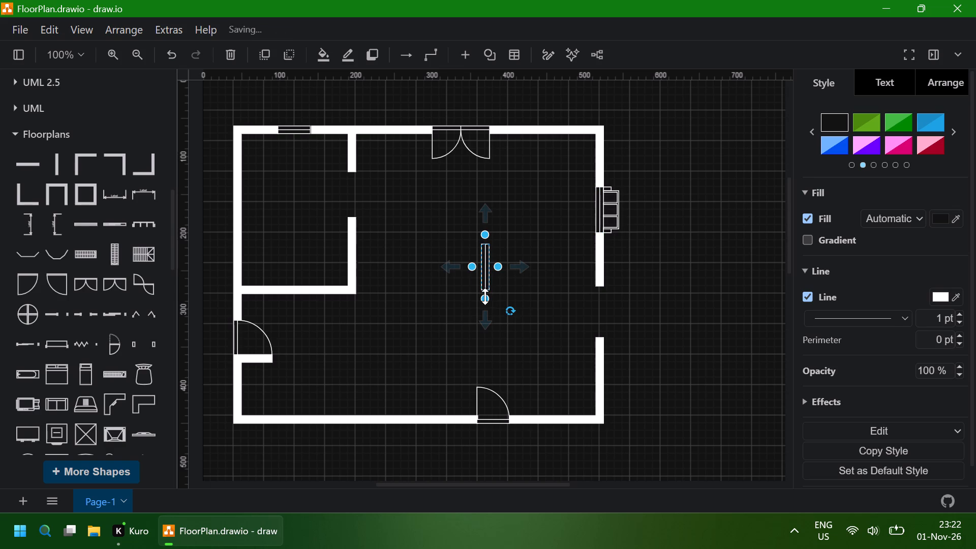
left_click_drag(483, 268, 591, 309)
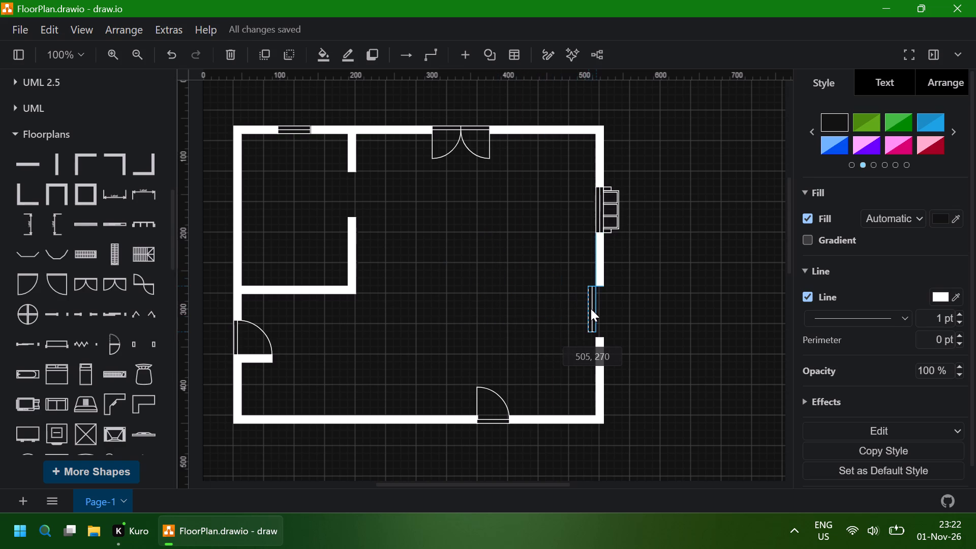
left_click_drag(591, 309, 596, 309)
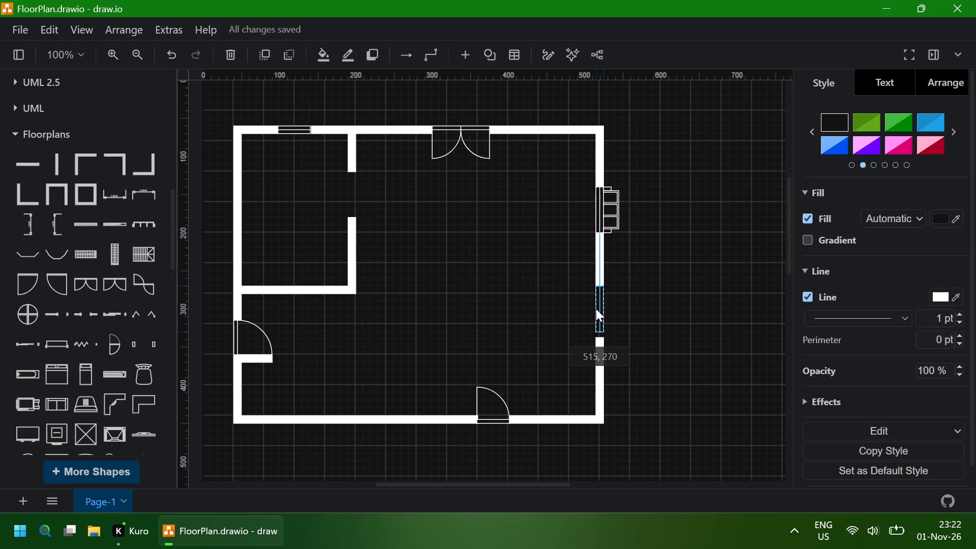
left_click_drag(596, 309, 596, 316)
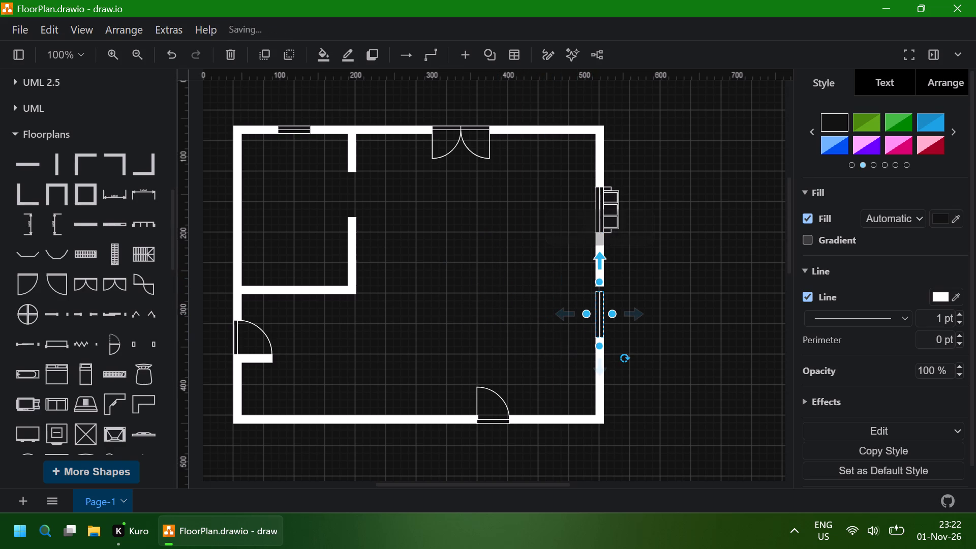
Extend the east wall segment between the two east windows southward until it meets the lower window.
left_click(633, 279)
left_click(600, 265)
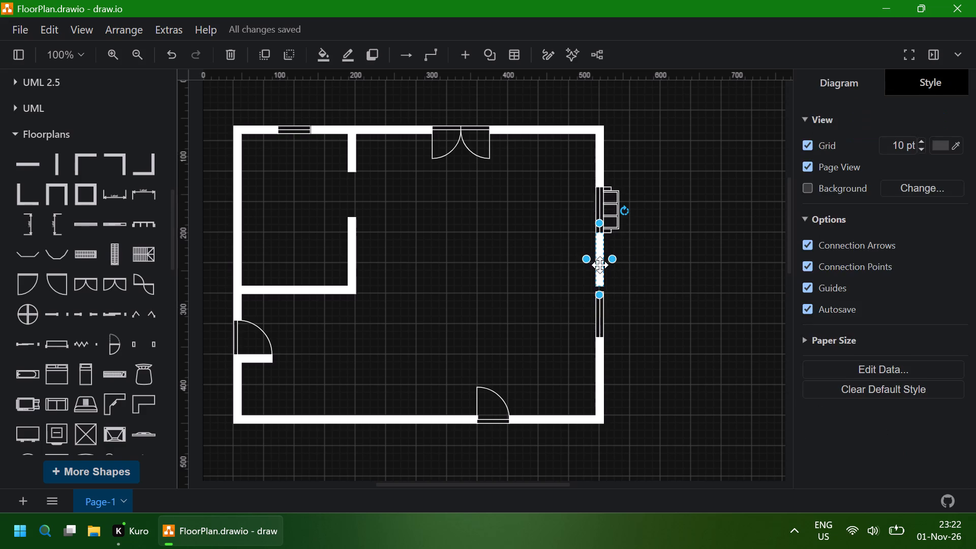
left_click_drag(601, 295, 601, 299)
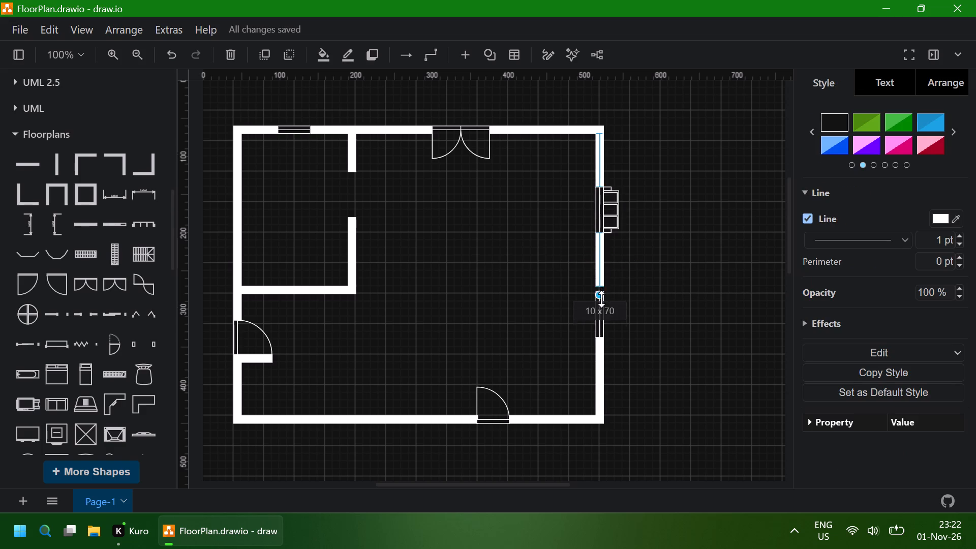
left_click_drag(601, 299, 601, 301)
left_click(652, 300)
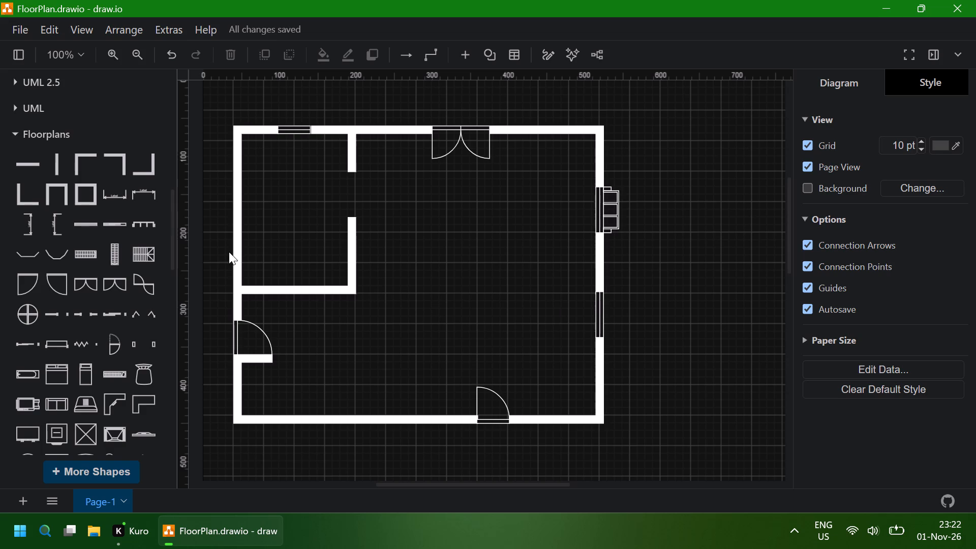
Add a Garden window from the Floorplans library inside the large room and rotate it 90° to vertical.
left_click(137, 231)
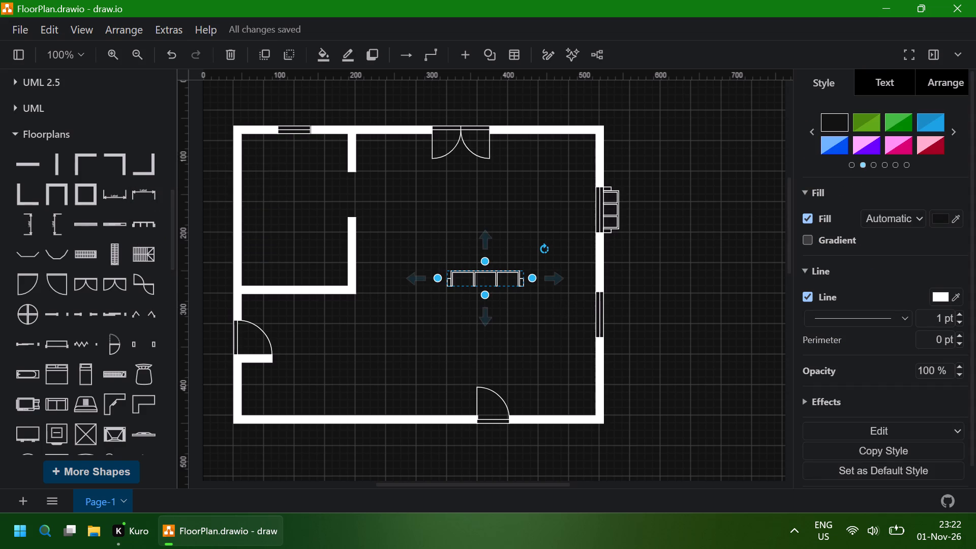
left_click_drag(543, 249, 518, 330)
Shorten the garden window to about 70 x 20 and place it against the outer side of the lower east window.
left_click_drag(481, 229, 482, 247)
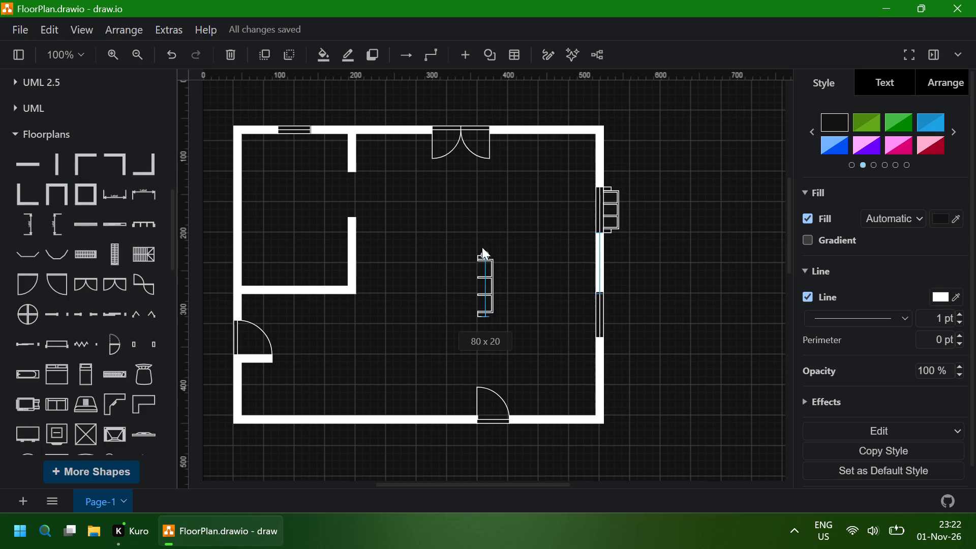
left_click_drag(482, 247, 481, 253)
left_click_drag(484, 282, 594, 282)
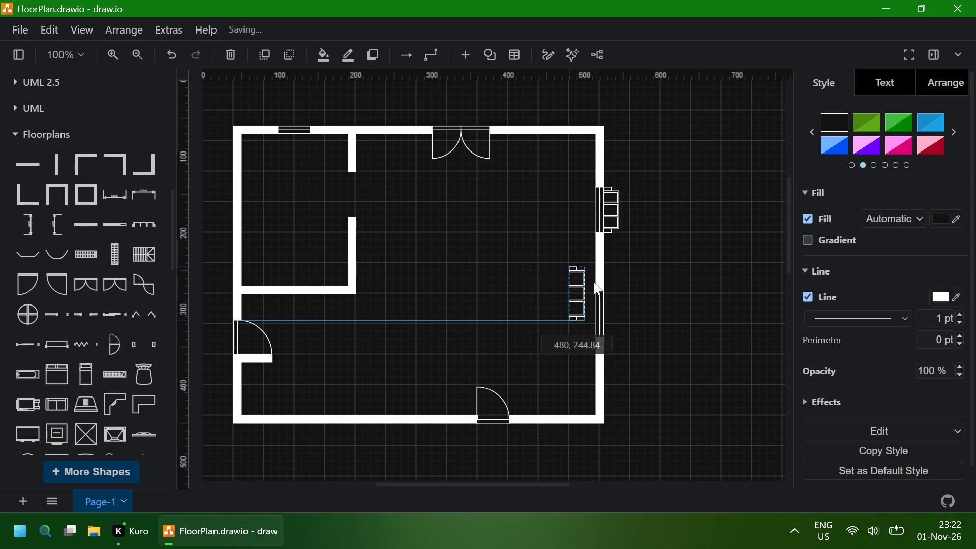
left_click_drag(594, 282, 612, 308)
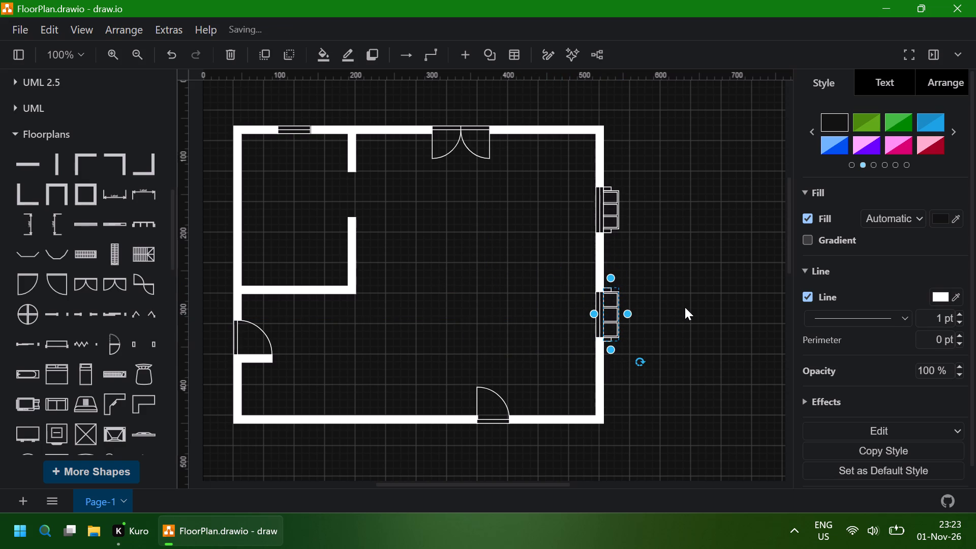
left_click(685, 307)
Shorten the lower garden window to about 60 long and nudge it down to line up with the plain window beside it.
left_click(607, 322)
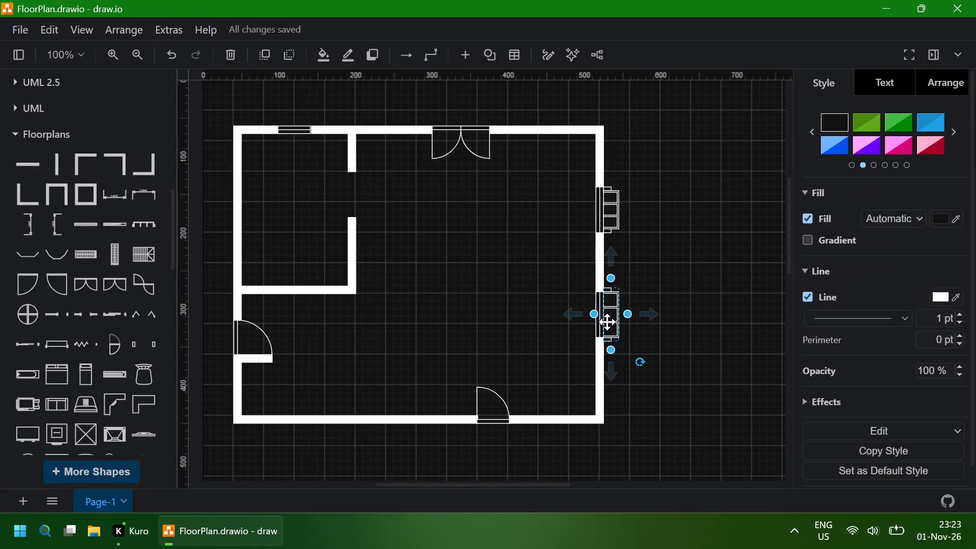
left_click_drag(611, 348, 611, 345)
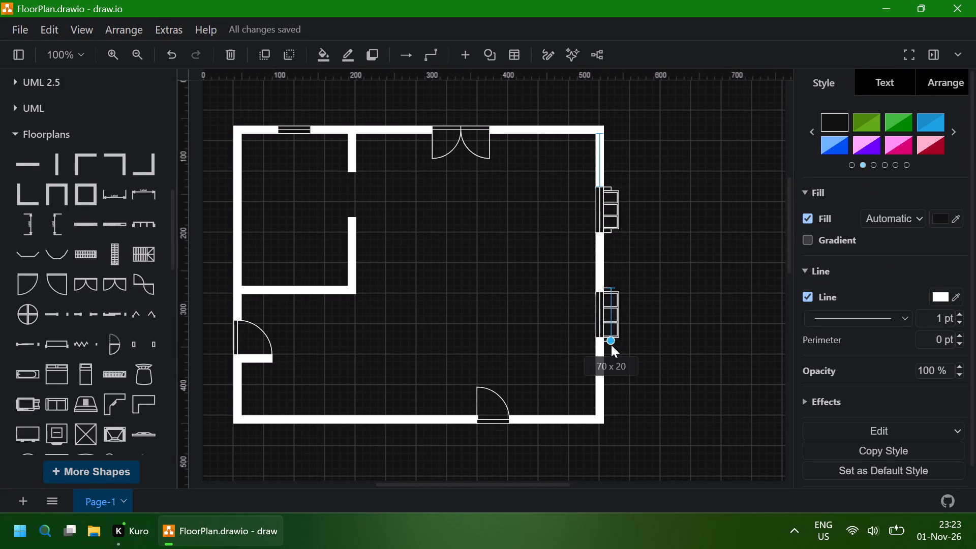
left_click_drag(611, 345, 611, 344)
left_click_drag(611, 344, 611, 340)
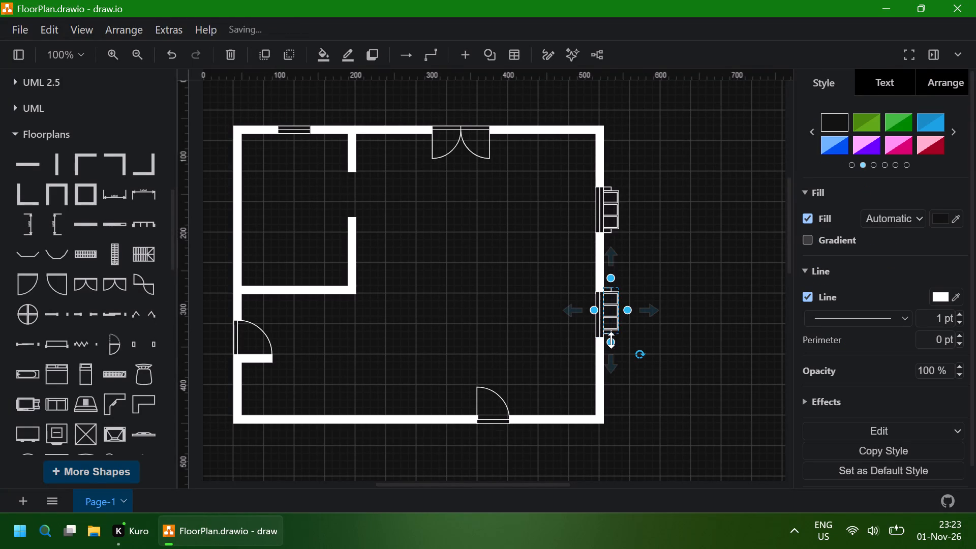
left_click(670, 331)
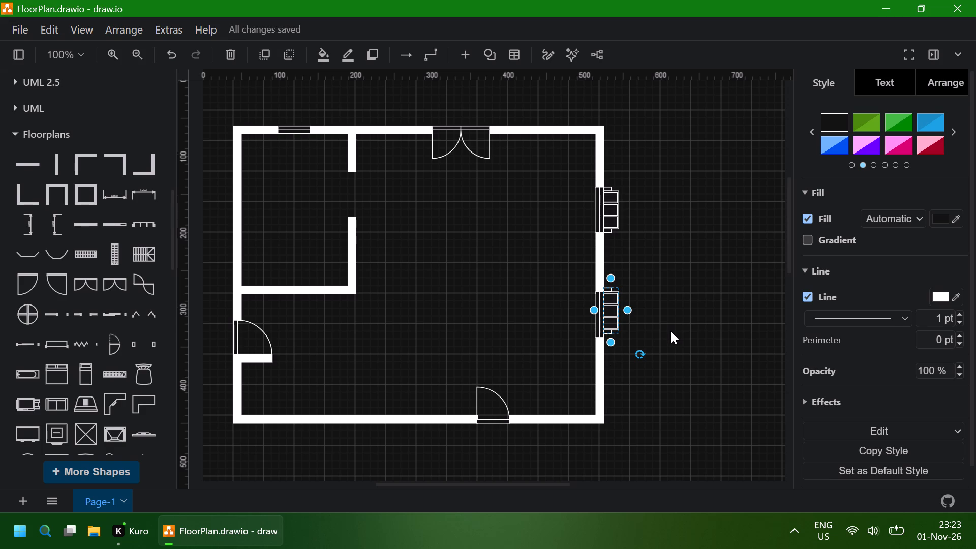
left_click(617, 314)
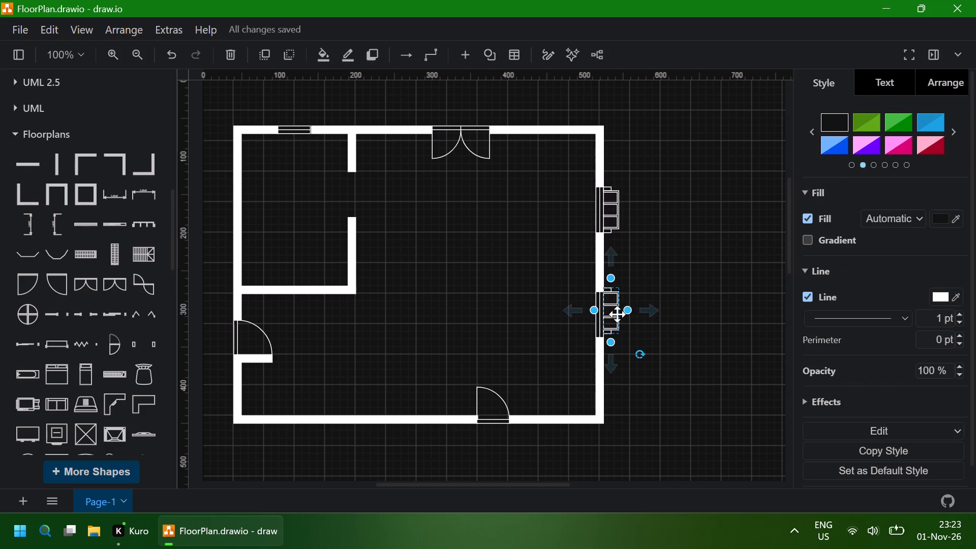
key("Down")
key("Down")
key("Down")
key("Down")
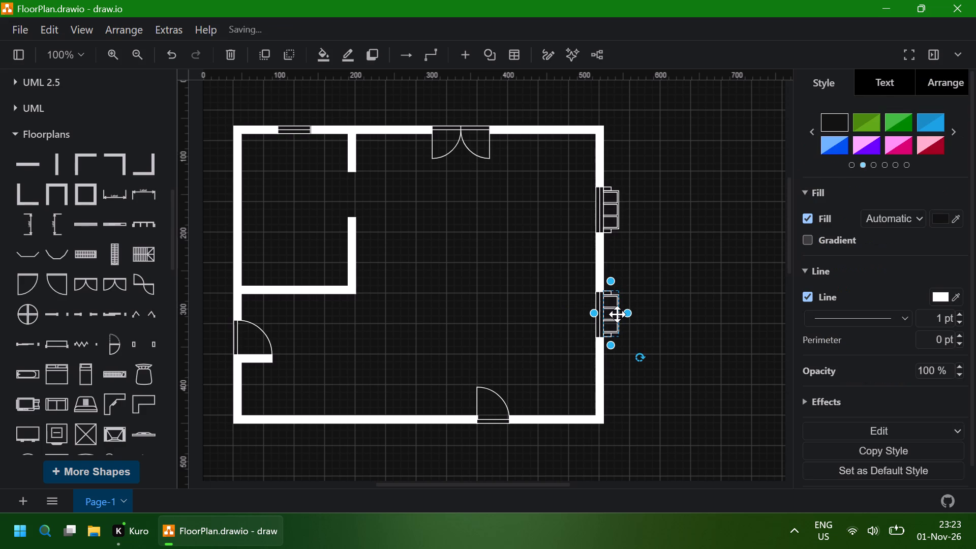
key("Down")
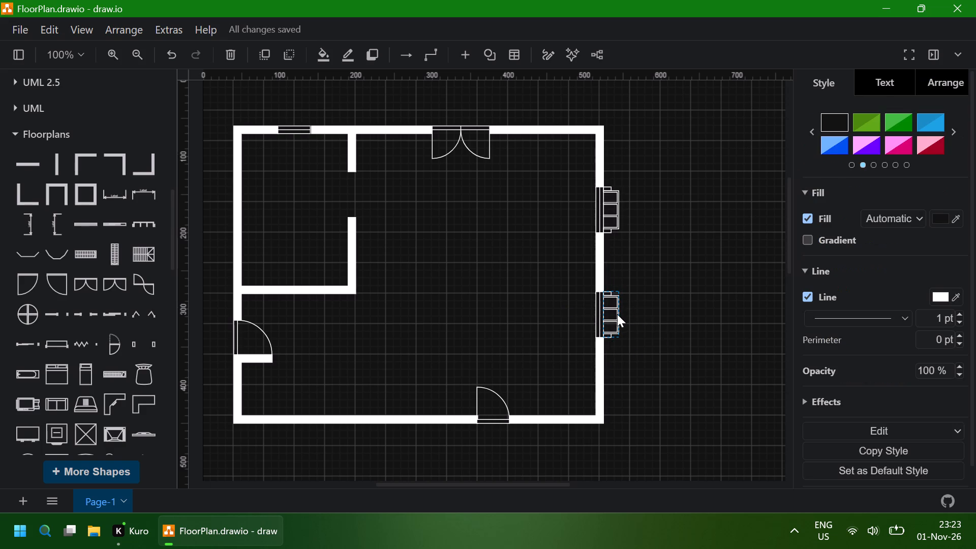
key("Up")
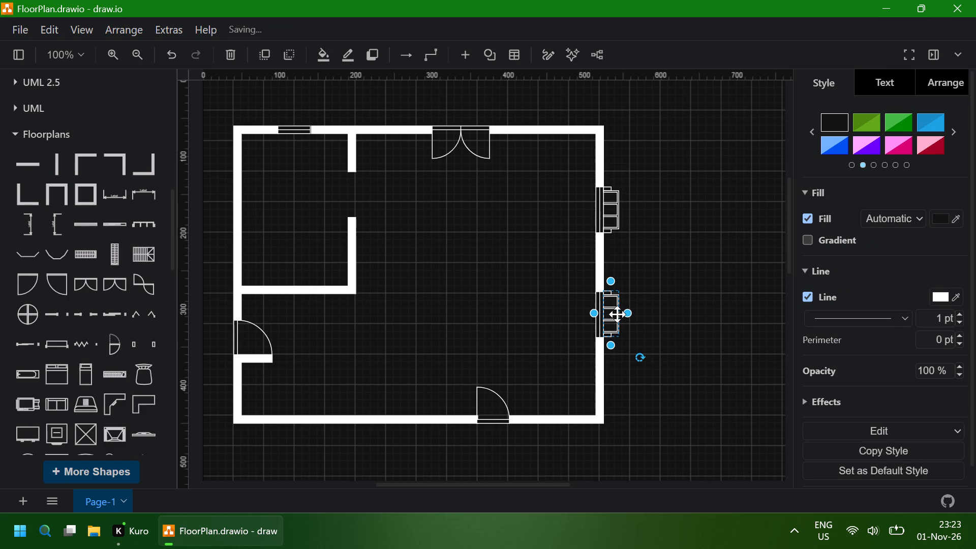
key("Down")
left_click(564, 314)
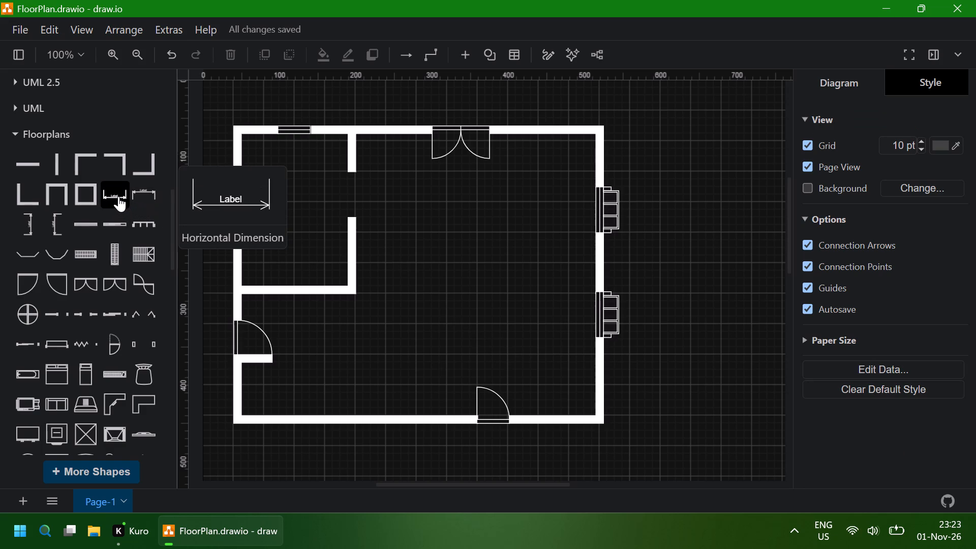
Add a Horizontal Dimension just below the south door and narrow it to the door's width, about 42.5 x 40.
left_click(118, 196)
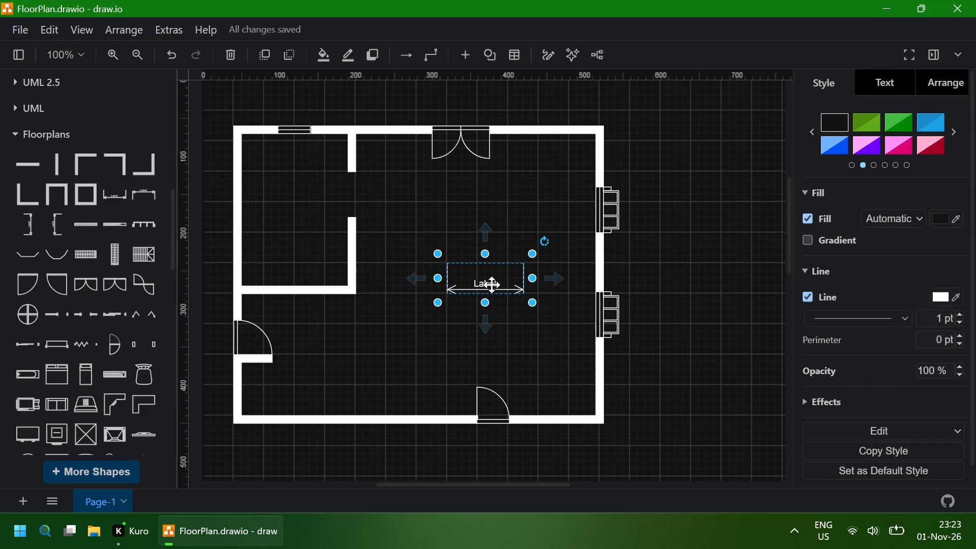
left_click_drag(492, 285, 504, 435)
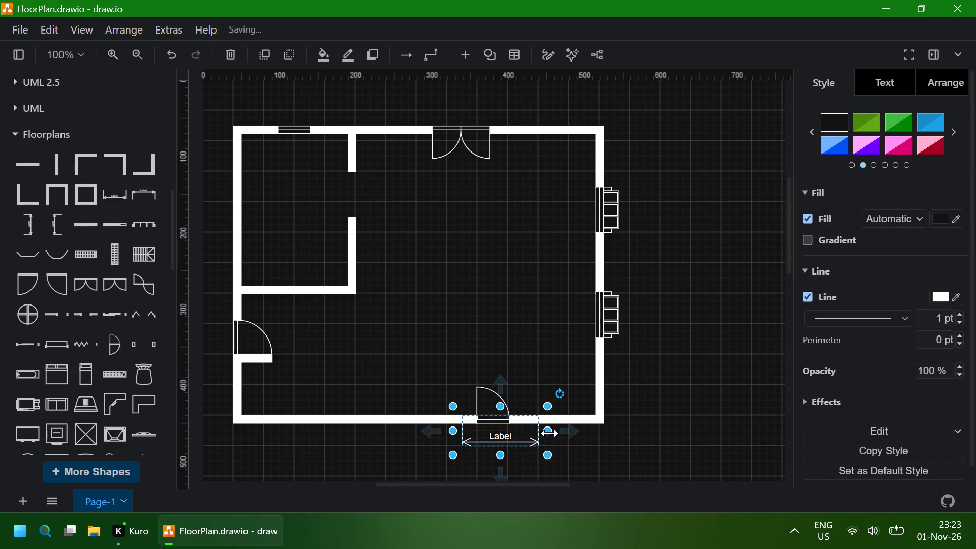
left_click_drag(550, 433, 525, 432)
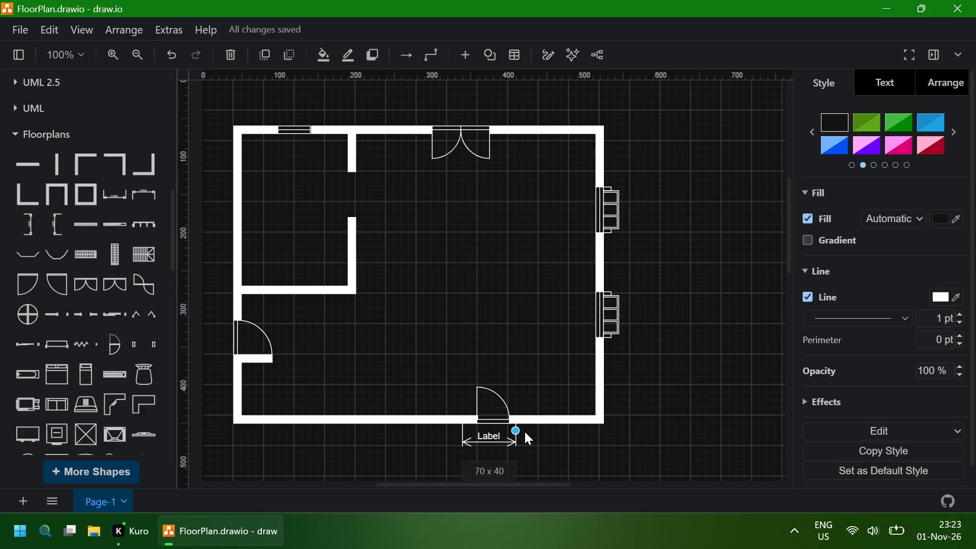
left_click_drag(525, 432, 523, 430)
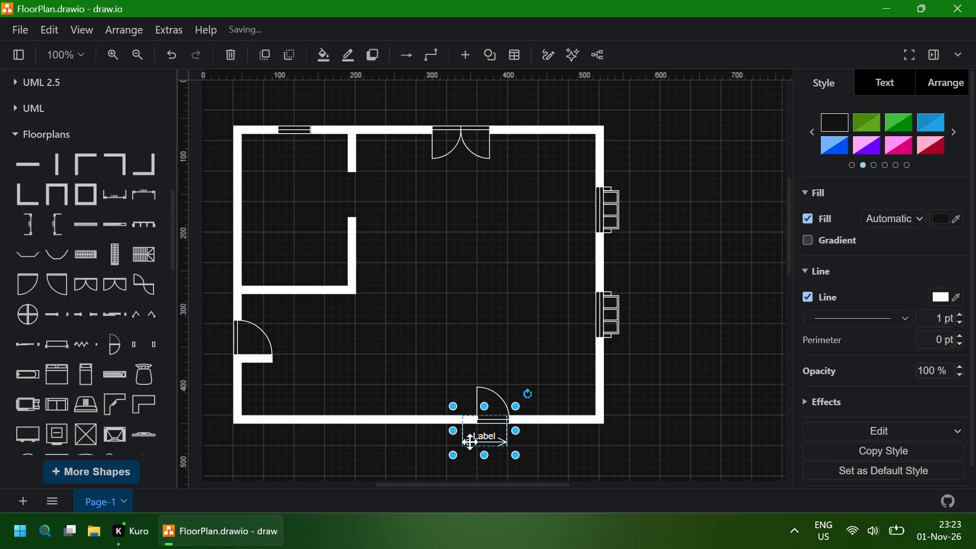
left_click_drag(454, 432, 466, 432)
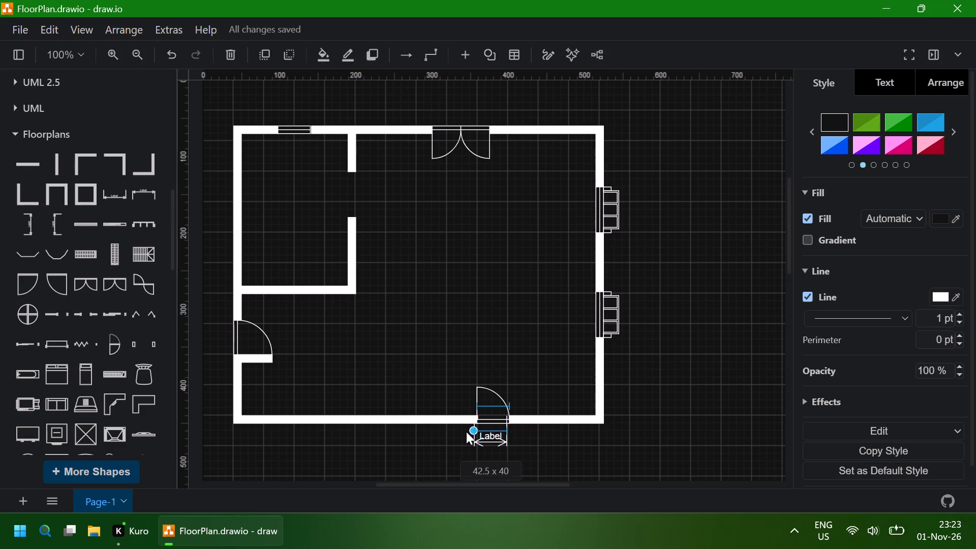
left_click_drag(466, 432, 472, 432)
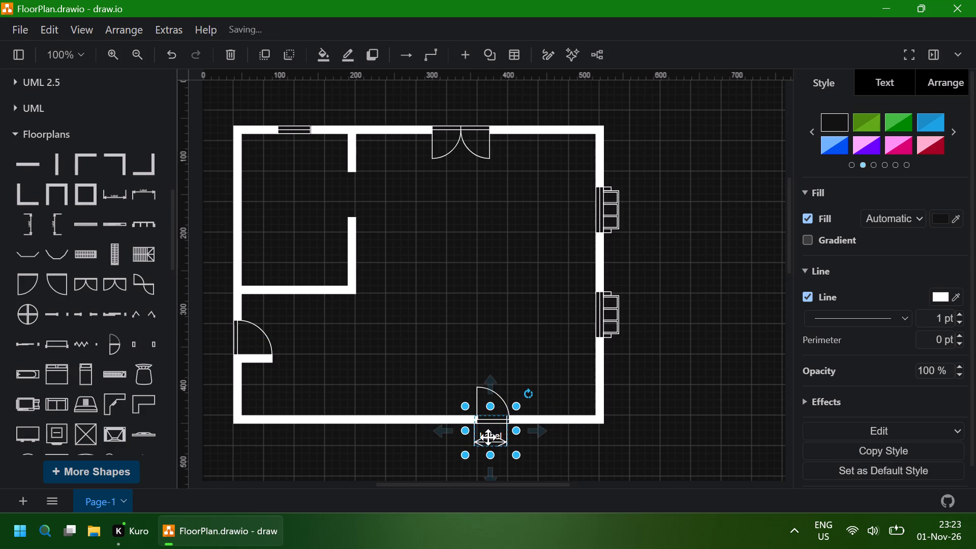
Change the label of the dimension below the south door to Door.
double_click(491, 438)
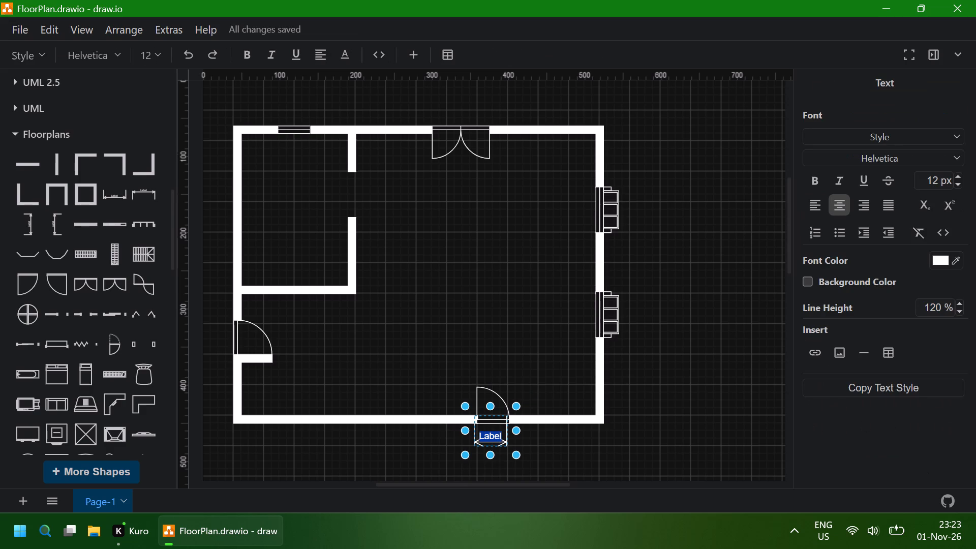
type("Door")
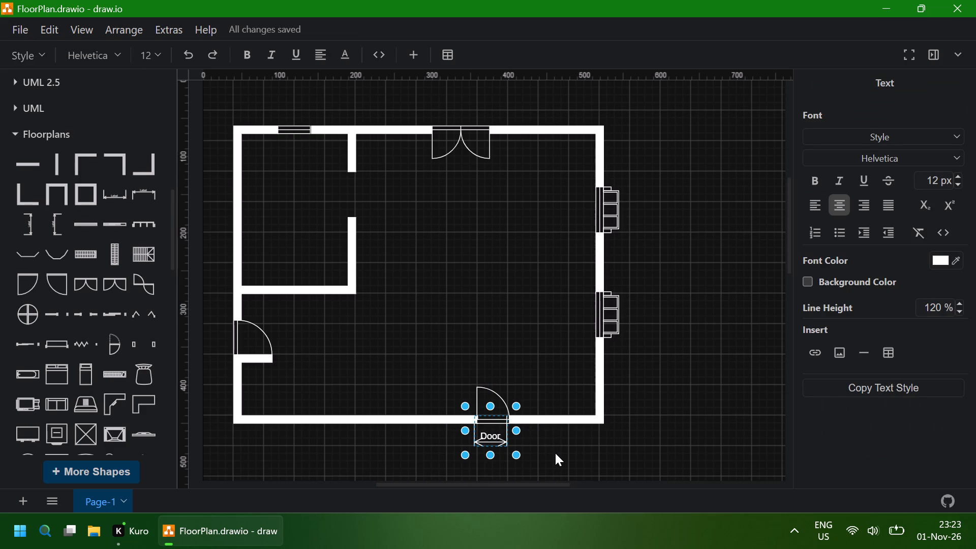
left_click(555, 453)
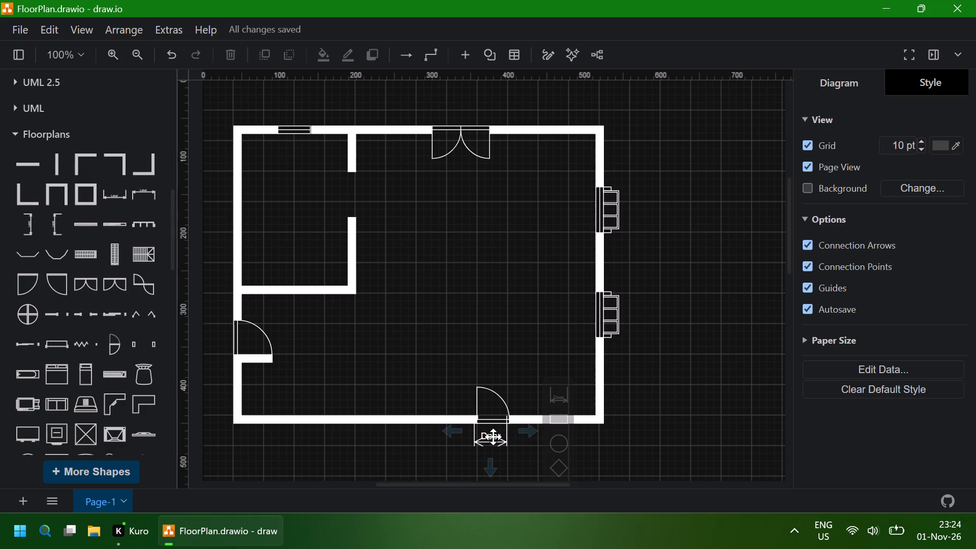
Nudge the Door dimension slightly east so its ends line up with the south door opening.
left_click(493, 437)
key("Right")
key("Right")
key("Right")
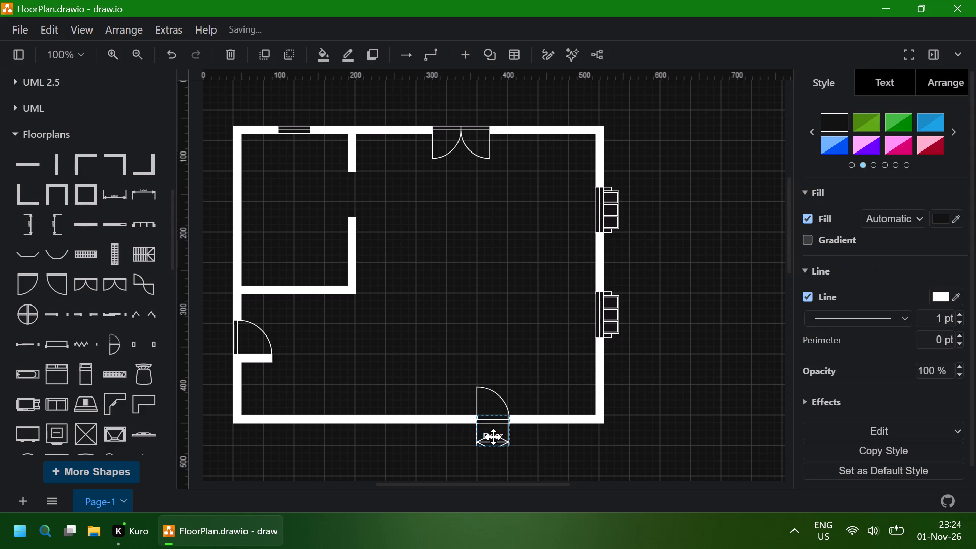
left_click(535, 342)
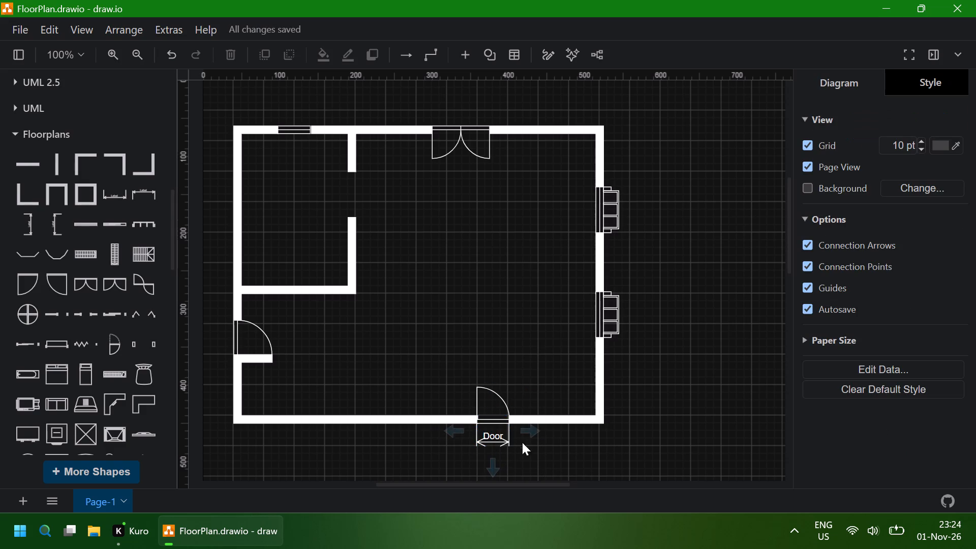
Reduce the height of the Door dimension from its lower edge to about 30.
left_click(498, 444)
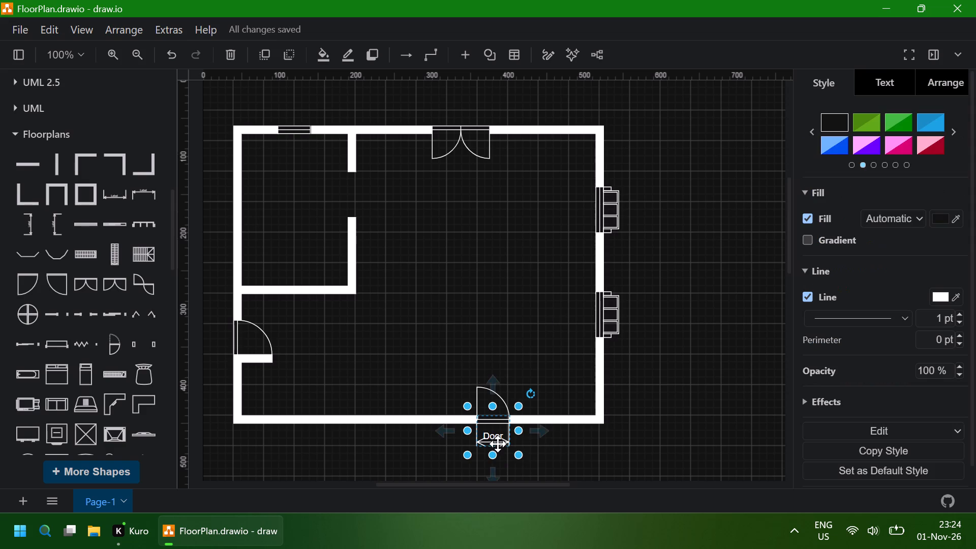
left_click_drag(491, 462, 491, 468)
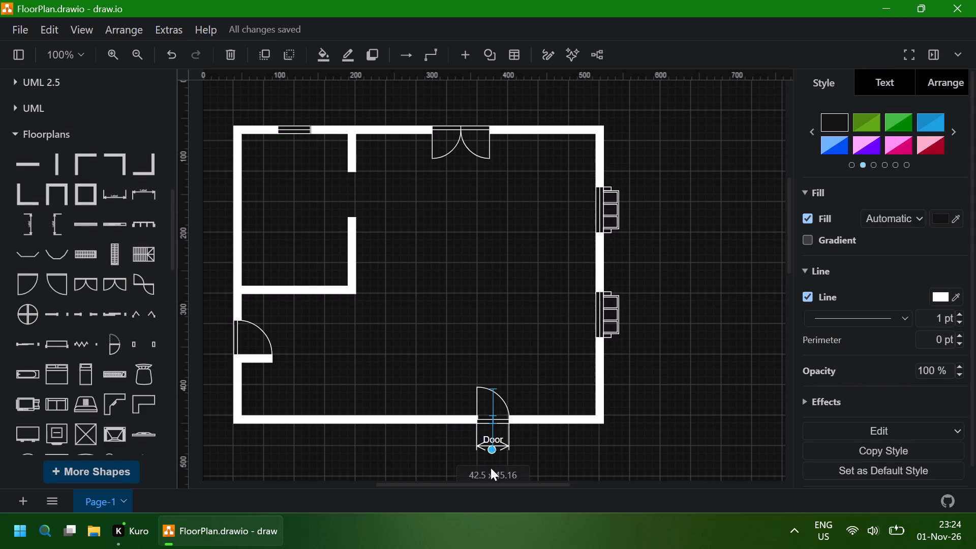
left_click_drag(491, 468, 489, 459)
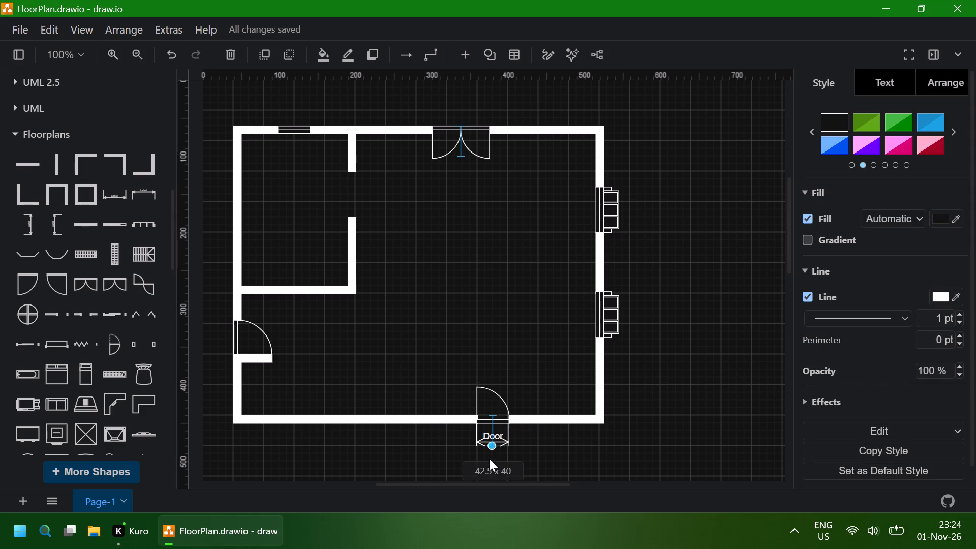
left_click_drag(489, 459, 490, 457)
left_click(599, 435)
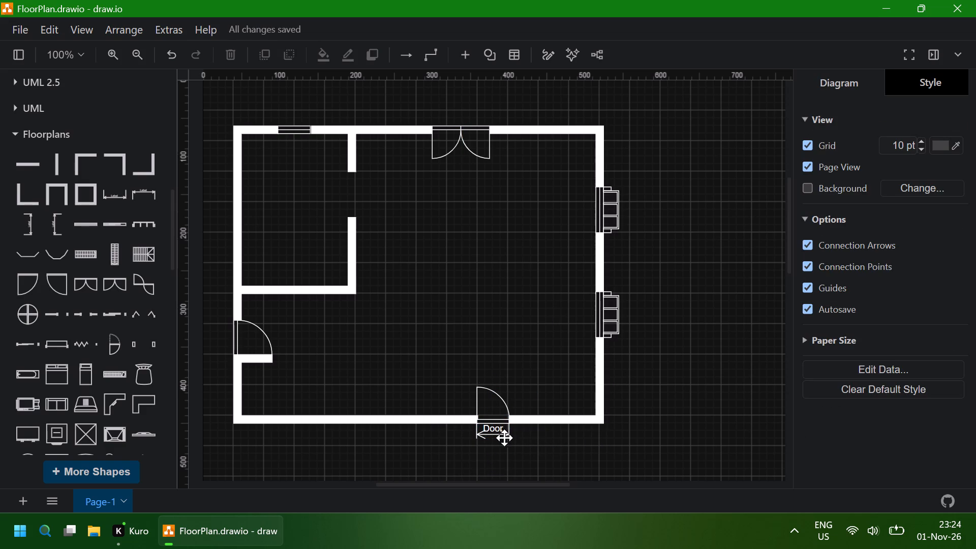
Nudge the Door dimension down so it sits just below the south wall, clear of the door.
left_click(498, 436)
key("Down")
key("Down")
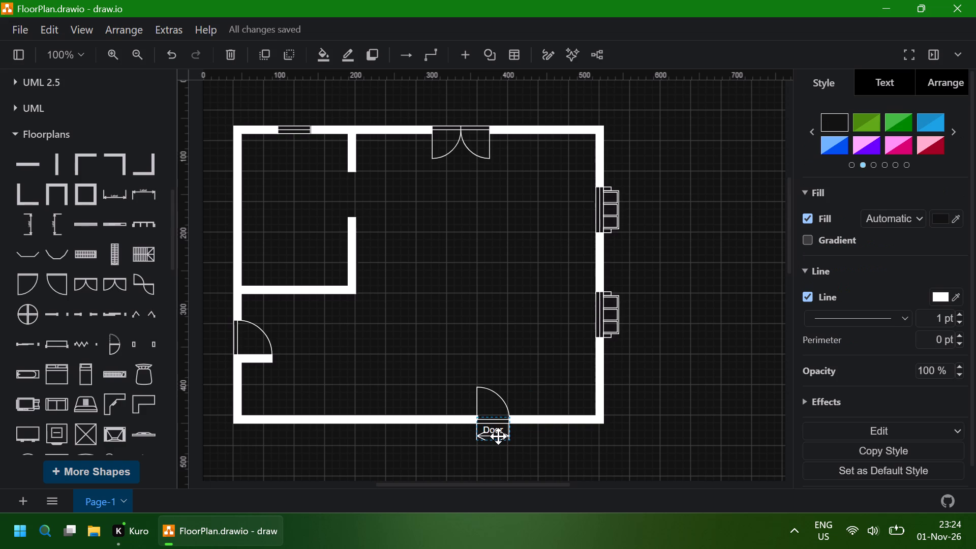
key("Down")
key("Down")
key("Down")
key("Down")
key("Down")
key("Down")
key("Down")
key("Down")
key("Down")
key("Down")
key("Down")
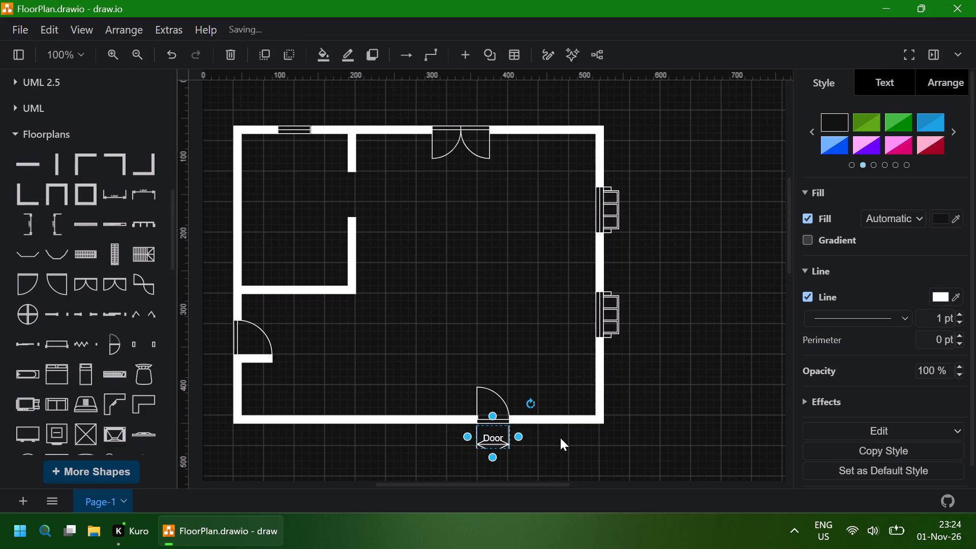
Nudge the Door dimension slightly further down from the south wall.
left_click(560, 438)
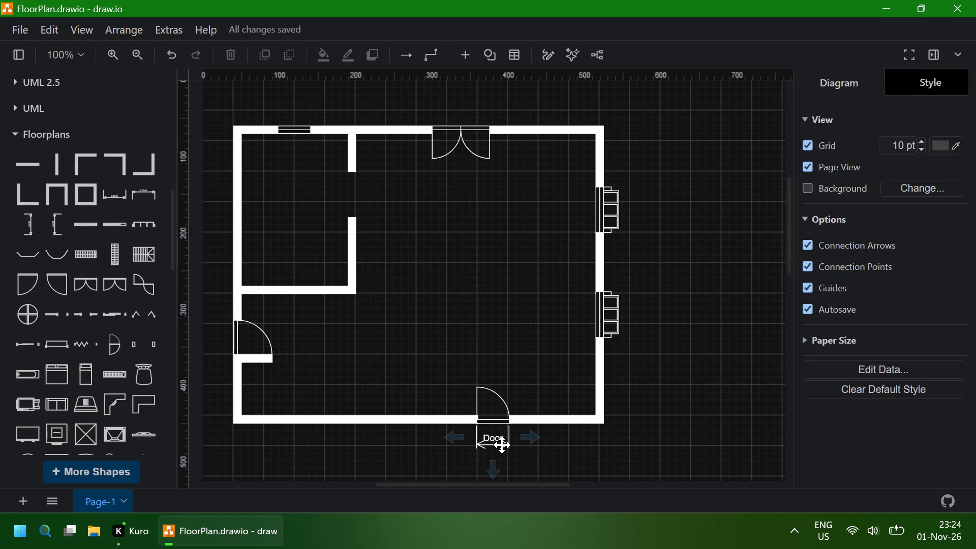
left_click(499, 444)
key("Down")
key("Down")
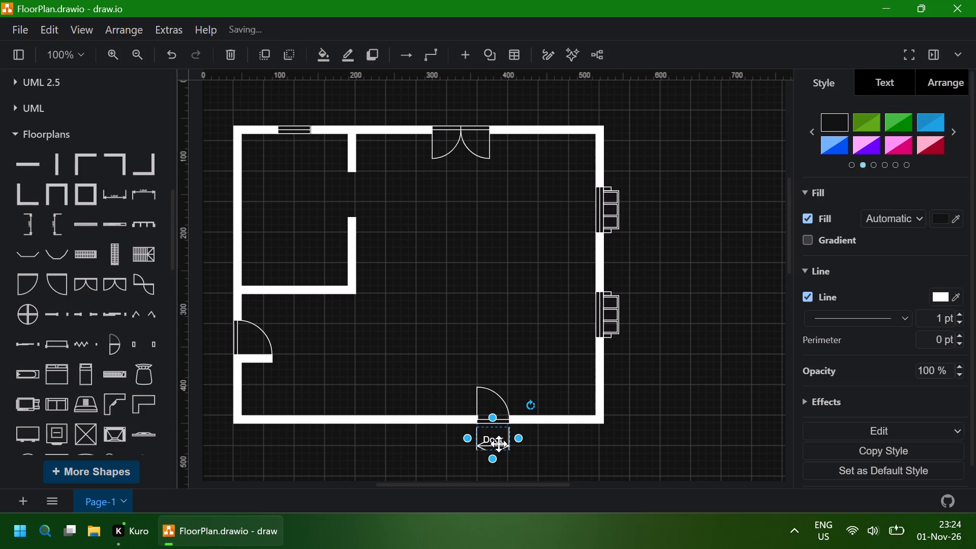
left_click(585, 435)
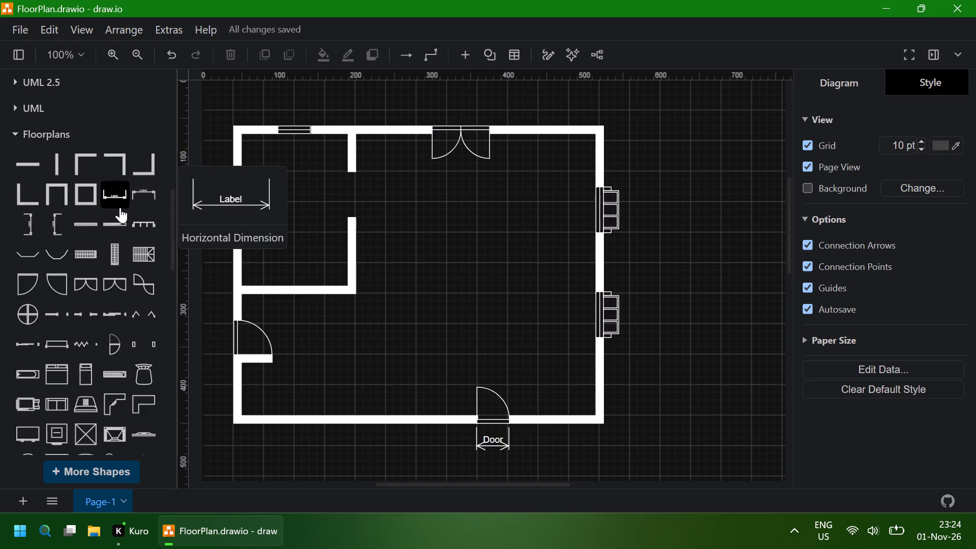
Insert a horizontal dimension with its line along the upper edge and label it Double Door.
left_click(144, 199)
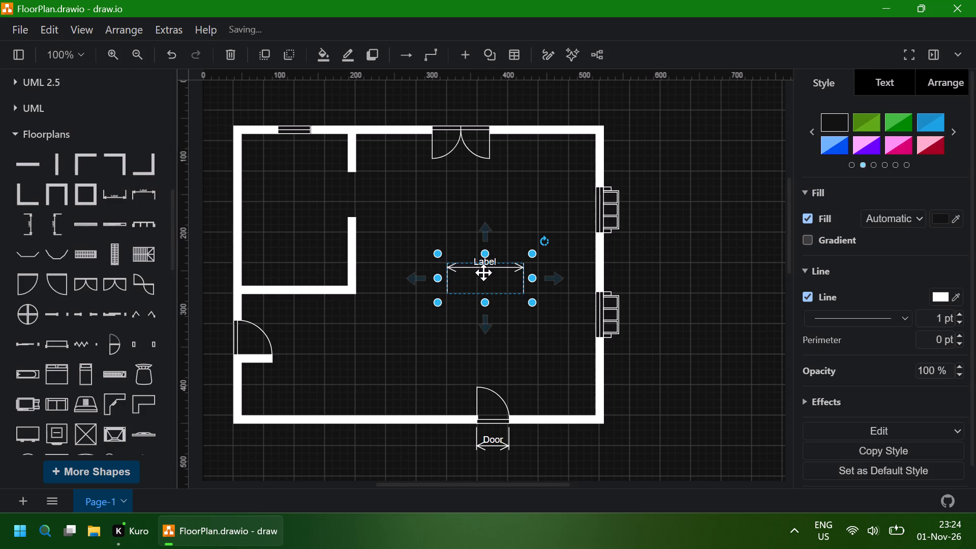
double_click(485, 262)
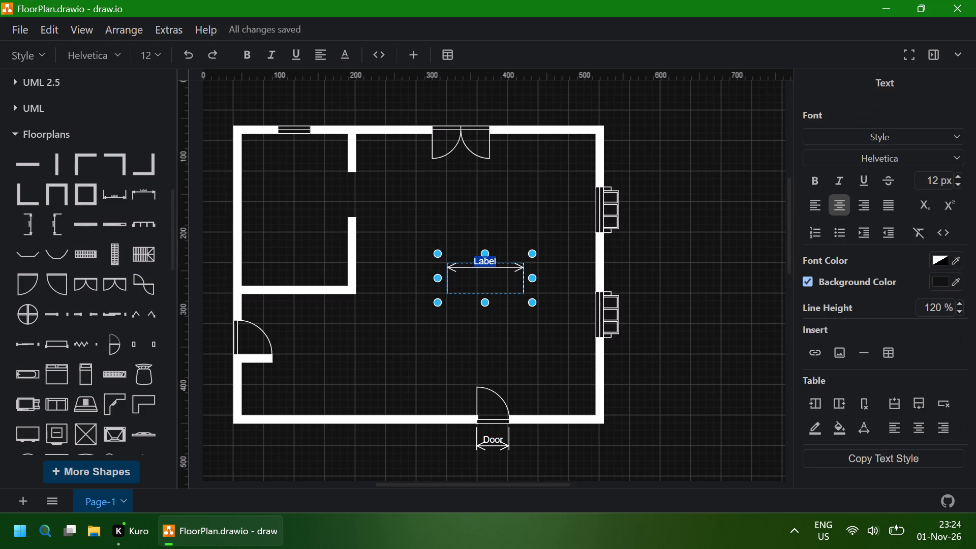
key("shift+d")
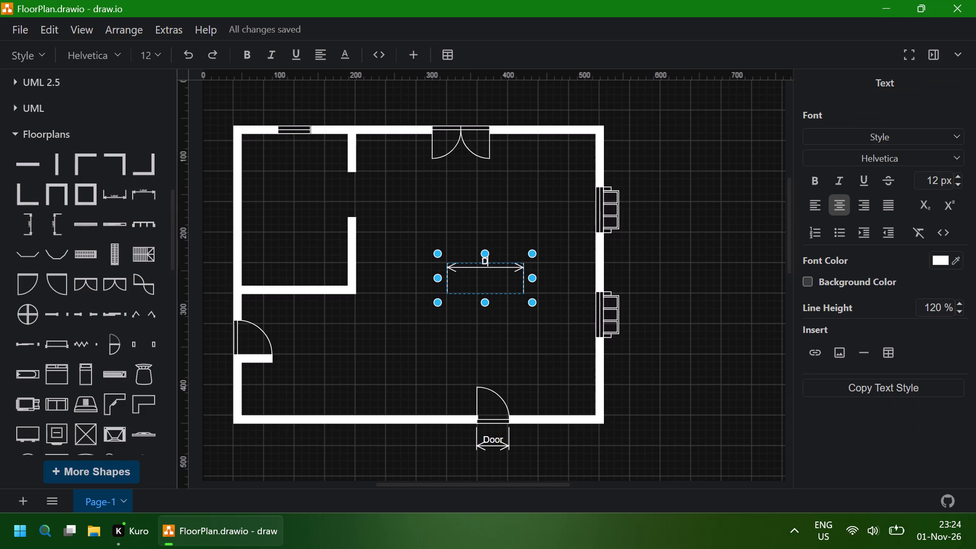
type("ouble")
key("space")
type("Door")
Move the Double Door dimension onto the north double door and narrow it to about 75 so its ends match the opening.
left_click_drag(517, 267, 517, 259)
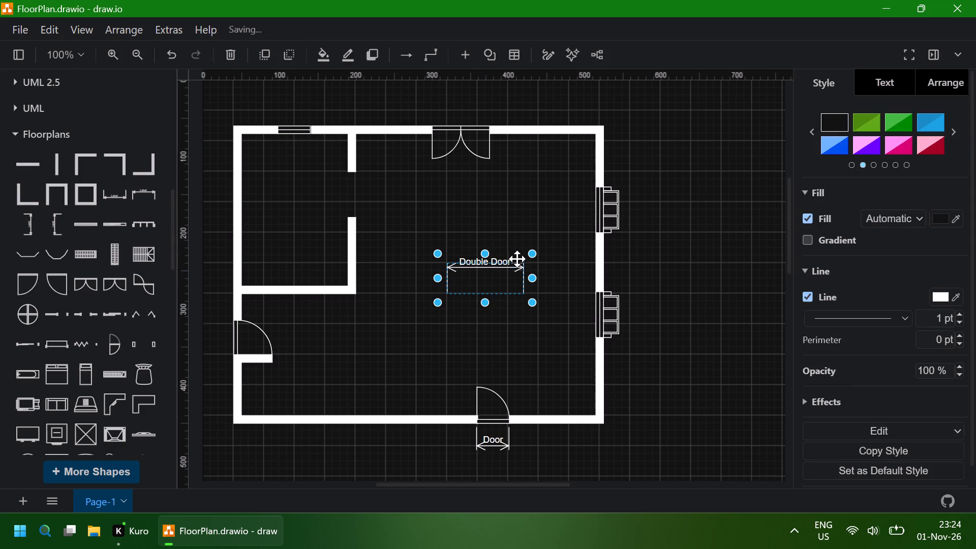
left_click_drag(517, 259, 492, 114)
left_click_drag(508, 126, 499, 126)
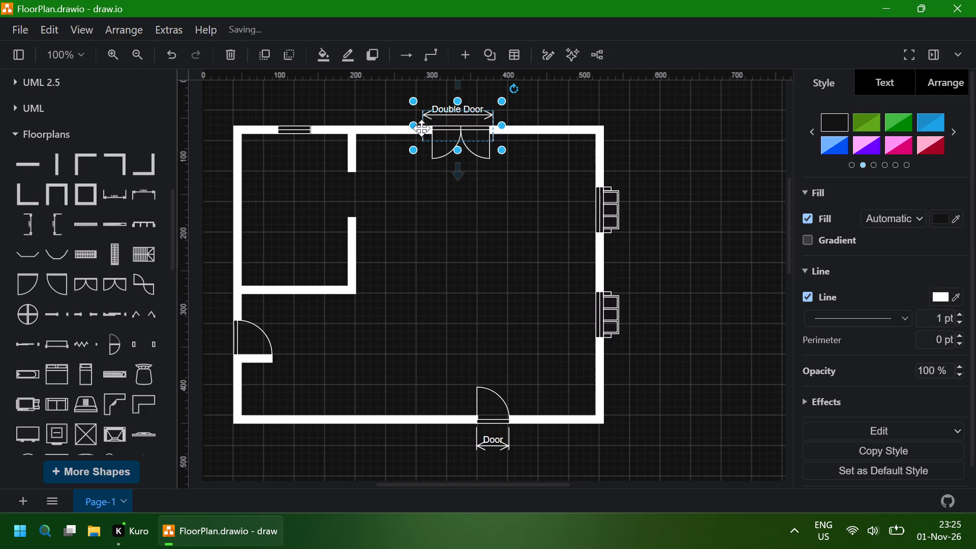
left_click_drag(416, 126, 421, 124)
left_click(396, 111)
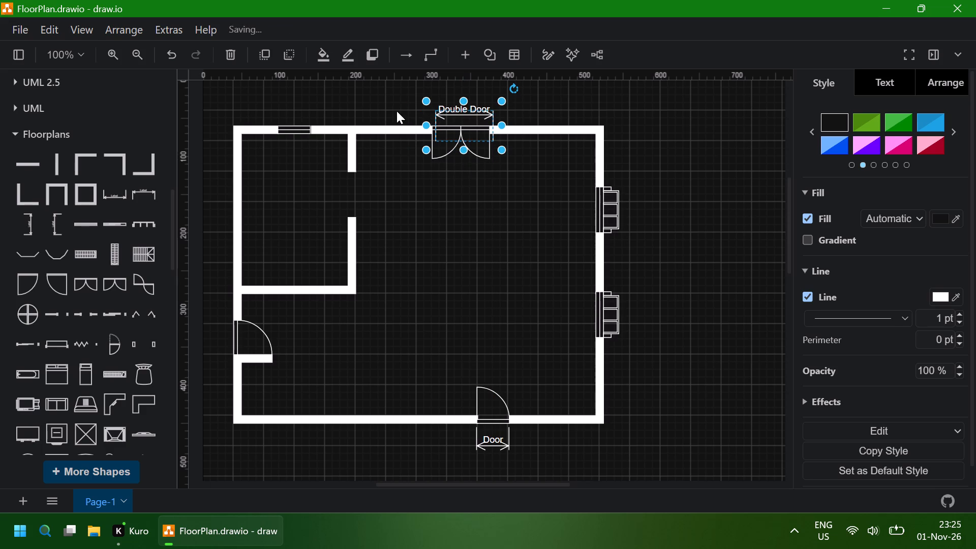
left_click(452, 111)
key("Left")
key("Left")
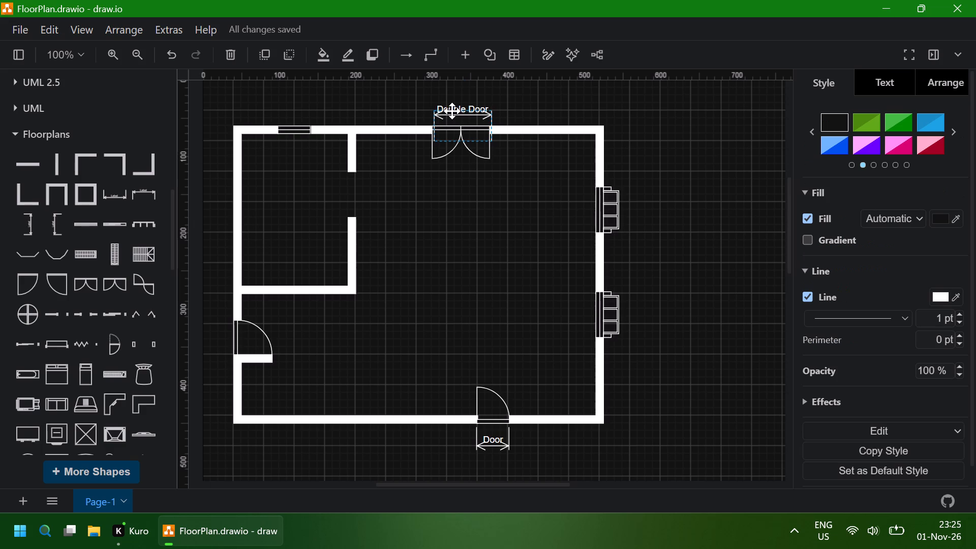
key("Left")
key("Left")
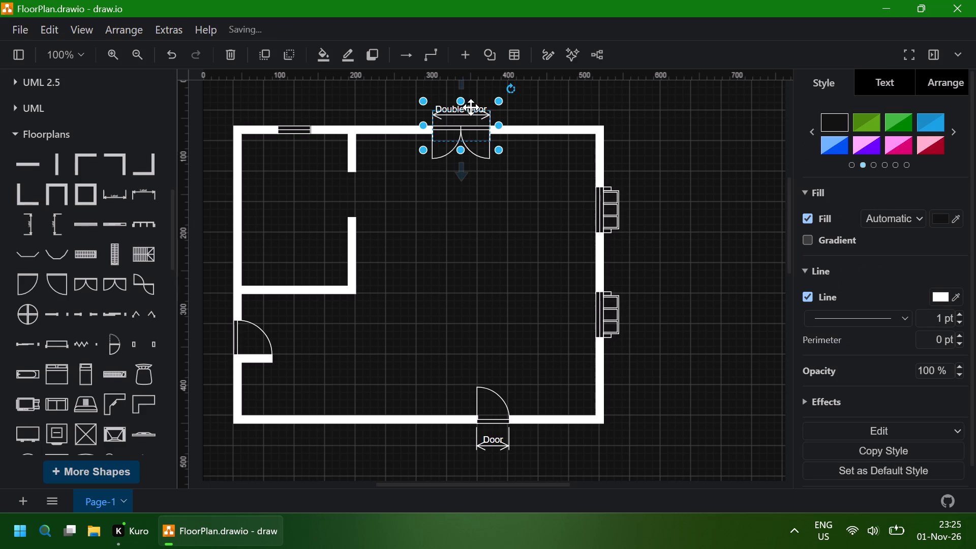
Raise the Double Door dimension so it stands above the north wall, lined up with the double door.
left_click_drag(473, 112, 472, 104)
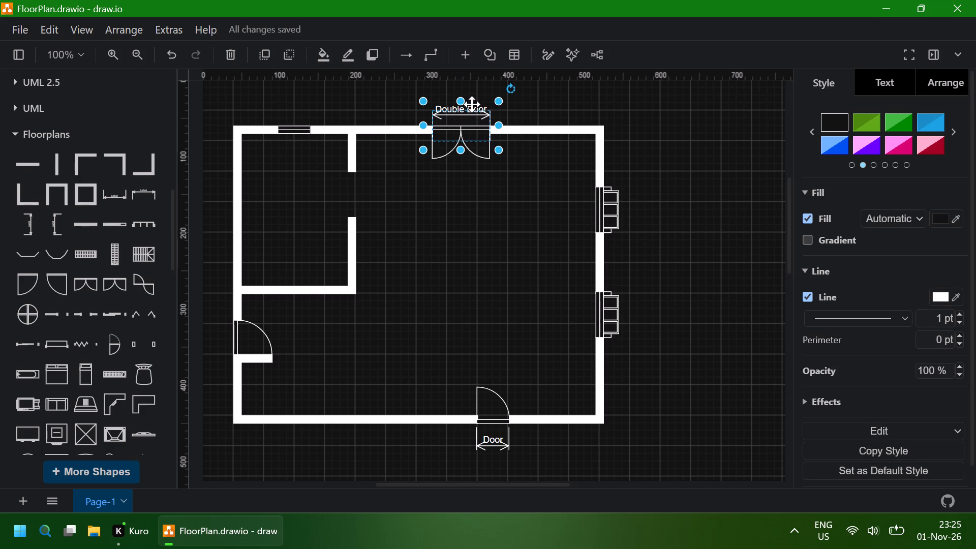
left_click_drag(472, 104, 471, 96)
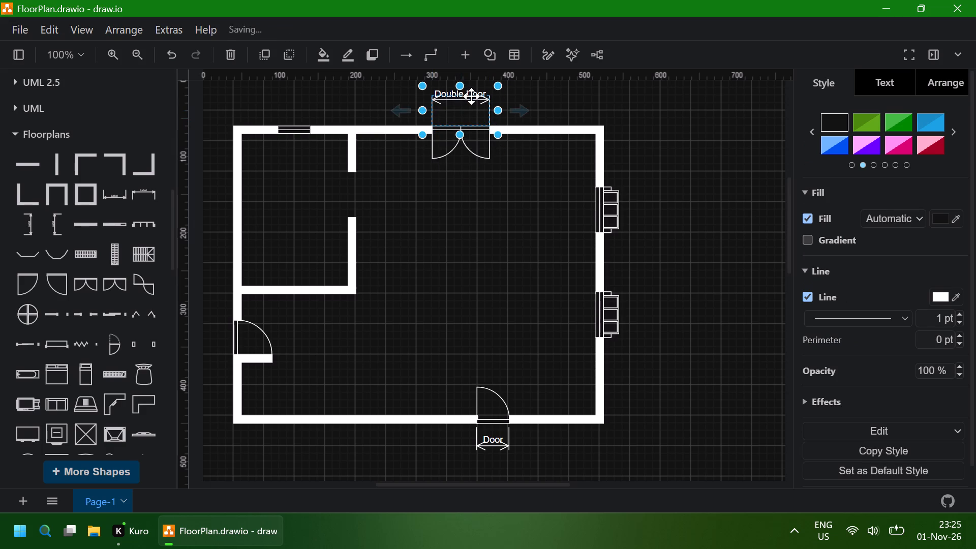
left_click(367, 117)
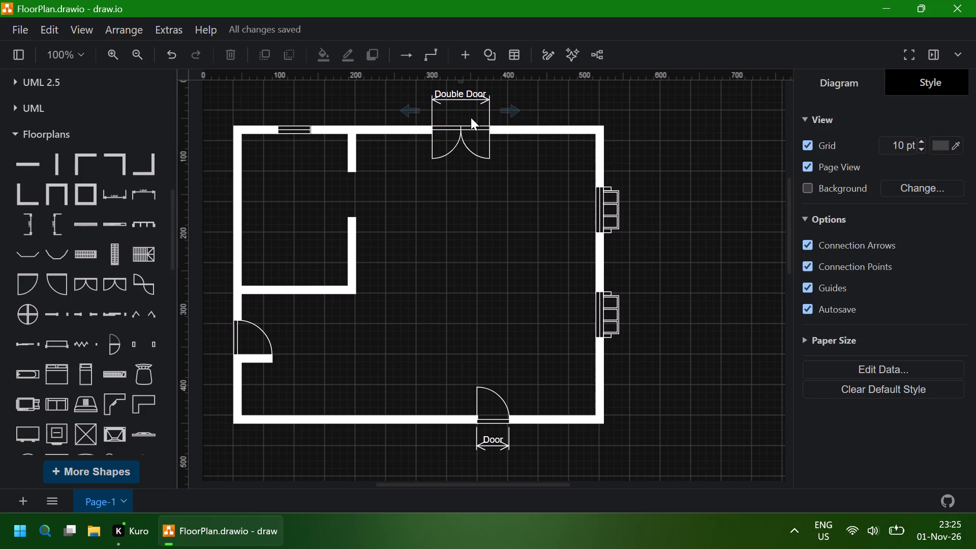
left_click(471, 117)
left_click_drag(466, 108, 462, 93)
left_click(462, 93)
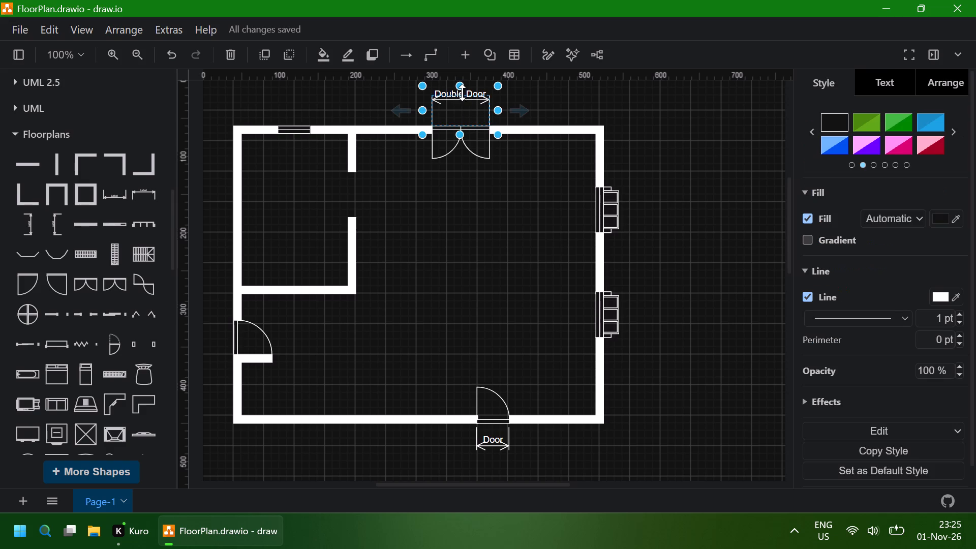
Shorten the Double Door dimension from its lower edge to about half its height.
left_click_drag(463, 138, 463, 132)
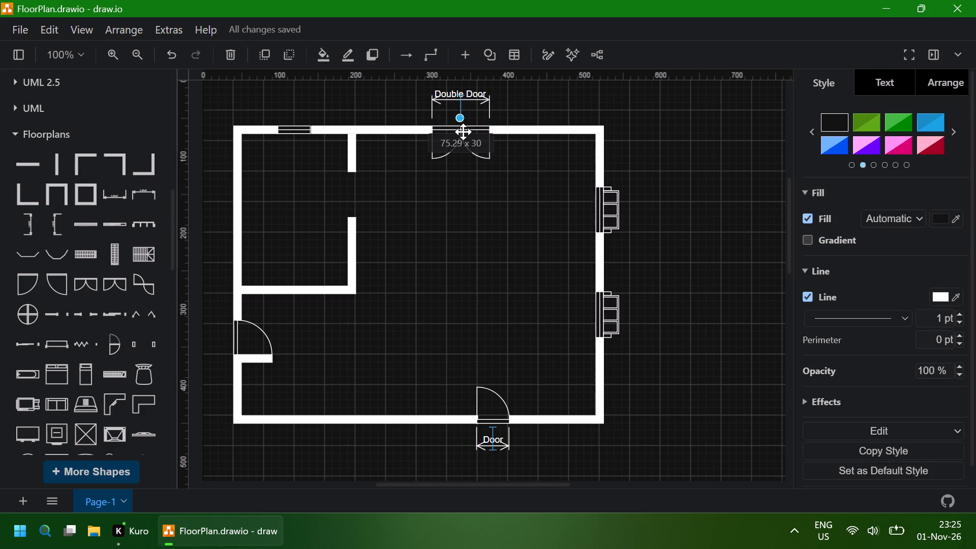
left_click_drag(463, 132, 463, 126)
left_click(529, 117)
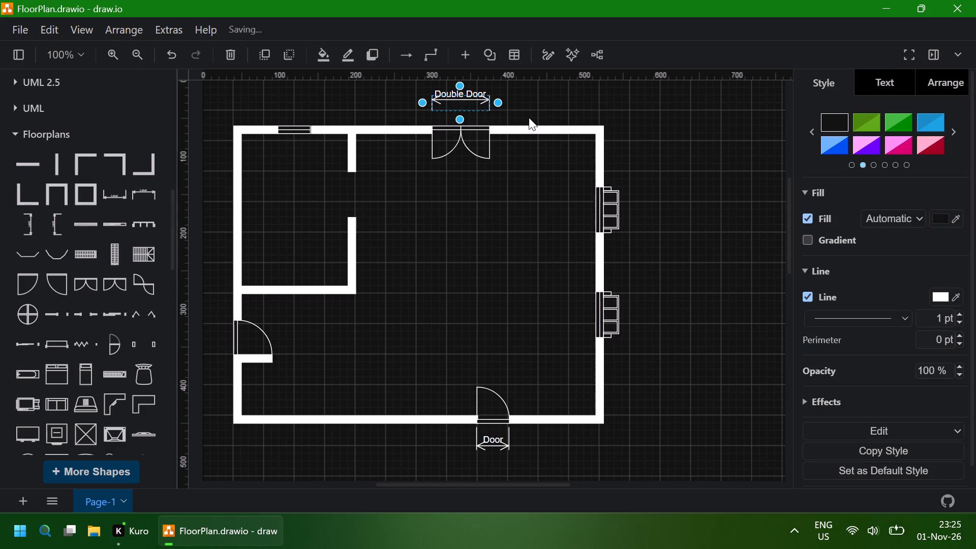
Nudge the Double Door dimension down until it sits just above the north wall.
left_click(460, 98)
key("Down")
key("Down")
key("Down")
key("Down")
key("Down")
key("Down")
key("Down")
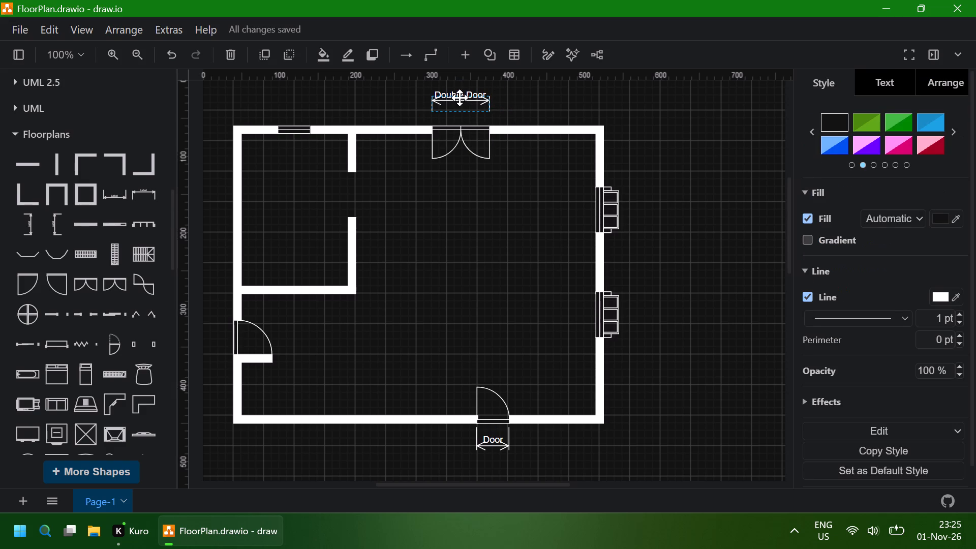
key("Down")
key("Down")
key("Down")
key("Down")
key("Down")
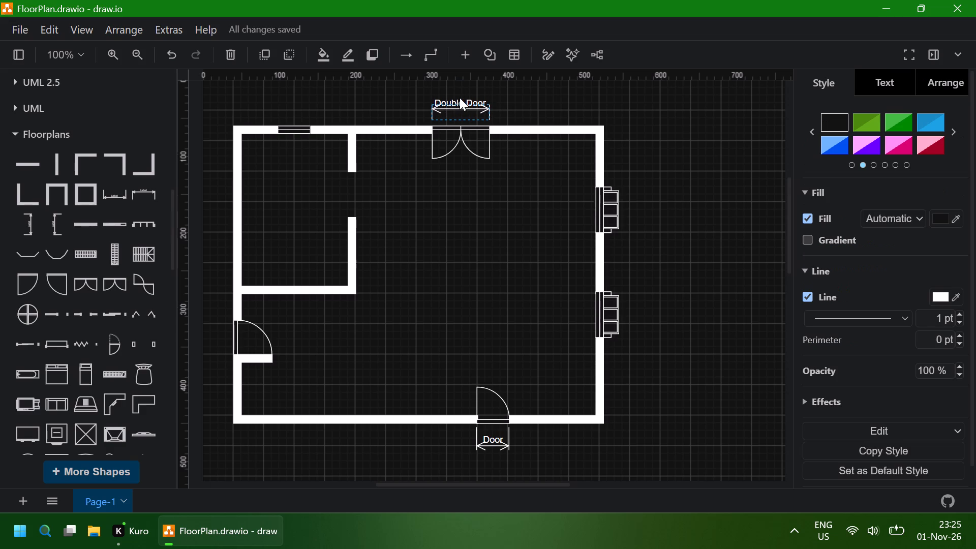
key("Down")
key("Down")
key("Down")
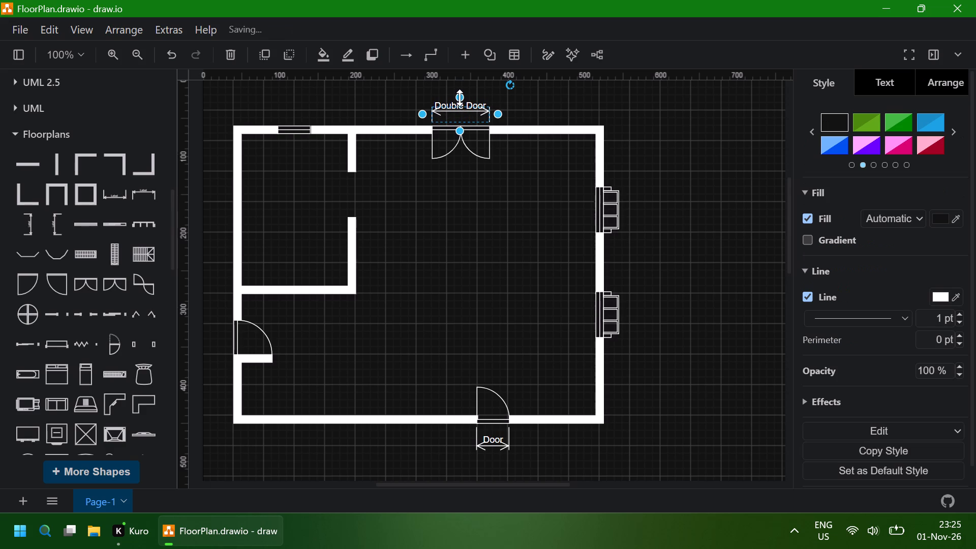
key("Down")
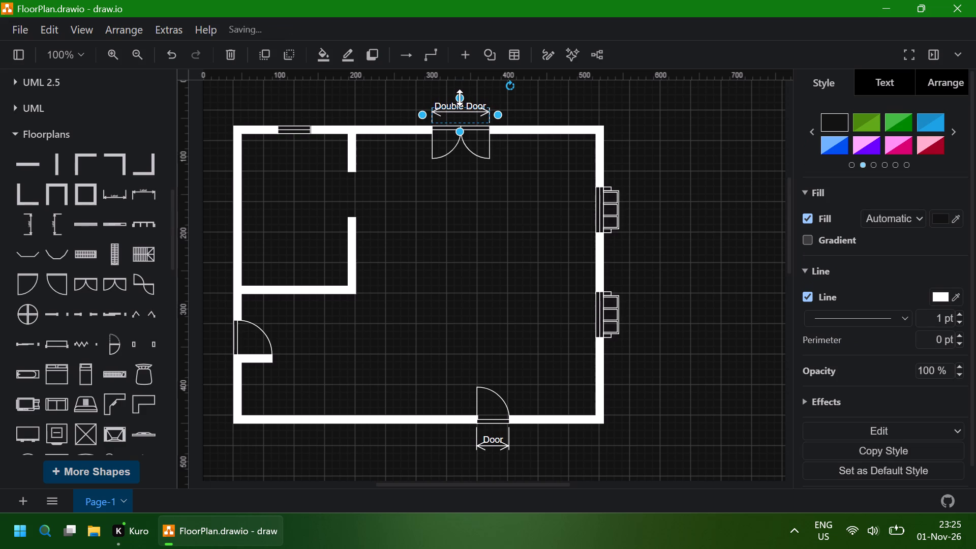
left_click(547, 108)
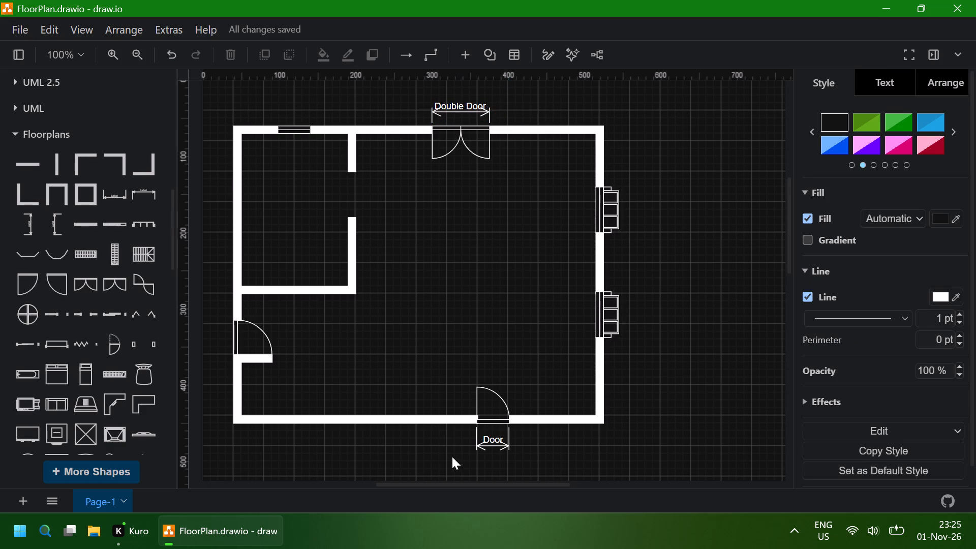
Shorten the Door dimension below the south door slightly from its upper edge.
left_click(495, 441)
left_click_drag(494, 419, 493, 426)
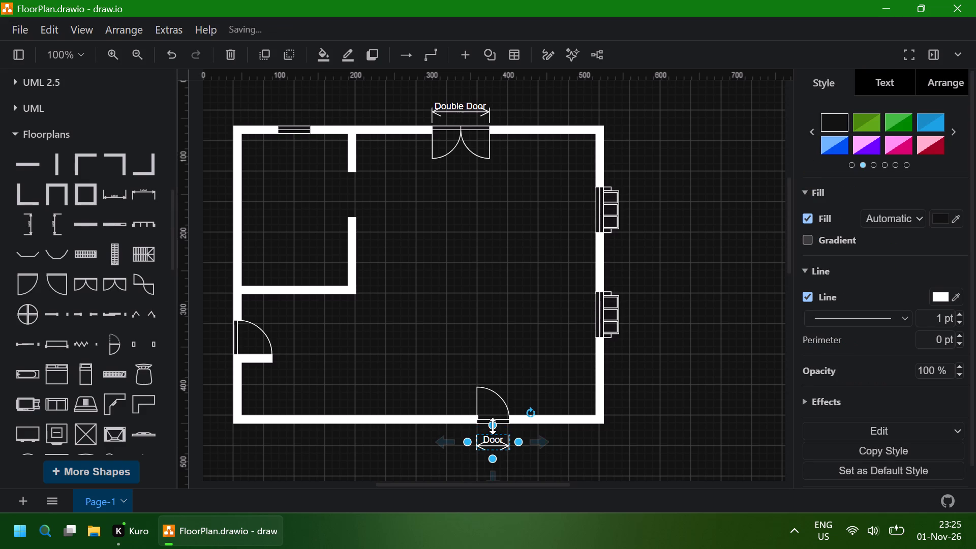
Nudge the shortened Door dimension up until it sits just below the south wall.
key("Up")
key("Up")
key("Up")
key("Up")
key("Up")
key("Up")
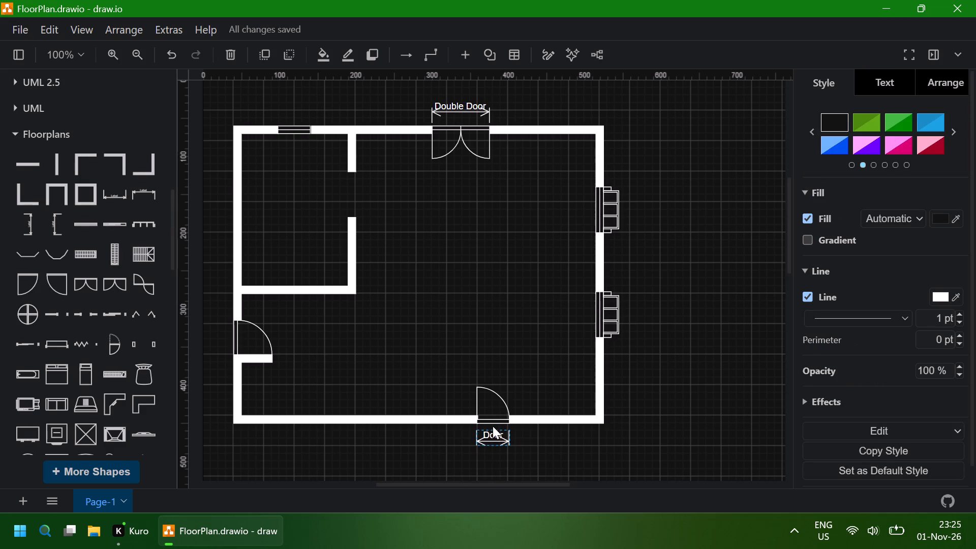
key("Up")
key("Up")
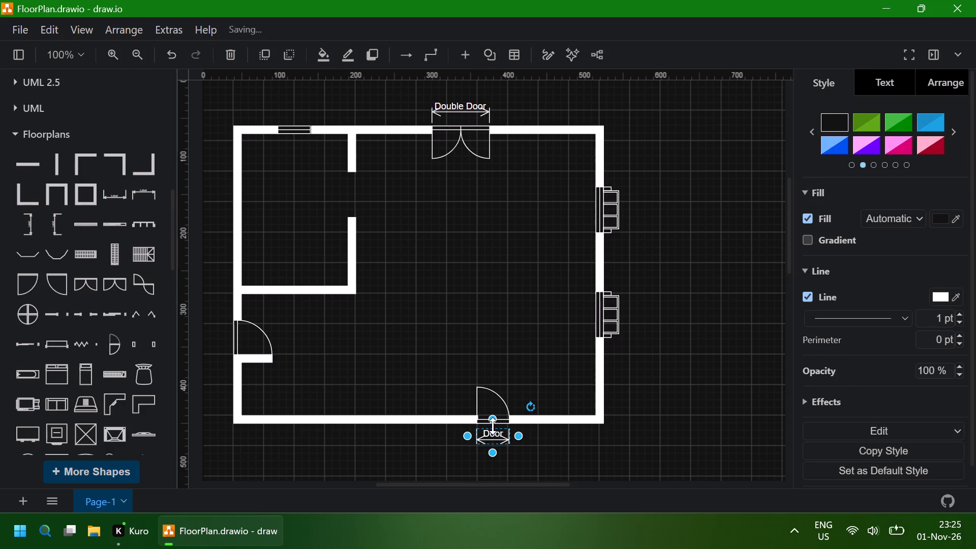
left_click(655, 401)
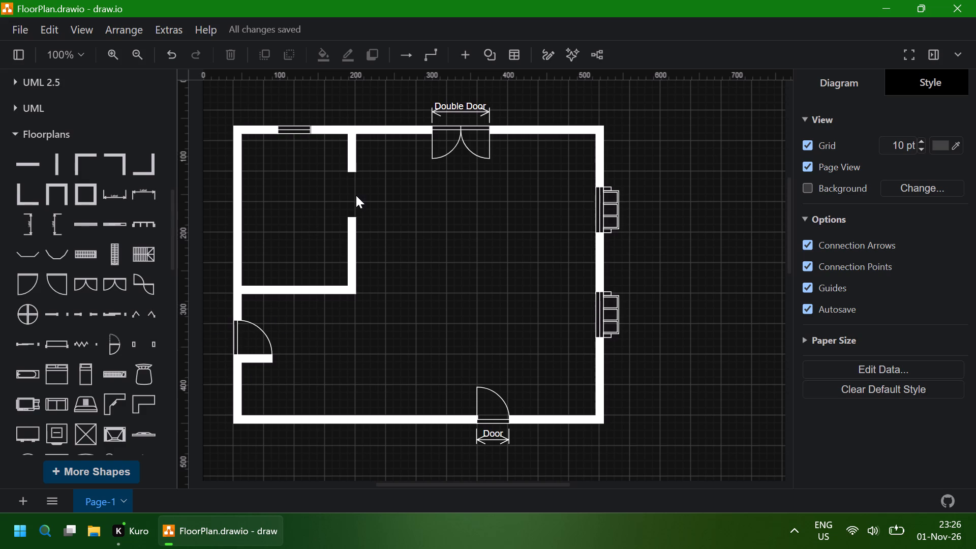
Insert a vertical dimension with its line along the west side and label it Door.
left_click(59, 227)
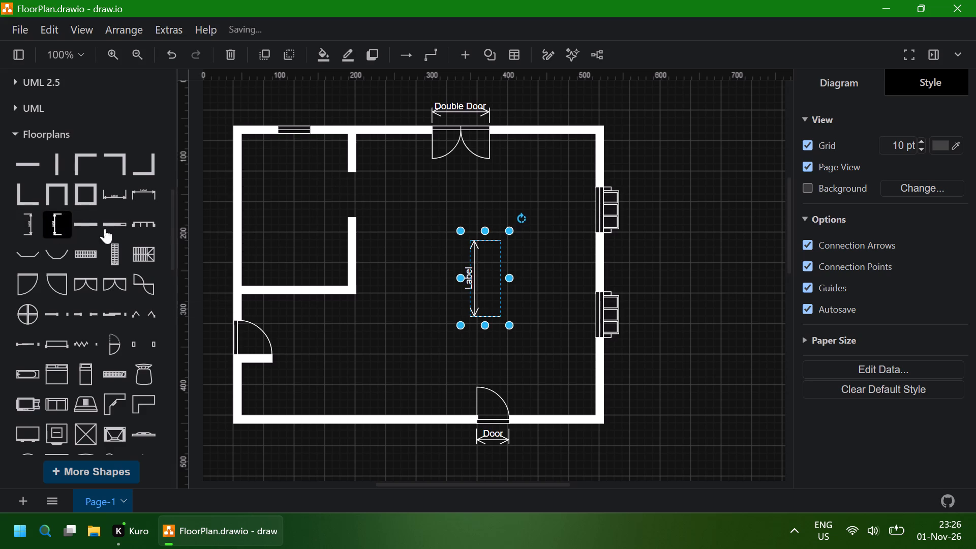
double_click(470, 281)
type("Door")
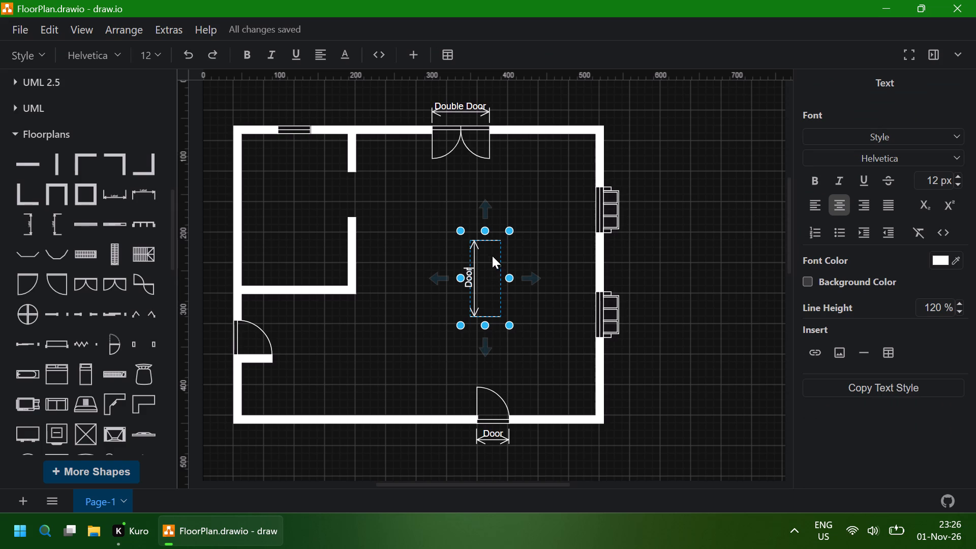
Shrink the vertical Door dimension to about 20 wide and 70 high.
left_click_drag(488, 227, 489, 248)
left_click_drag(509, 288, 490, 288)
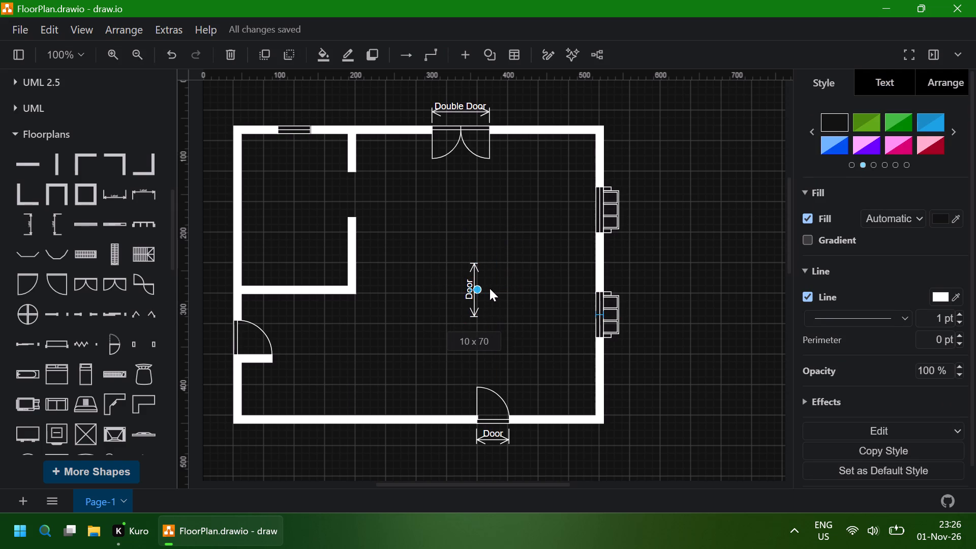
left_click_drag(490, 288, 492, 288)
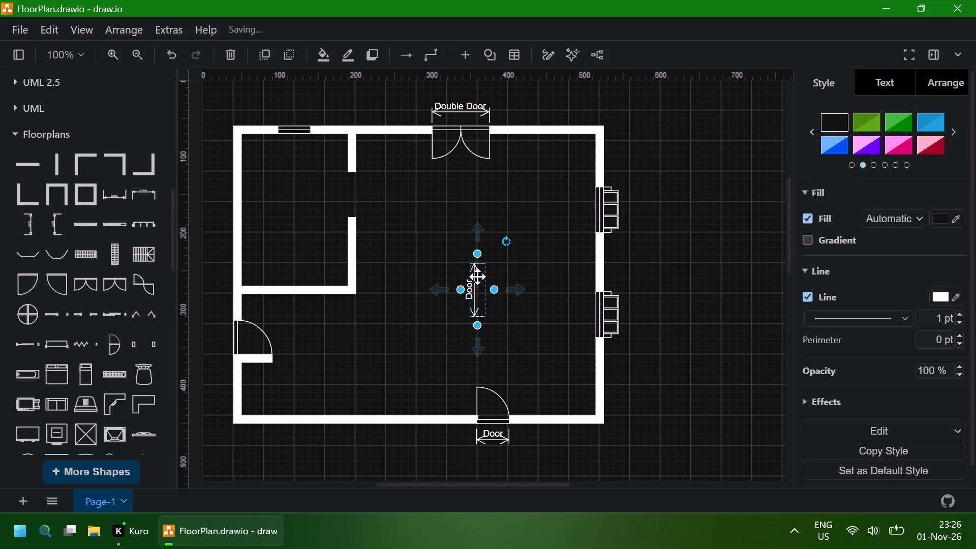
Move the vertical Door dimension outside the west wall, beside the west door.
left_click_drag(477, 277, 229, 325)
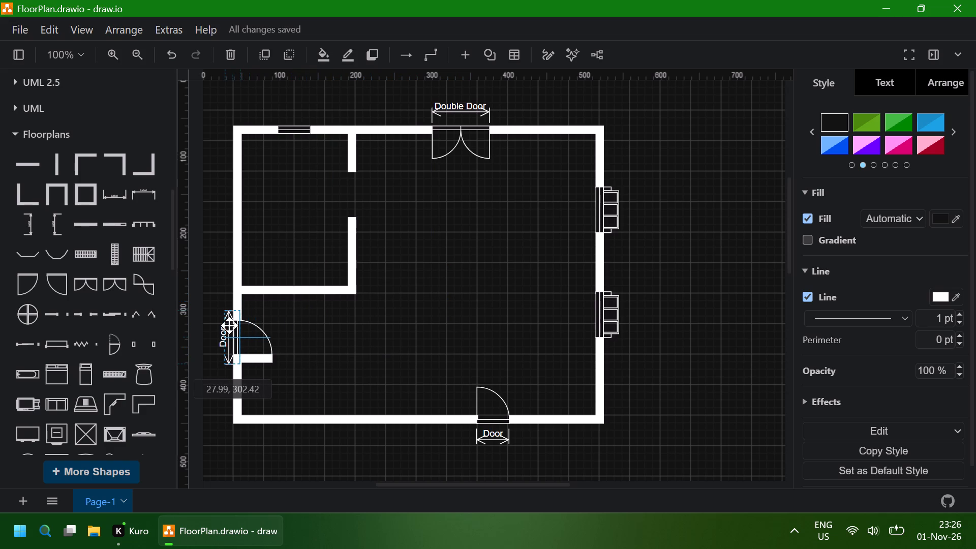
left_click_drag(229, 325, 290, 327)
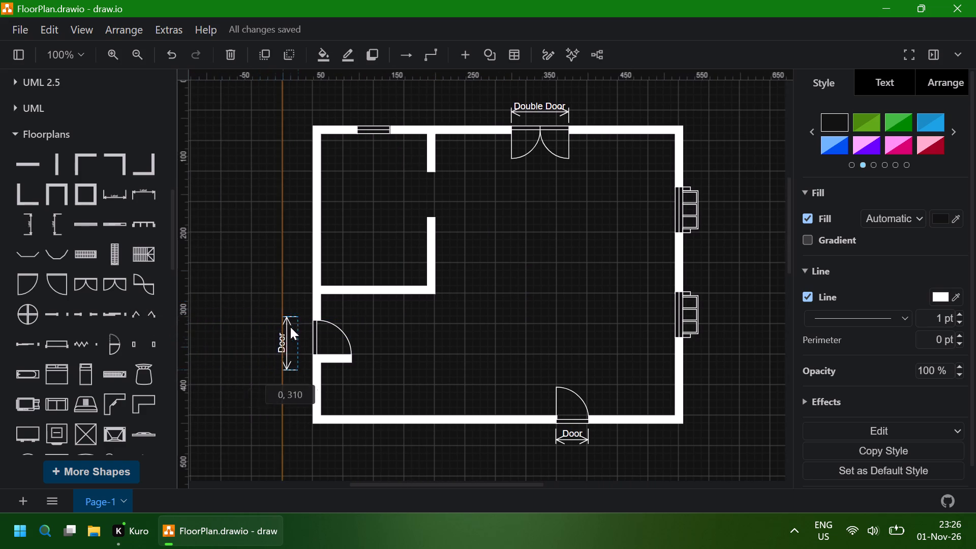
left_click_drag(290, 327, 300, 326)
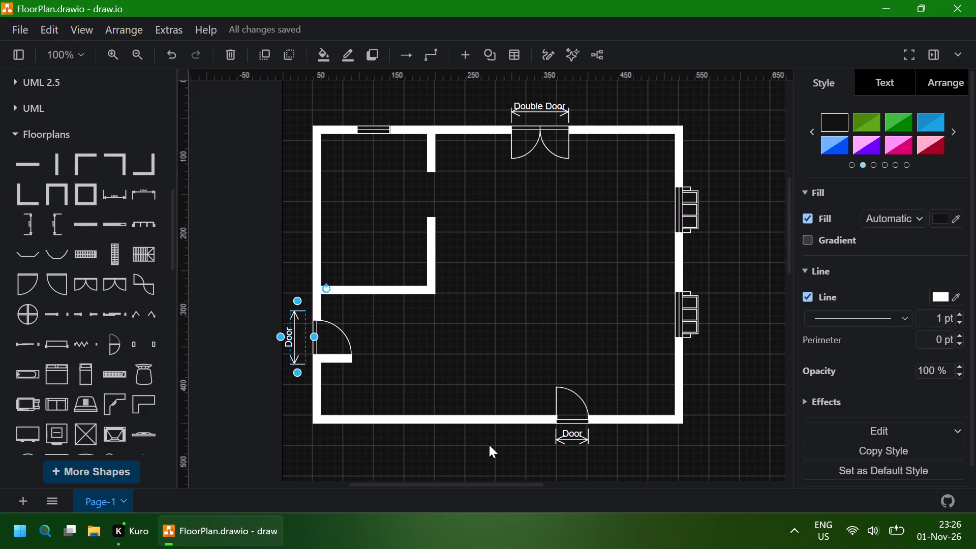
Shorten the vertical Door dimension beside the west wall to about 40 high, trimming it from its upper end.
left_click_drag(494, 459, 437, 457)
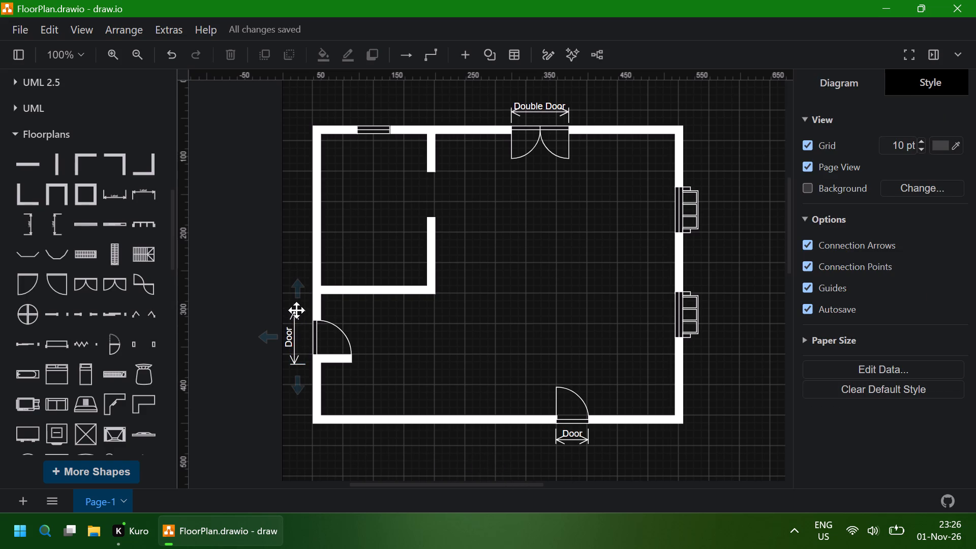
left_click(296, 324)
left_click_drag(296, 304, 296, 316)
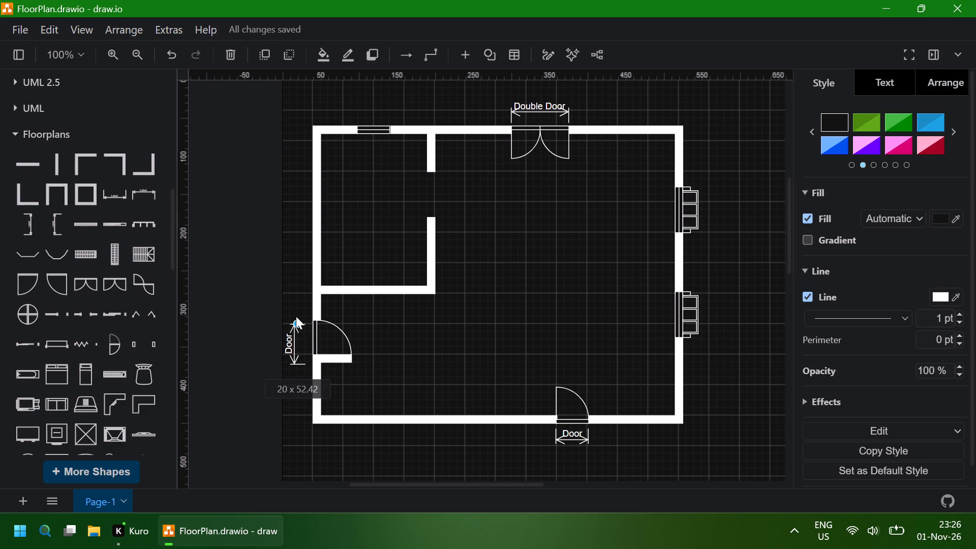
left_click_drag(296, 316, 295, 325)
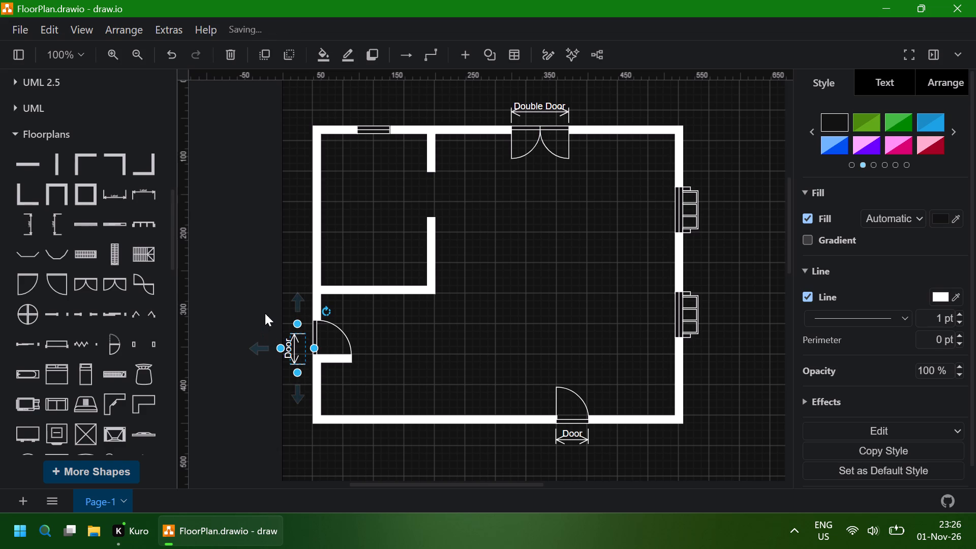
Nudge the shortened vertical Door dimension up until it is centred on the west door opening.
key("Up")
key("Up")
key("Up")
key("Up")
key("Up")
key("Up")
key("Up")
key("Up")
key("Up")
key("Up")
key("Up")
key("Up")
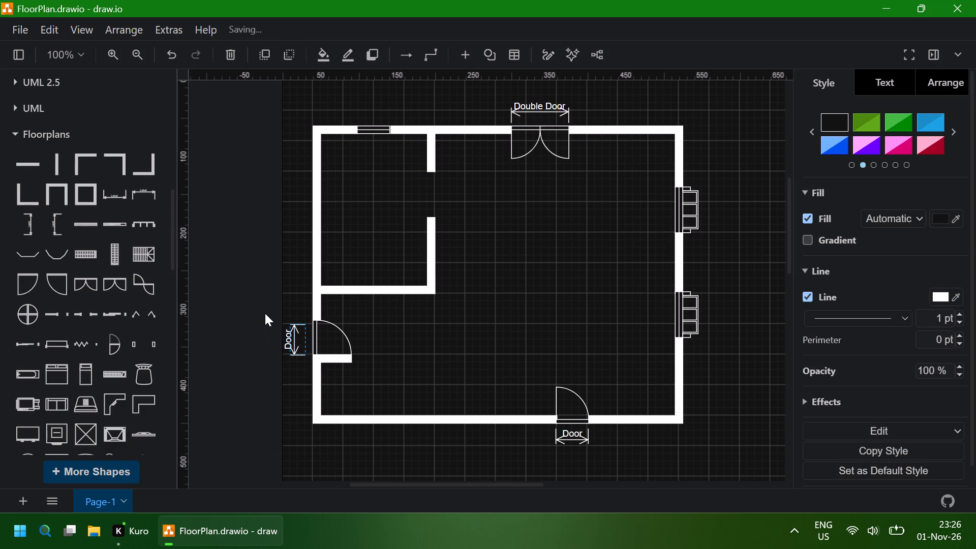
key("Up")
key("Up")
key("Up")
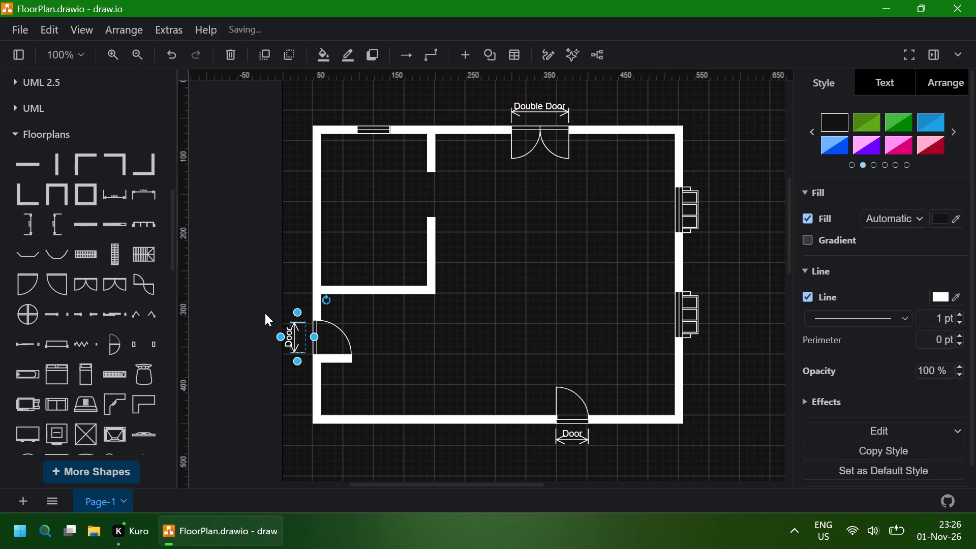
Nudge the vertical Door dimension toward the west wall, keeping it centred on the door opening.
key("Right")
key("Right")
key("Right")
key("Right")
key("Right")
key("Right")
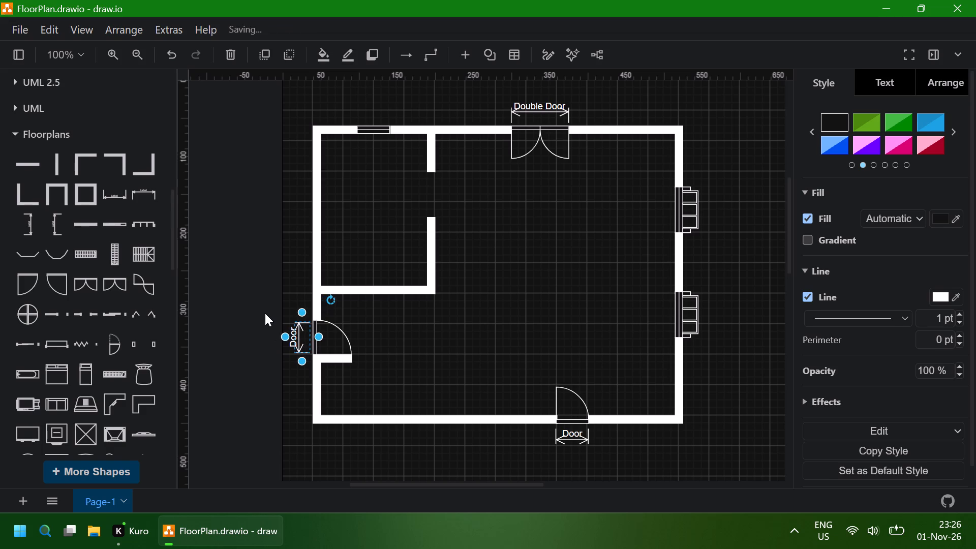
key("Up")
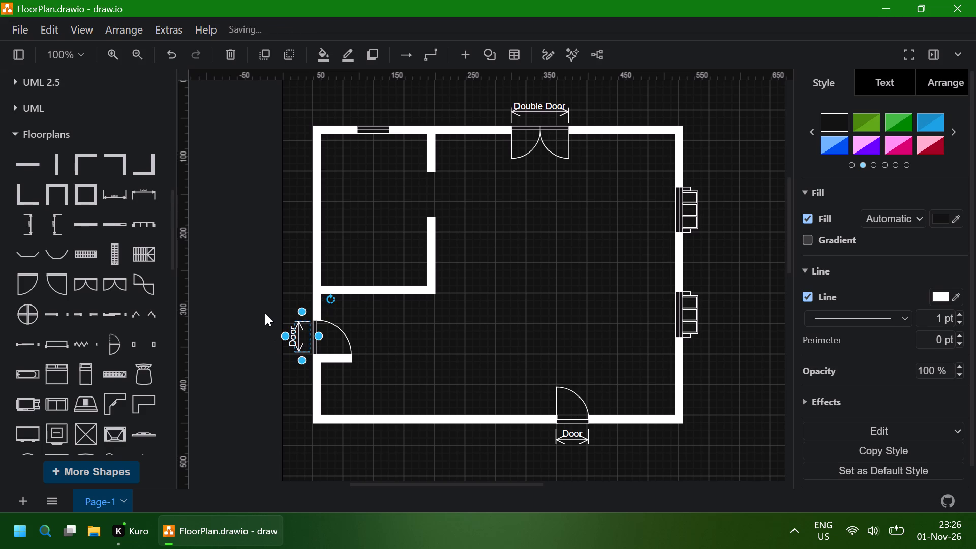
key("Down")
key("Right")
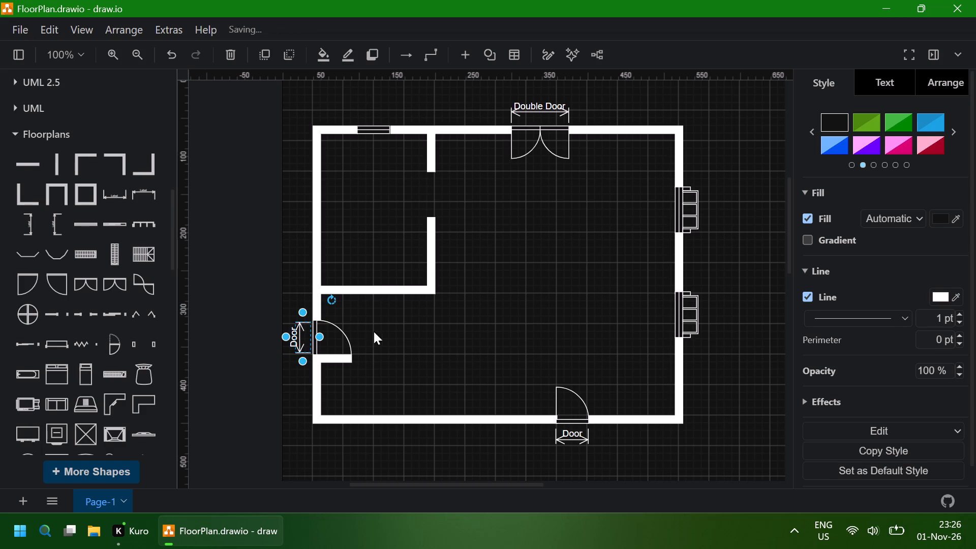
key("Right")
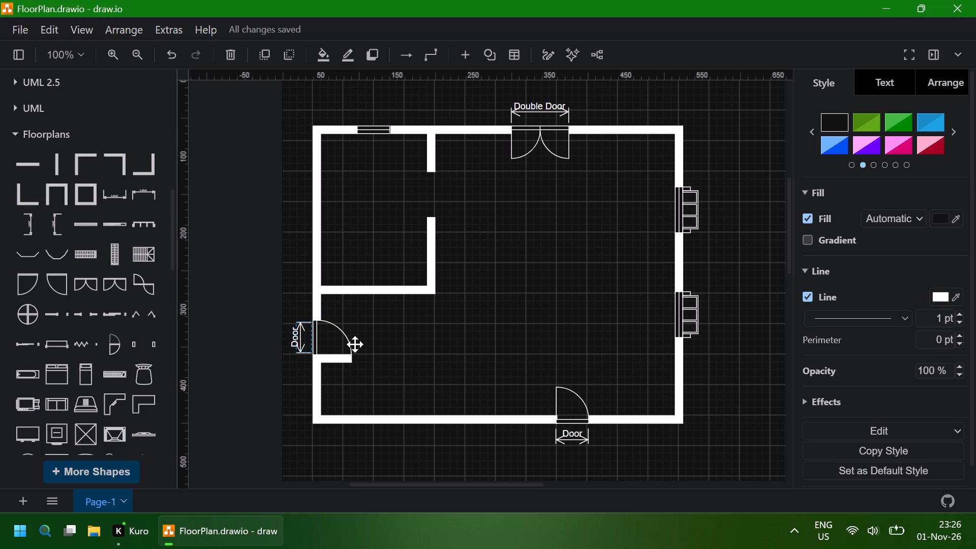
left_click(435, 340)
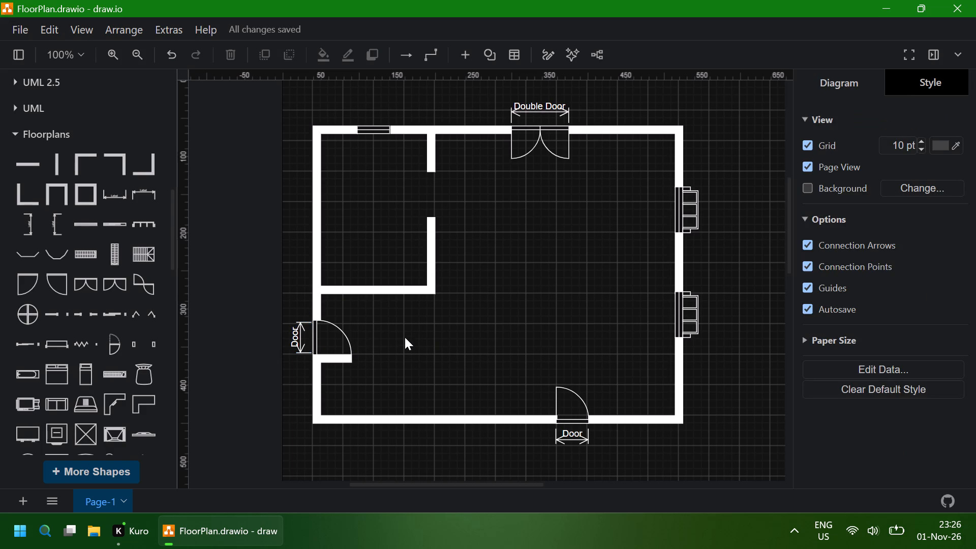
left_click(299, 340)
left_click(452, 333)
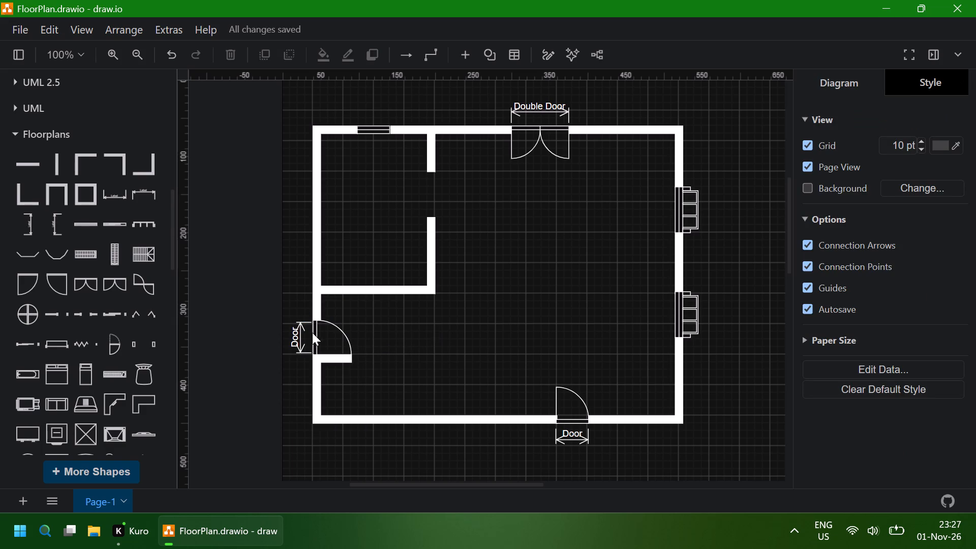
Reshape the vertical Door dimension by extending its outer side away from the wall and shortening its extension lines on the wall side.
left_click(302, 332)
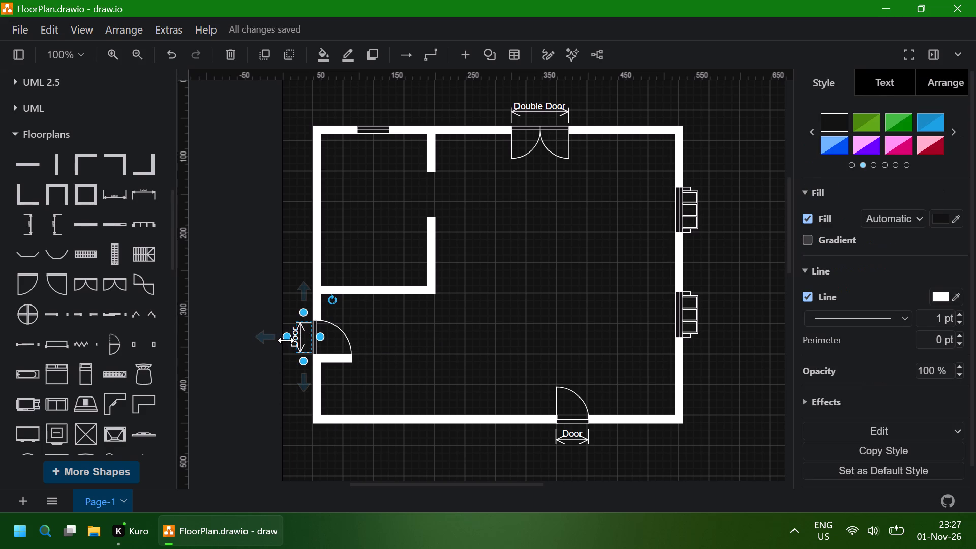
left_click_drag(286, 338, 281, 337)
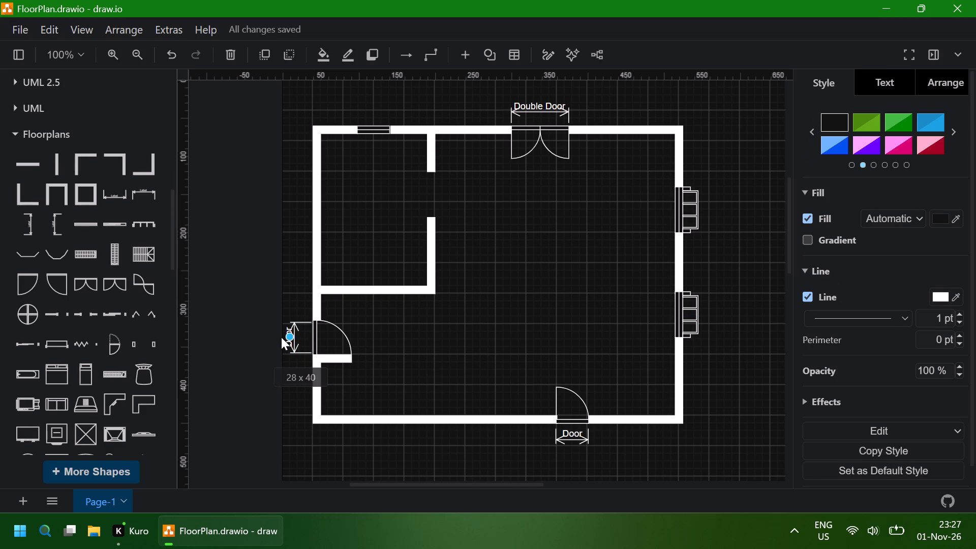
left_click_drag(281, 337, 285, 337)
left_click_drag(285, 337, 274, 337)
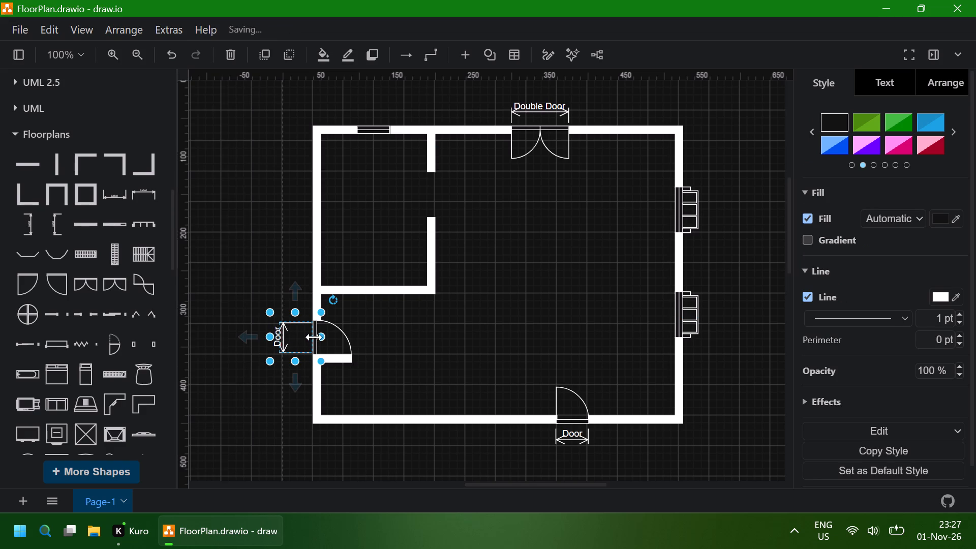
left_click_drag(319, 337, 303, 337)
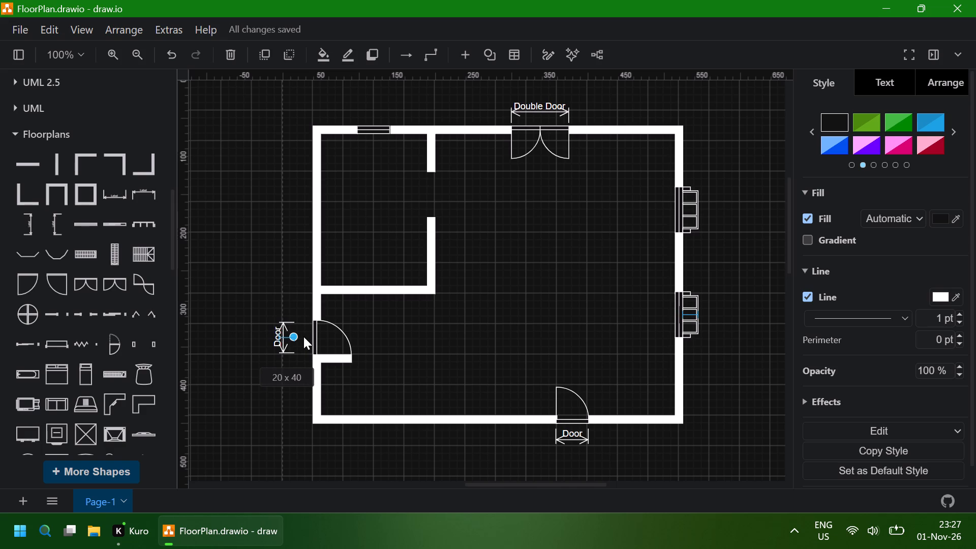
left_click_drag(303, 337, 301, 337)
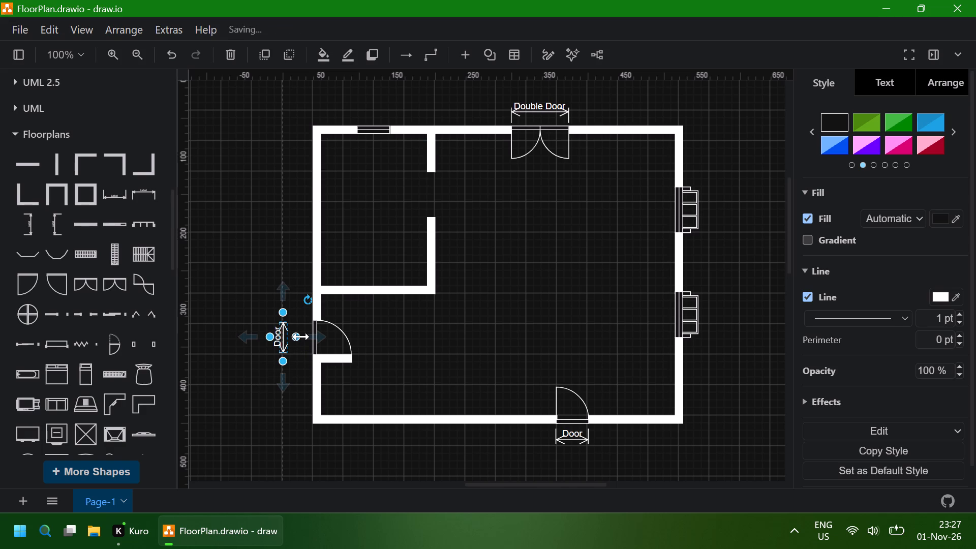
Nudge the narrowed vertical Door dimension back toward the west wall.
key("Right")
key("Right")
key("Right")
key("Right")
key("Right")
key("Right")
key("Right")
key("Right")
key("Right")
key("Right")
key("Right")
key("Right")
key("Right")
key("Right")
key("Right")
key("Right")
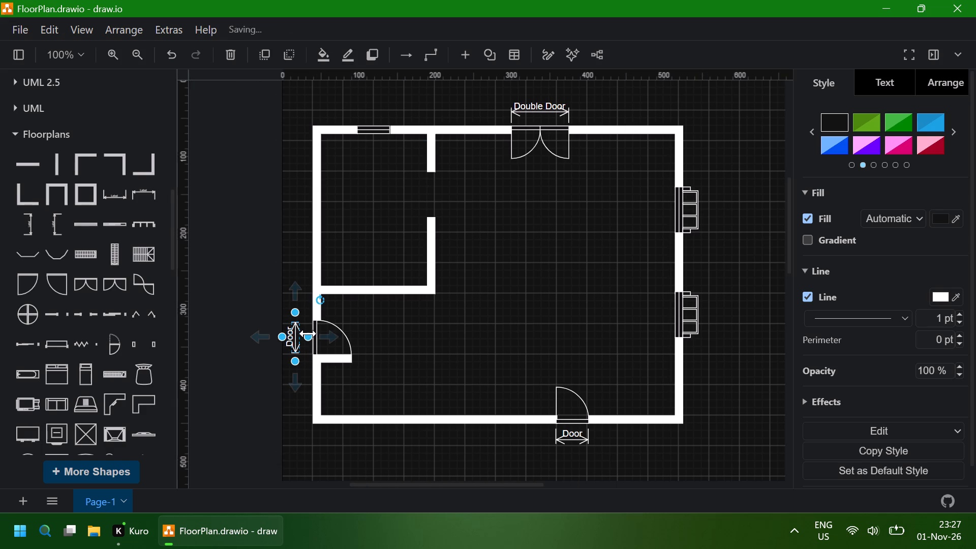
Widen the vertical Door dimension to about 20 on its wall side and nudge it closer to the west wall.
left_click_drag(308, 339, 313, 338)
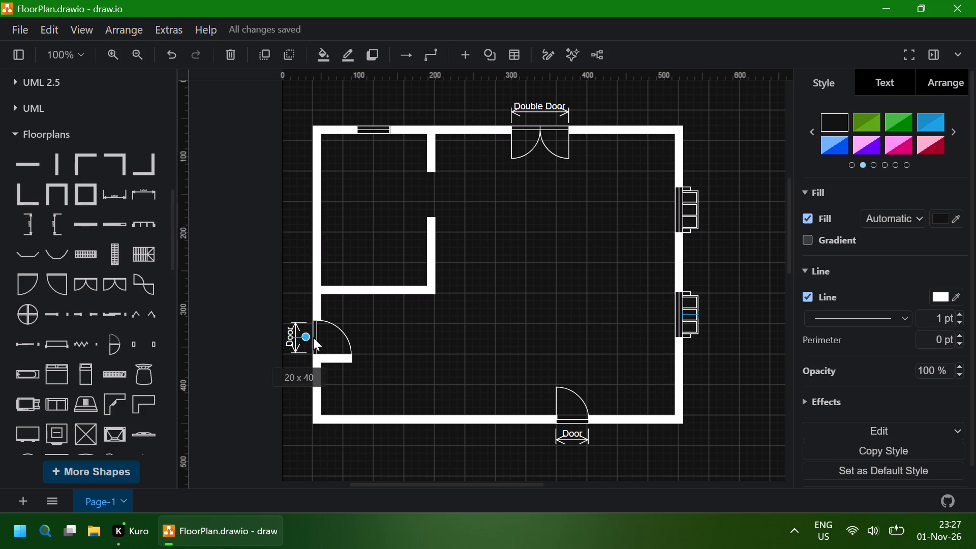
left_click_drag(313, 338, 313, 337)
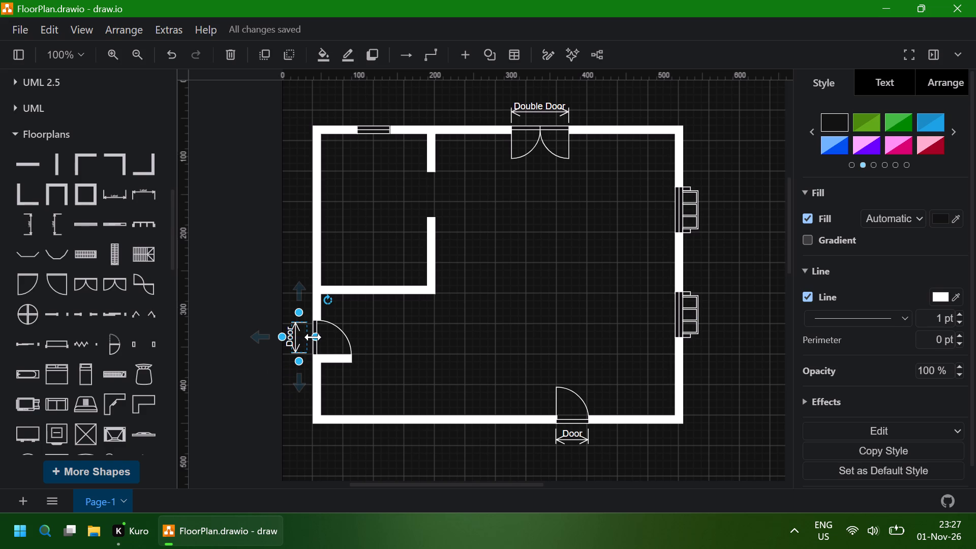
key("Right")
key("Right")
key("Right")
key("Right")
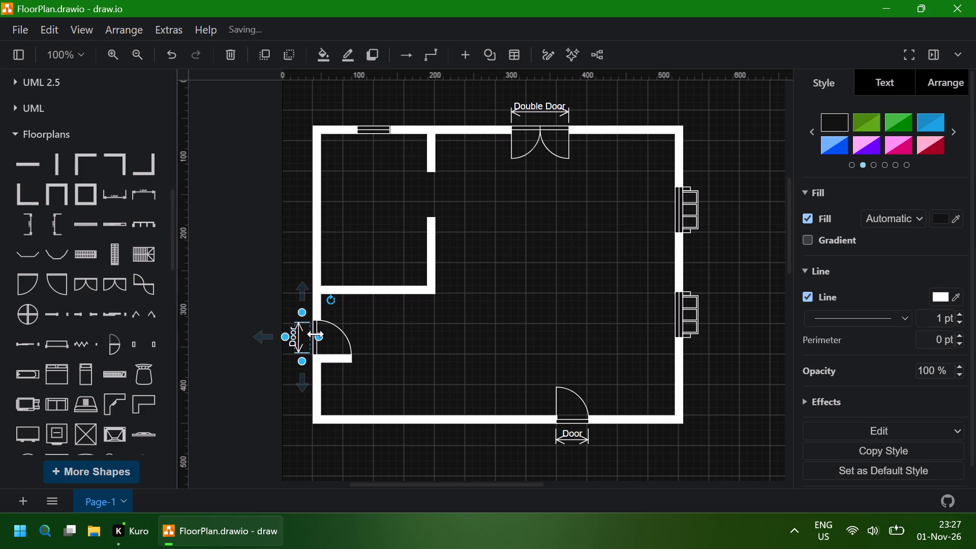
Narrow the vertical Door dimension from its wall side and nudge it until it sits just outside the west door.
left_click(316, 334)
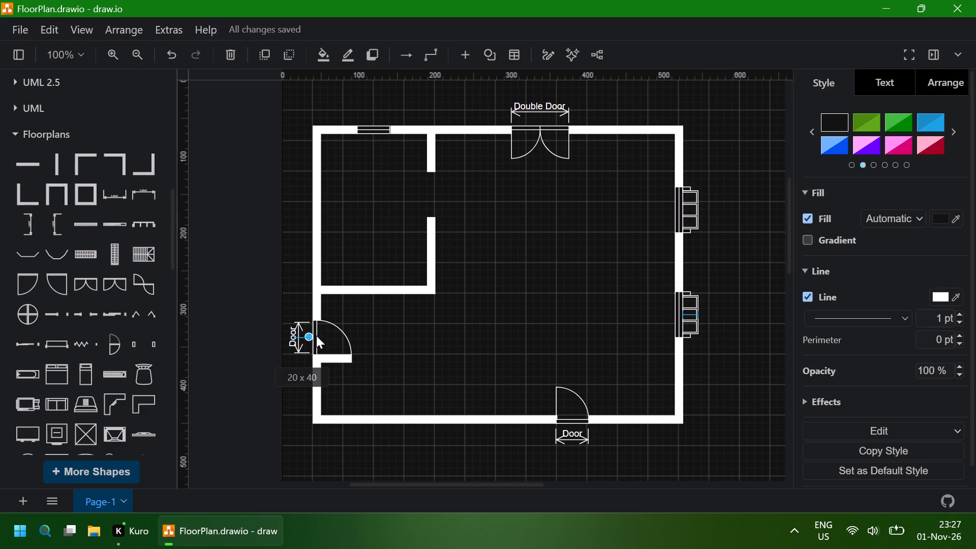
key("Right")
key("Right")
key("Right")
key("Right")
key("Right")
key("Right")
key("Right")
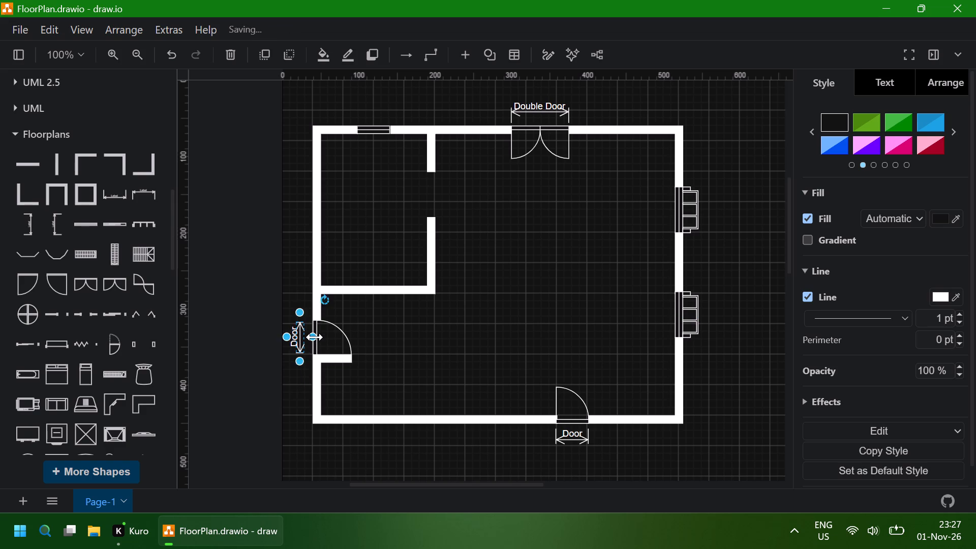
key("Right")
key("Right")
key("Right")
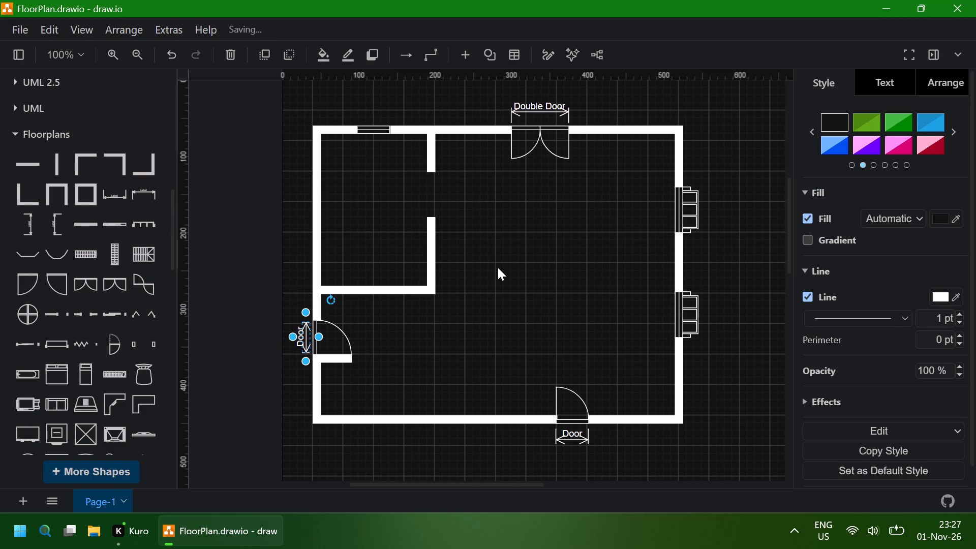
left_click(498, 267)
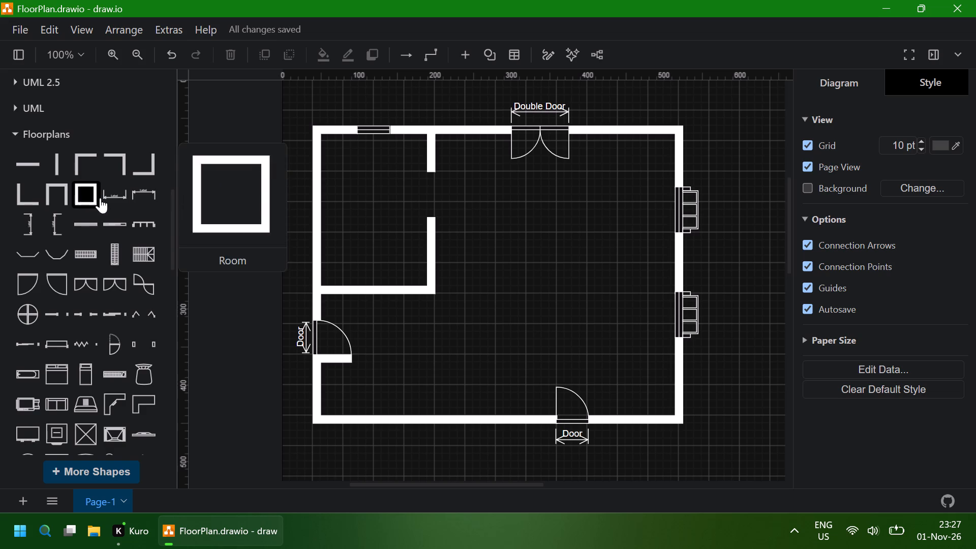
Insert a horizontal dimension with its line along the top and label it Window.
left_click(142, 196)
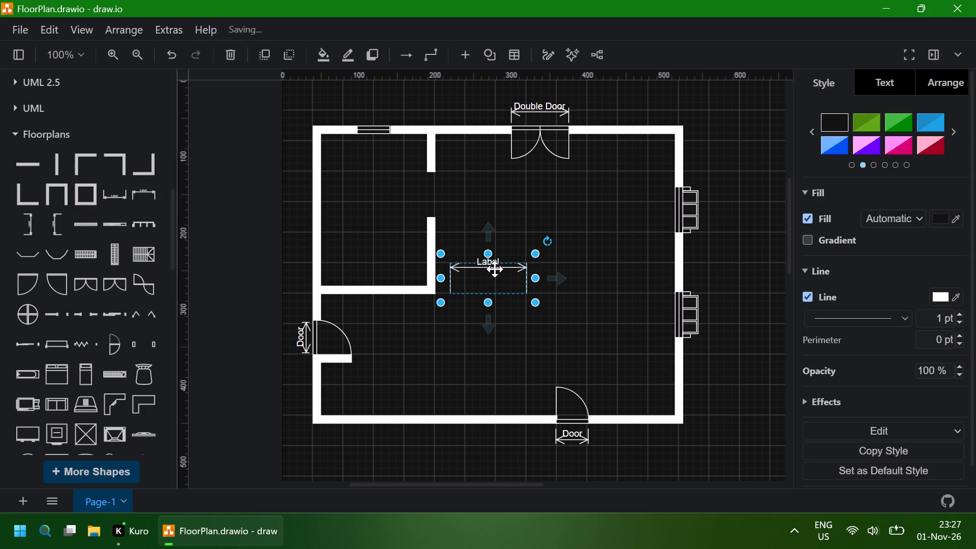
double_click(495, 265)
type("Window")
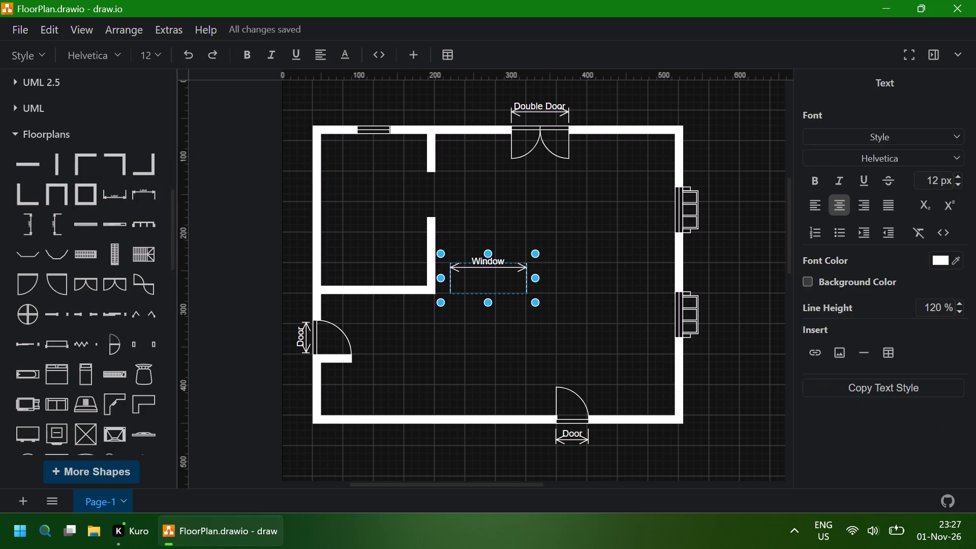
Shrink the Window dimension to about 58 wide and 20 high.
left_click_drag(535, 281, 519, 281)
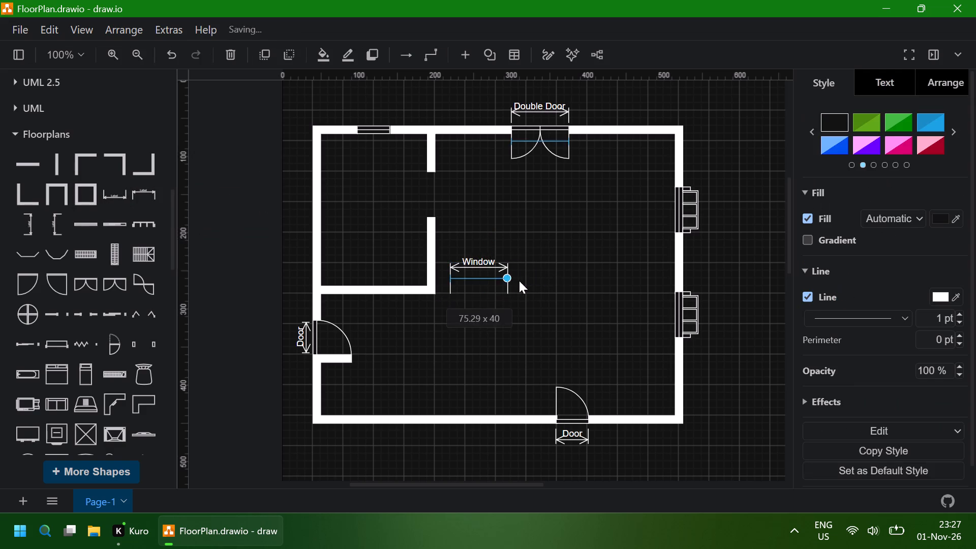
left_click_drag(519, 281, 501, 281)
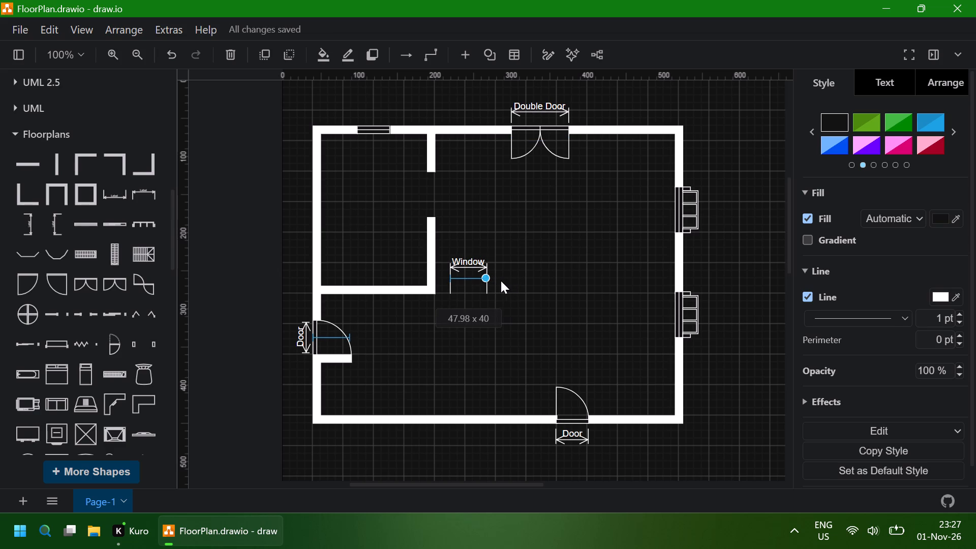
left_click_drag(501, 281, 502, 281)
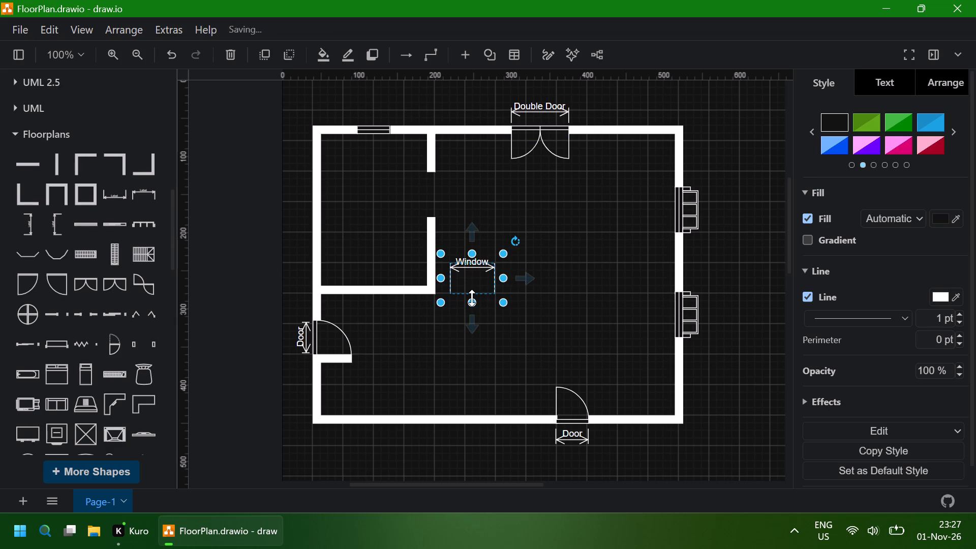
left_click_drag(472, 298, 473, 283)
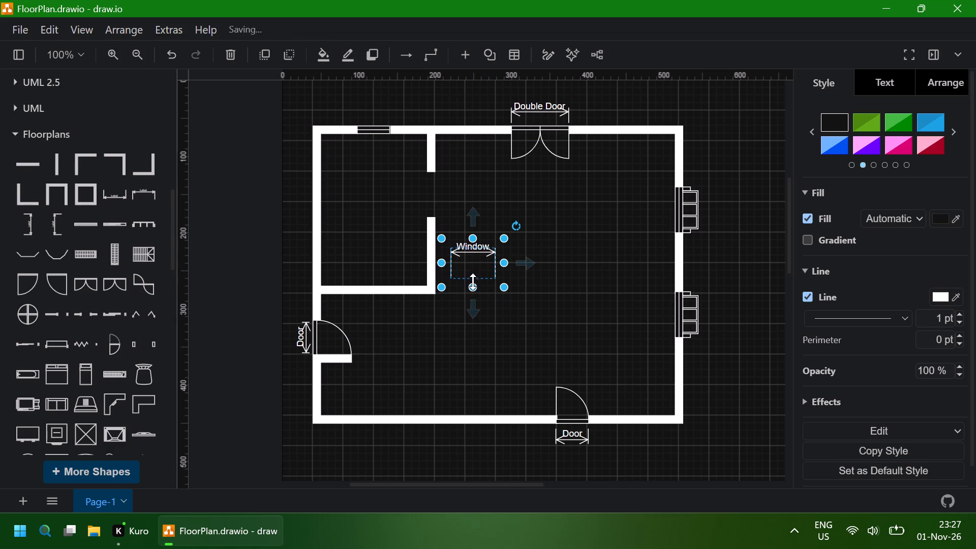
left_click_drag(473, 287, 473, 268)
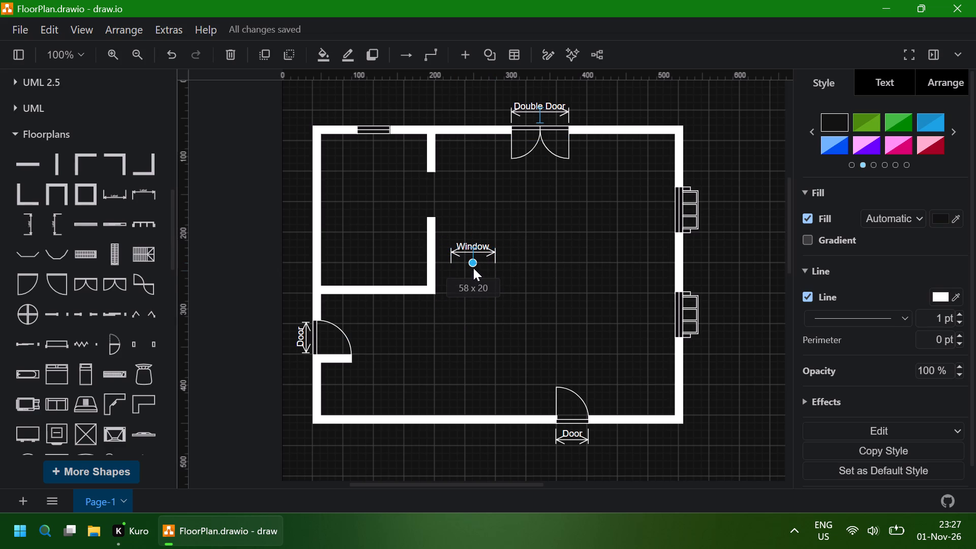
left_click_drag(473, 268, 473, 267)
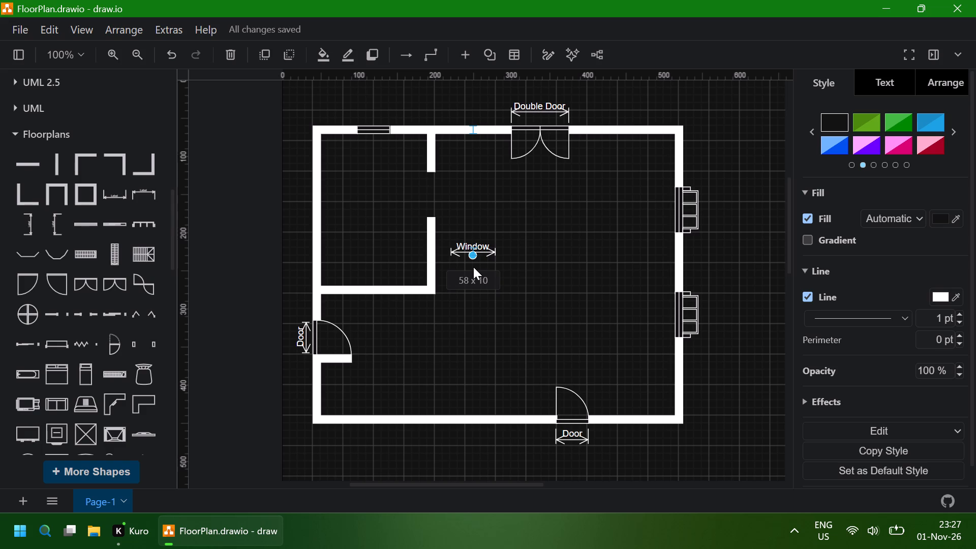
left_click_drag(473, 267, 474, 273)
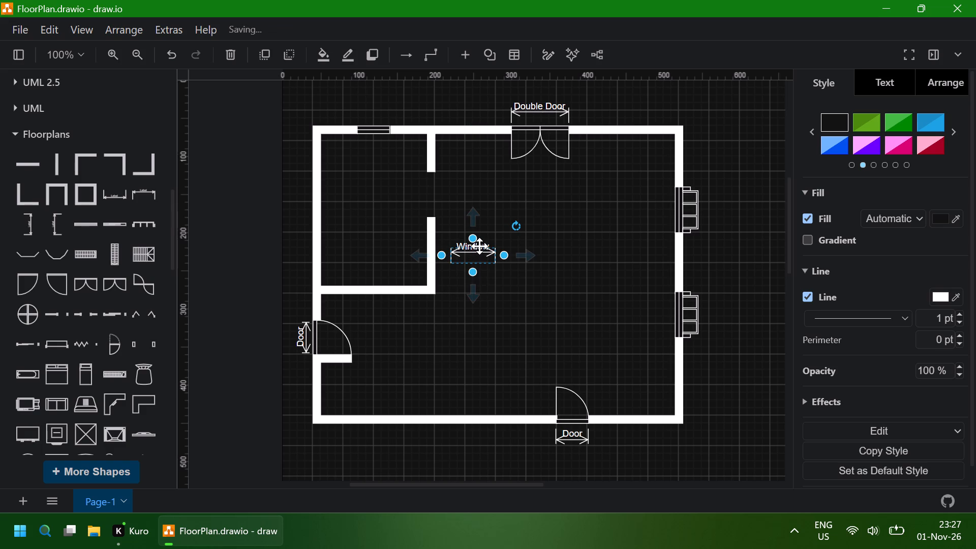
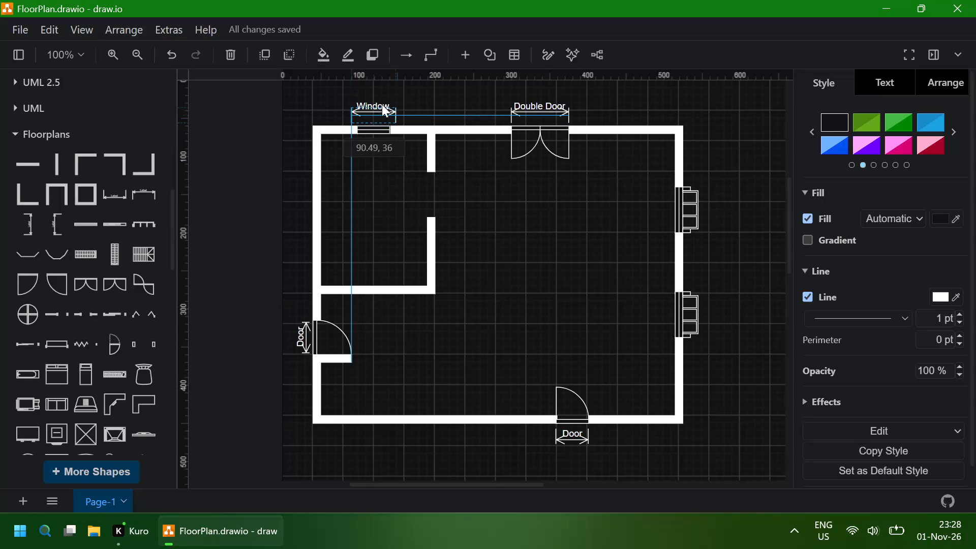
Narrow the Window dimension from its east end and nudge it east until it is centred over the north window.
left_click_drag(406, 117, 396, 117)
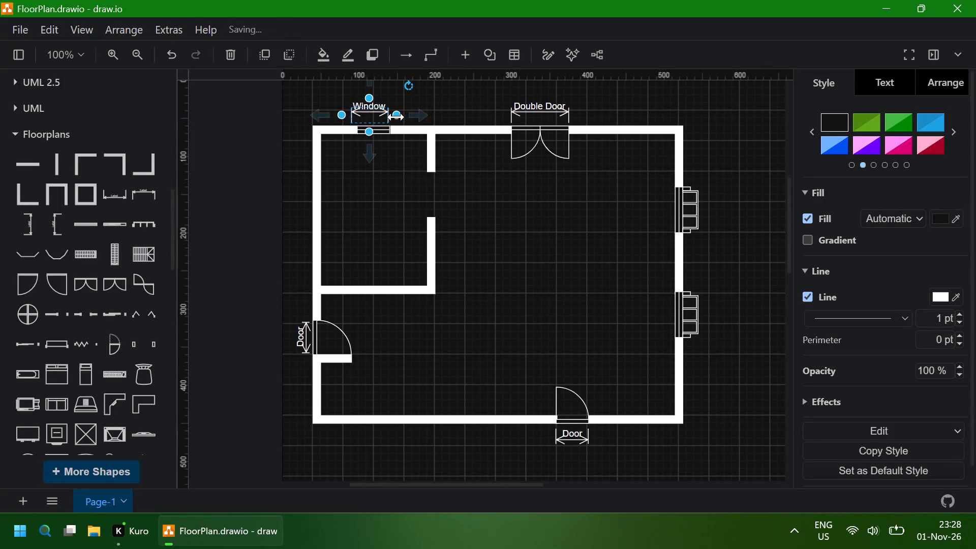
key("Right")
key("Right")
key("Right")
key("Right")
key("Right")
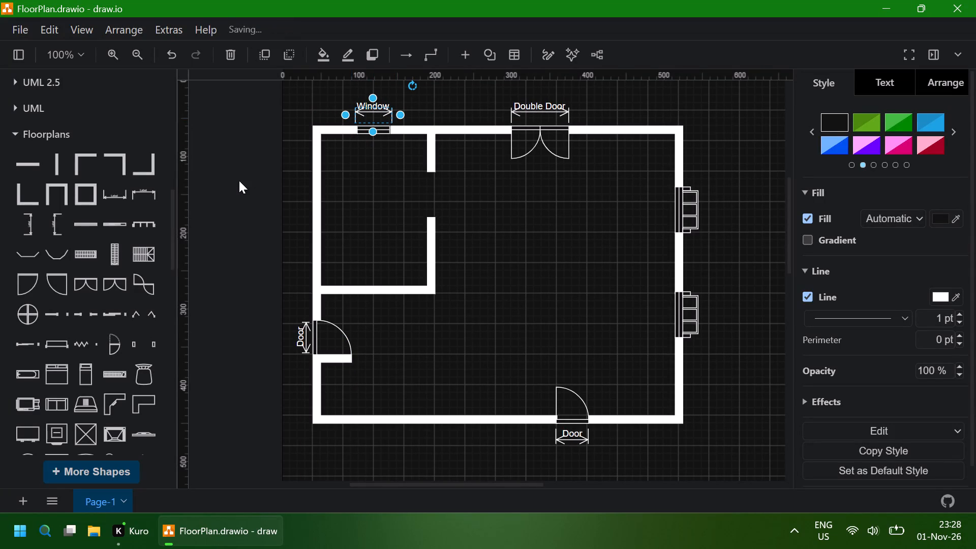
Reduce the Window dimension's height from its lower edge and nudge it down to sit just above the north window.
left_click(371, 133)
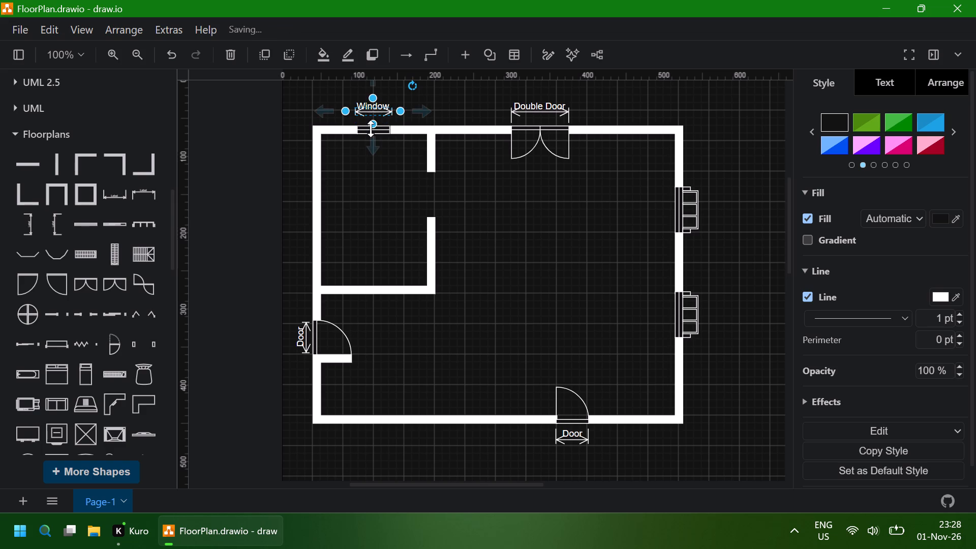
key("Down")
key("Down")
key("Down")
key("Down")
key("Down")
key("Down")
key("Down")
key("Down")
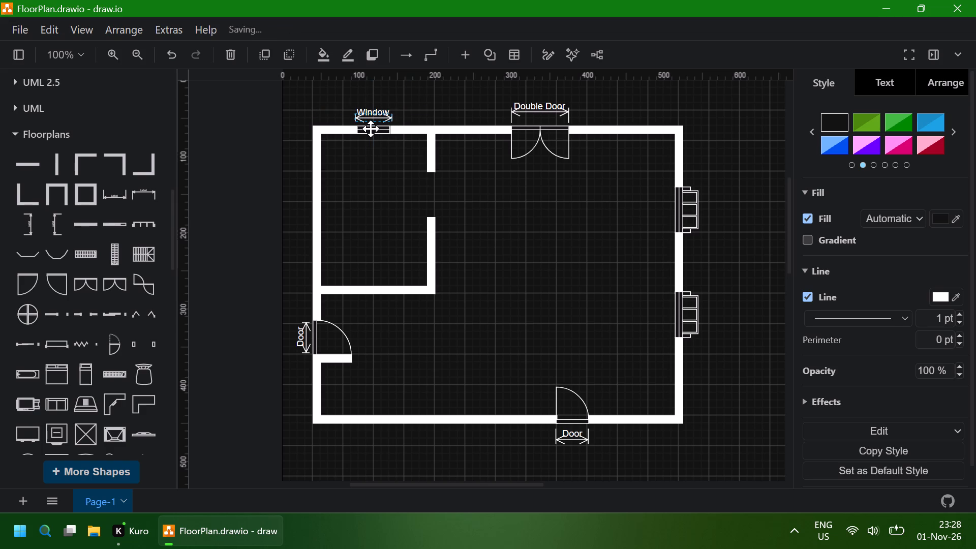
key("Down")
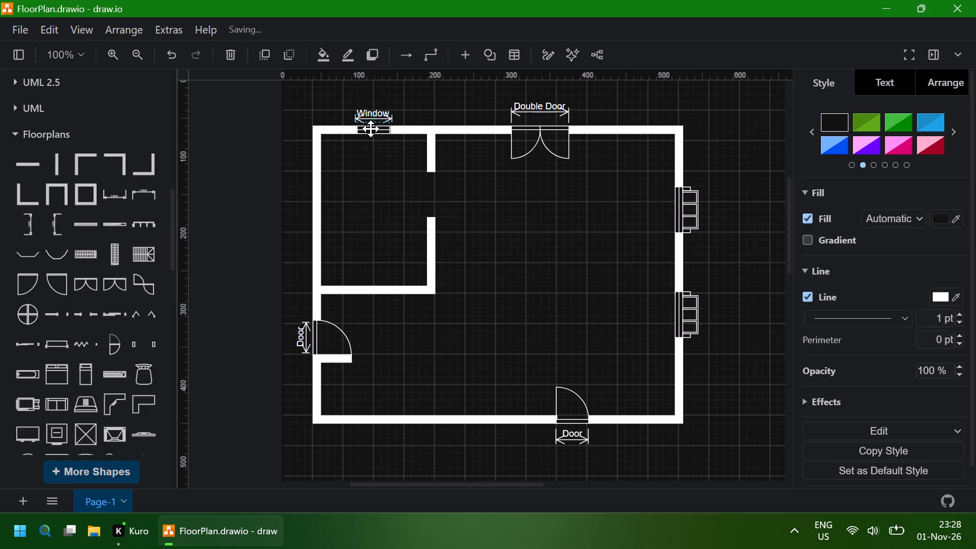
left_click(496, 198)
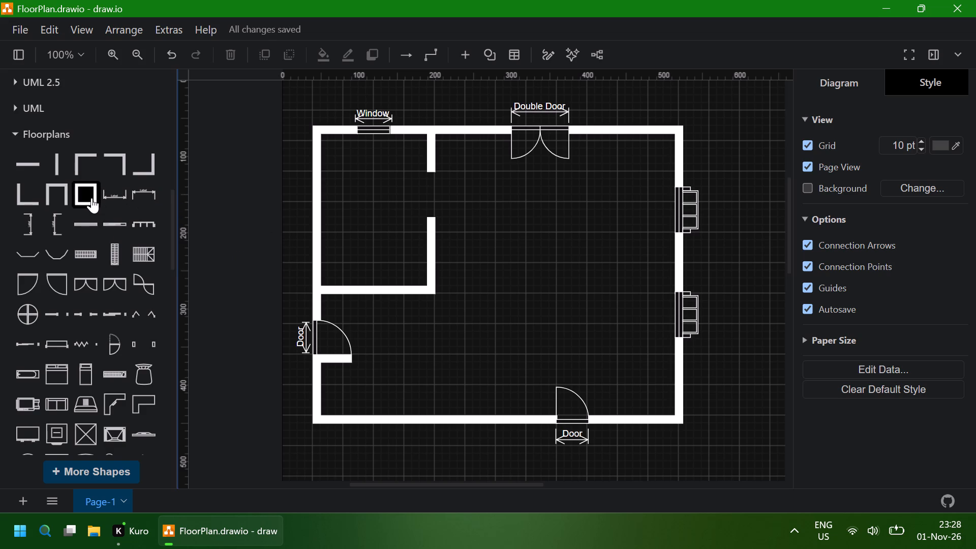
Insert a vertical dimension with its line on the east side and place it outside the upper east garden window.
left_click(32, 224)
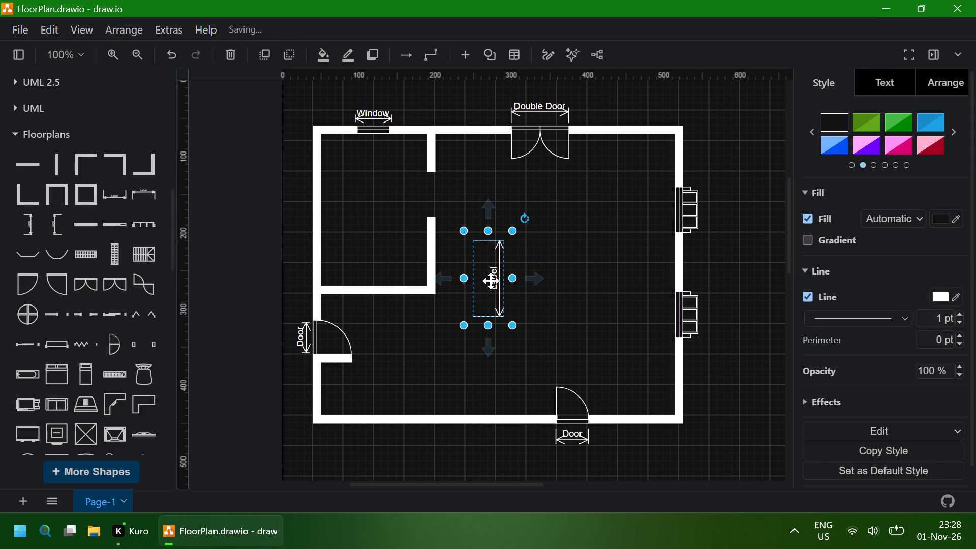
left_click_drag(492, 279, 721, 219)
double_click(723, 218)
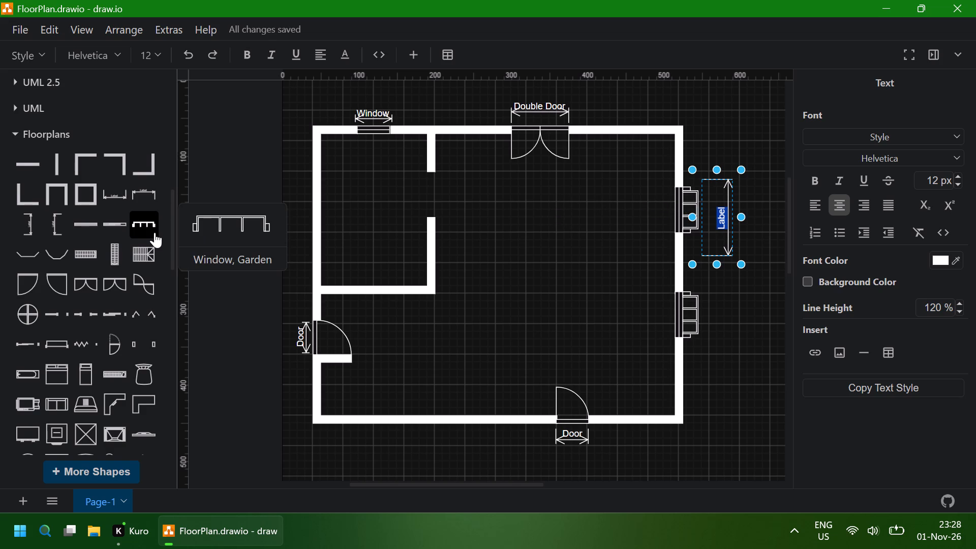
Delete the plain window from the upper opening in the east wall.
left_click(677, 208)
key("BackSpace")
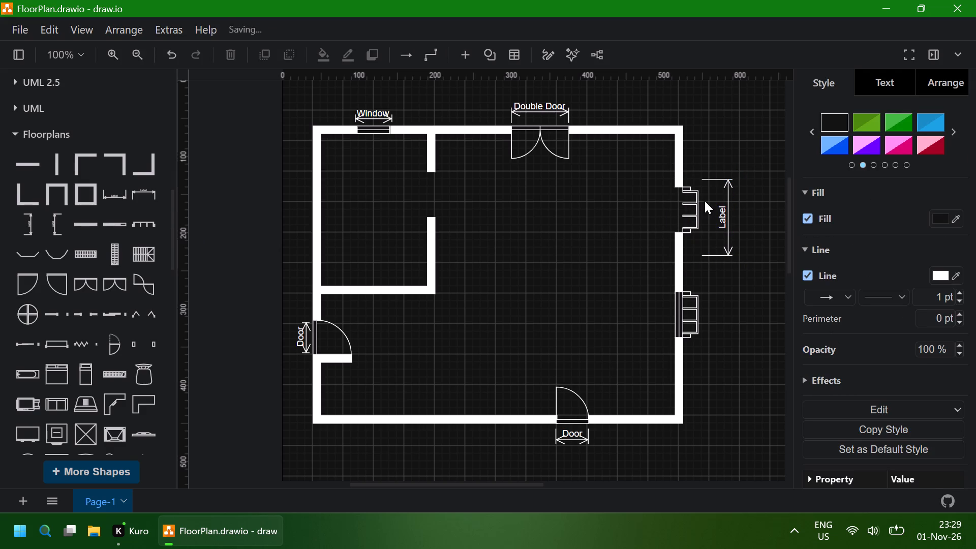
Nudge the upper garden window about 10 pt west so it sits in the east wall opening.
left_click(698, 200)
key("Left")
key("Left")
key("Left")
key("Left")
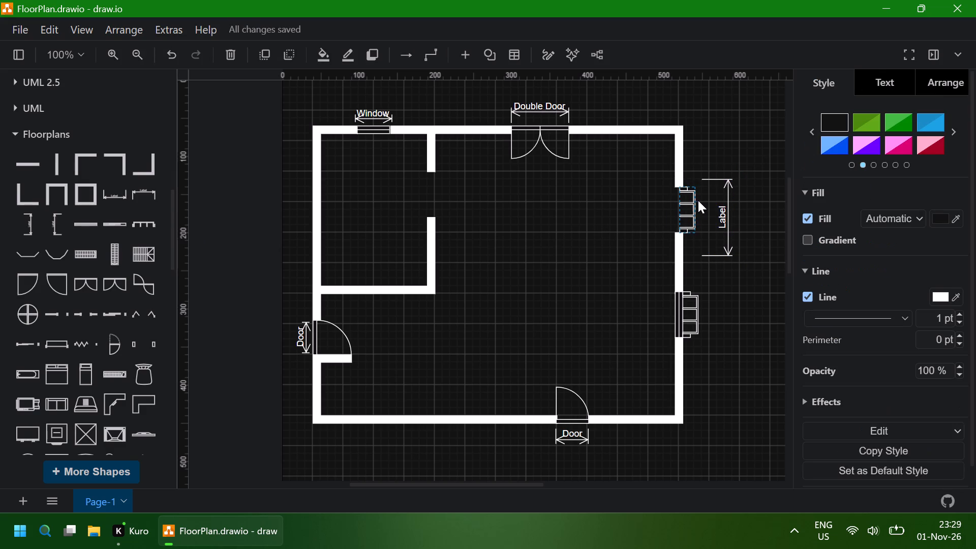
key("Left")
key("Left")
key("Left")
key("Left")
key("Left")
key("Left")
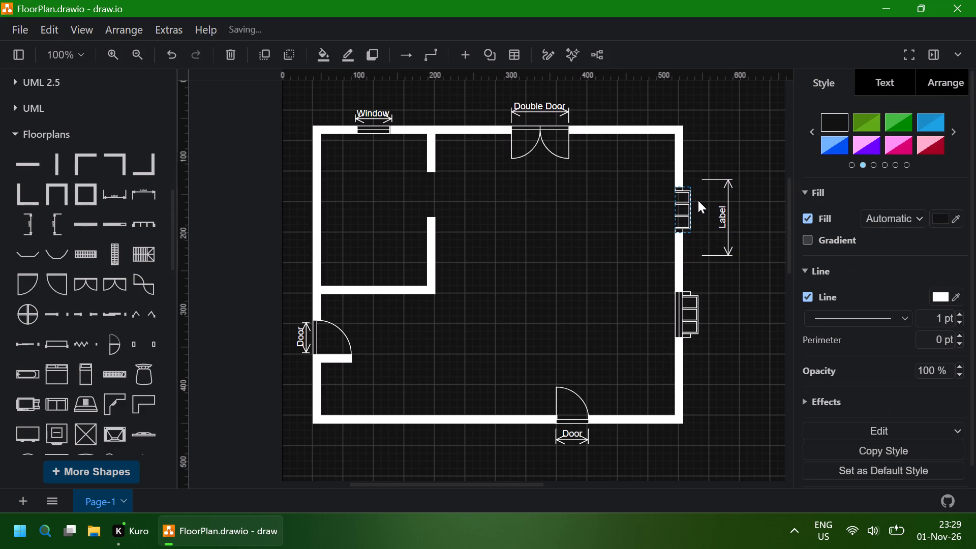
double_click(640, 202)
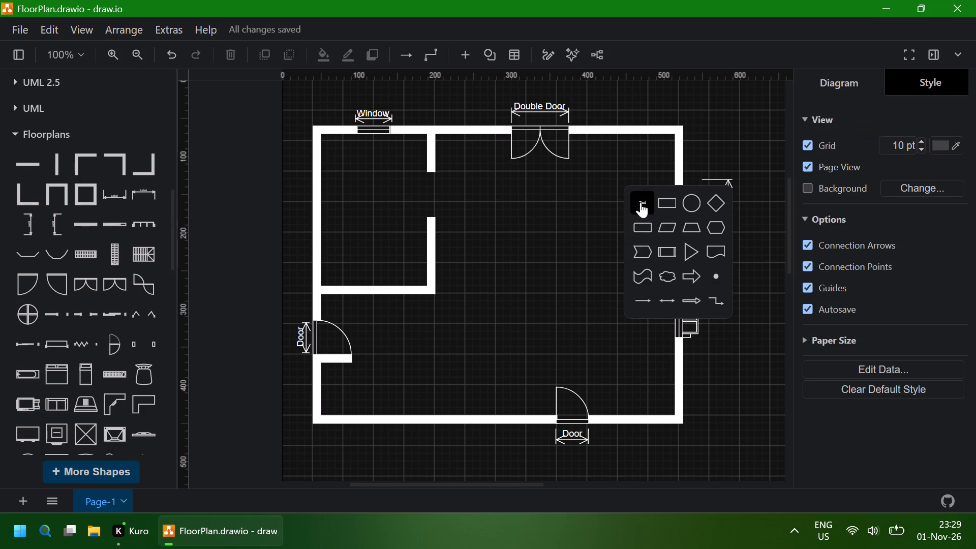
left_click(652, 172)
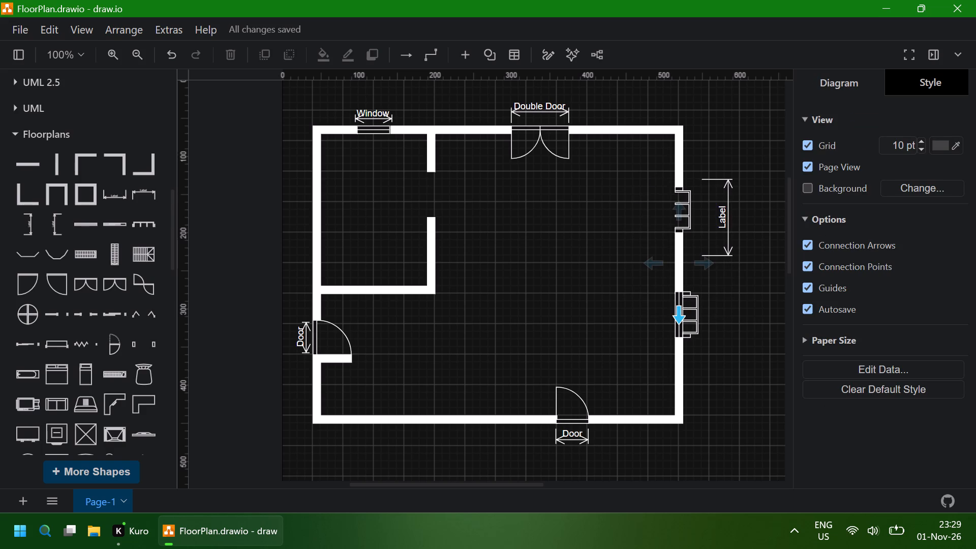
Delete the plain window from the lower opening in the east wall.
left_click(674, 298)
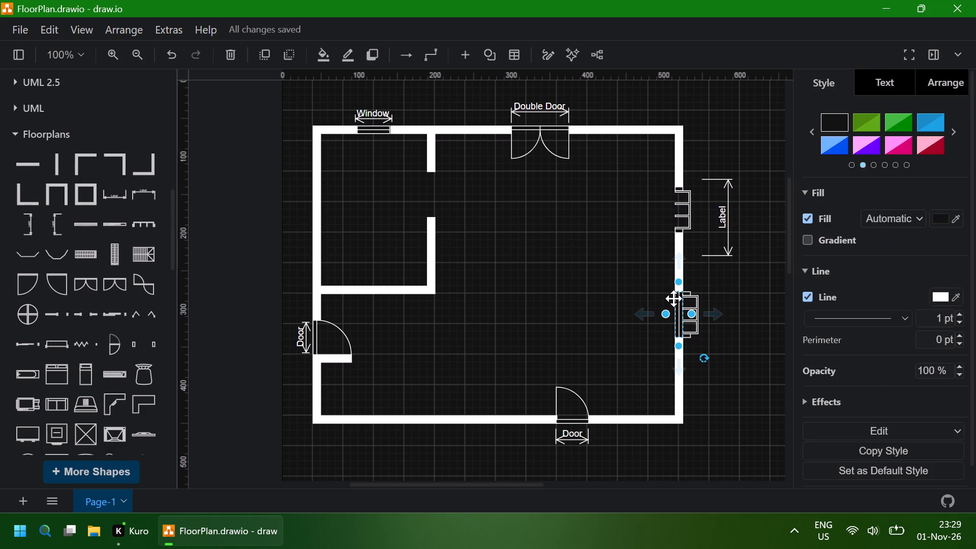
key("BackSpace")
Nudge the lower garden window about 10 pt west so it sits in the east wall opening.
left_click(690, 311)
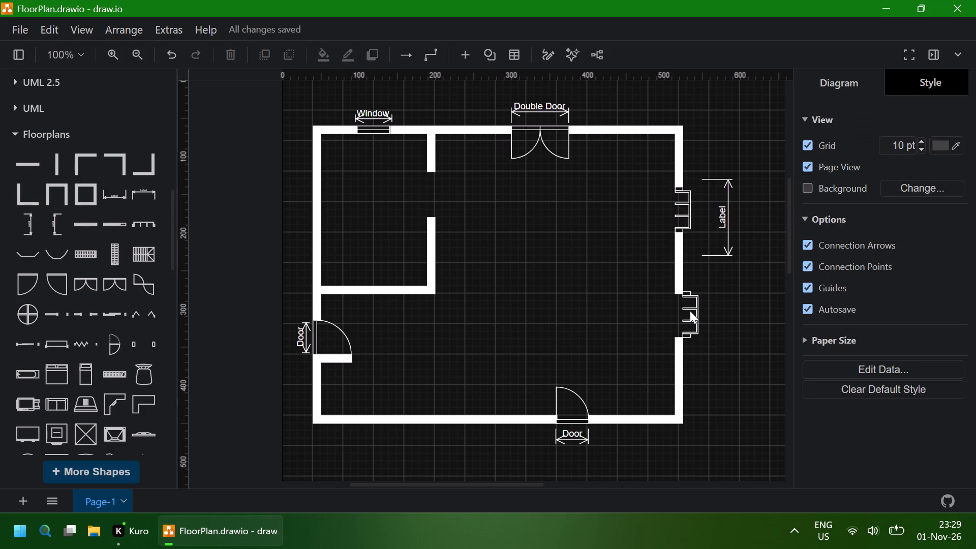
left_click(697, 309)
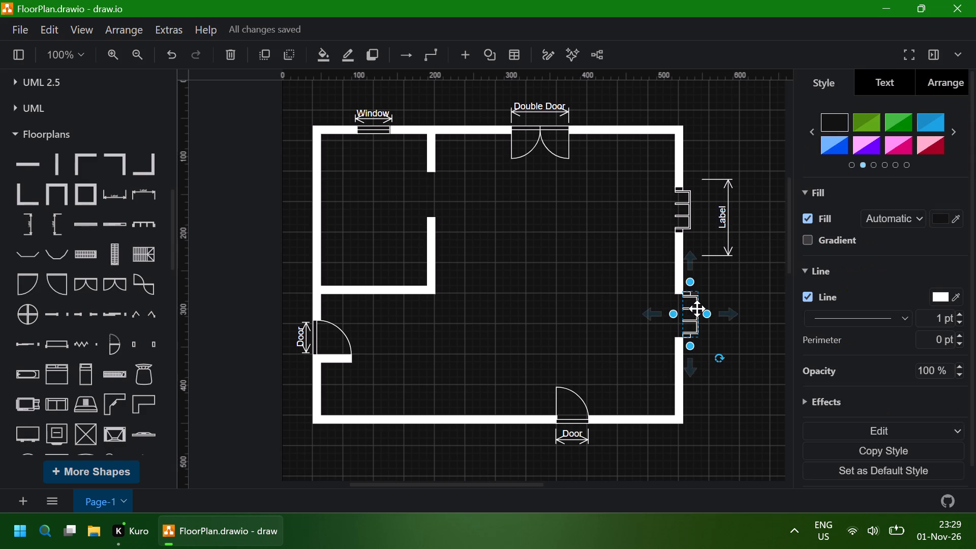
key("Left")
key("Left")
key("Left")
key("Left")
key("Left")
key("Left")
key("Left")
key("Left")
key("Left")
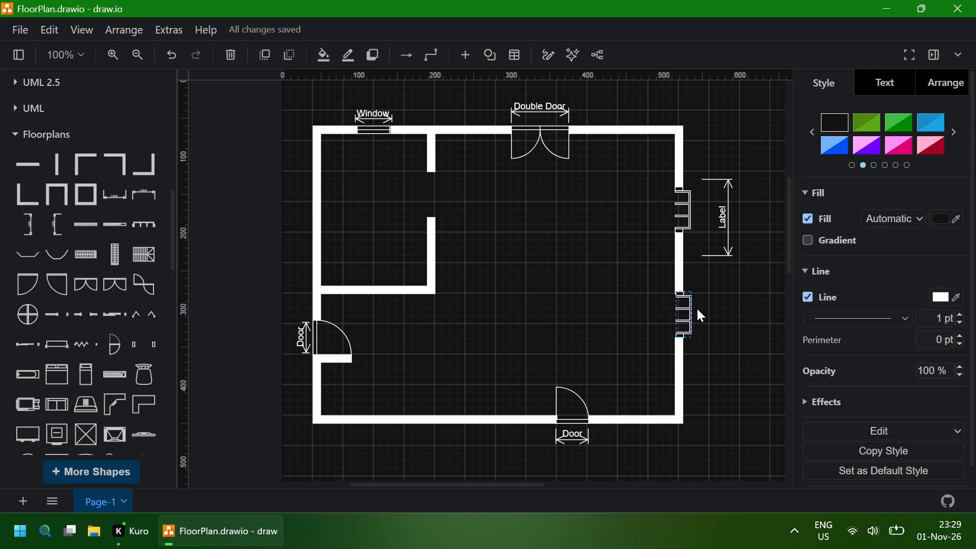
key("Left")
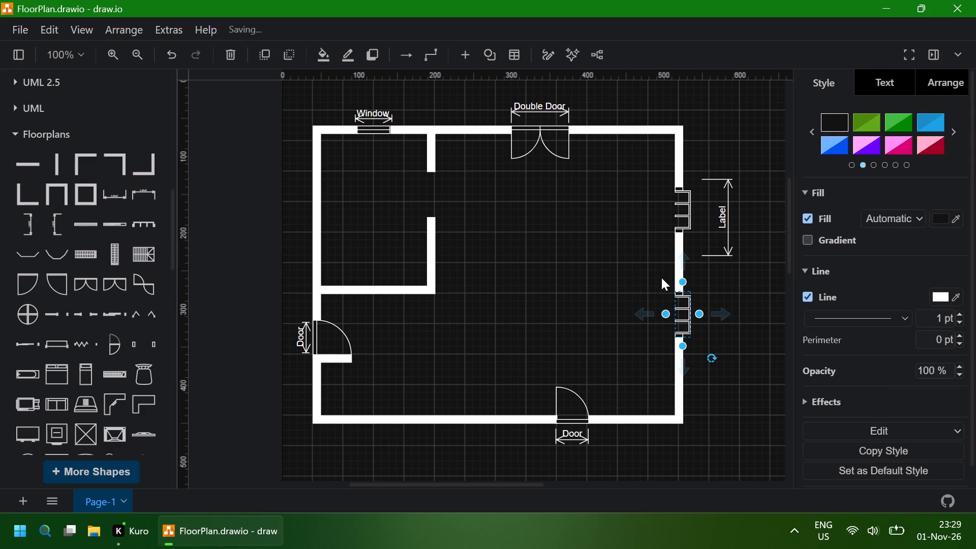
left_click(652, 280)
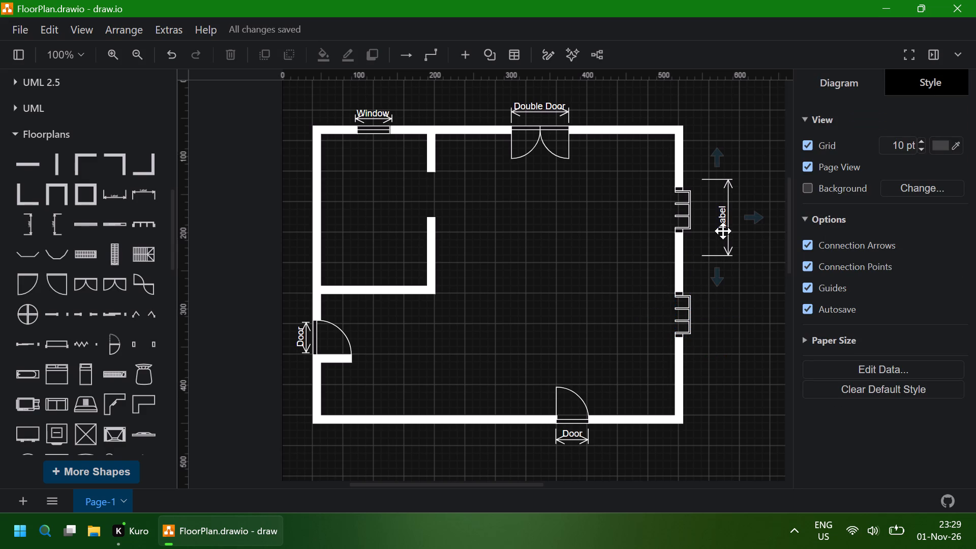
Shorten the vertical dimension beside the upper garden window from its lower end and label it "Window, Garden".
left_click(723, 229)
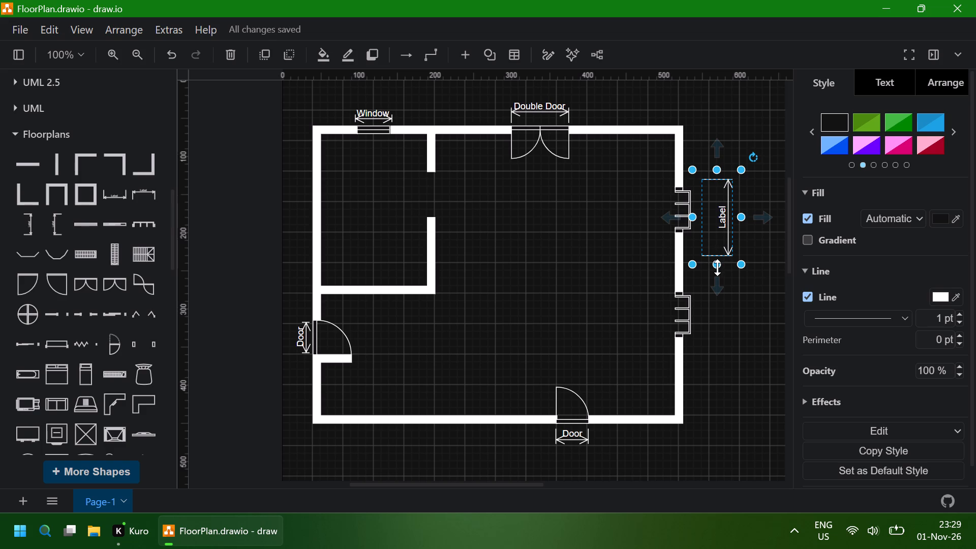
left_click_drag(717, 267, 718, 249)
double_click(723, 211)
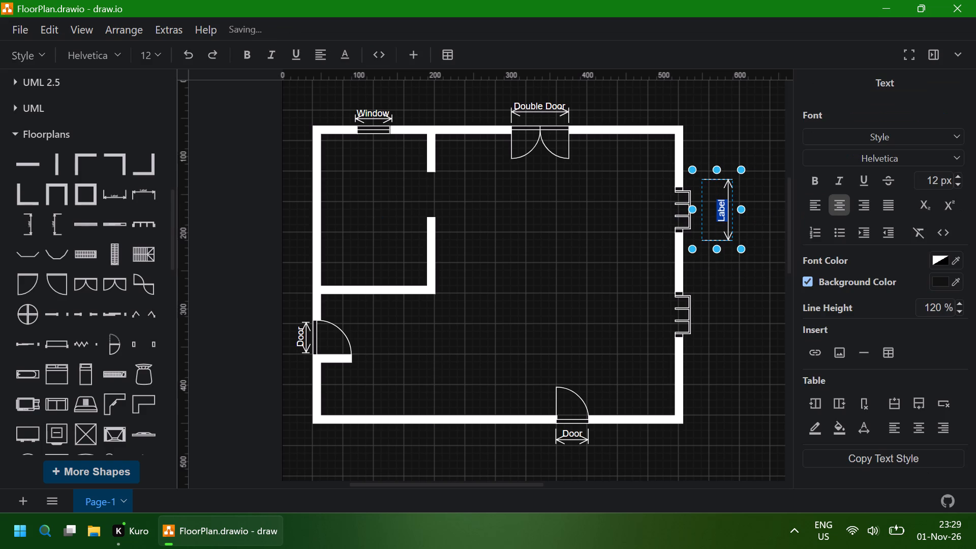
type("Window")
type(", Garden")
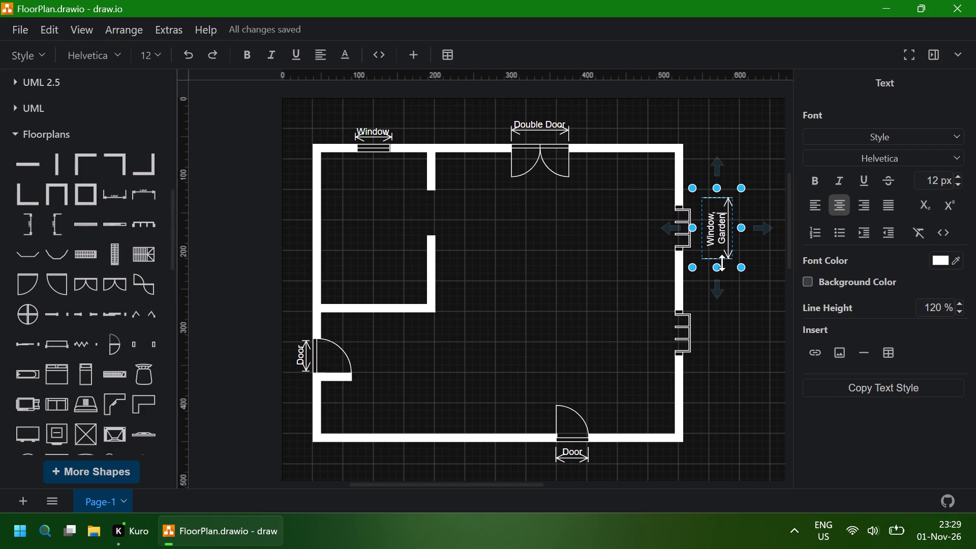
left_click(751, 256)
Nudge the "Window, Garden" dimension about 10 pt west, closer to the upper garden window.
left_click(724, 231)
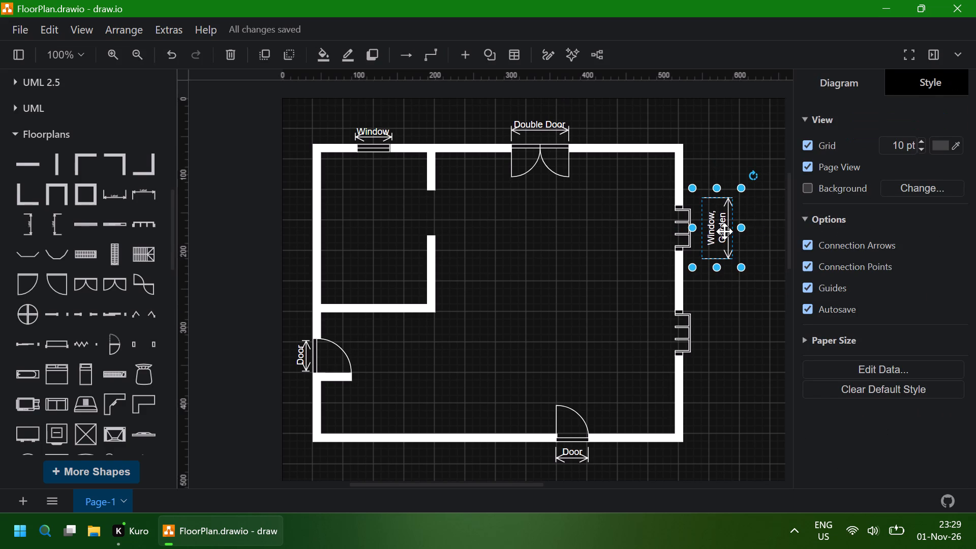
key("Left")
key("Left")
key("Left")
key("Left")
key("Left")
key("Left")
key("Left")
key("Left")
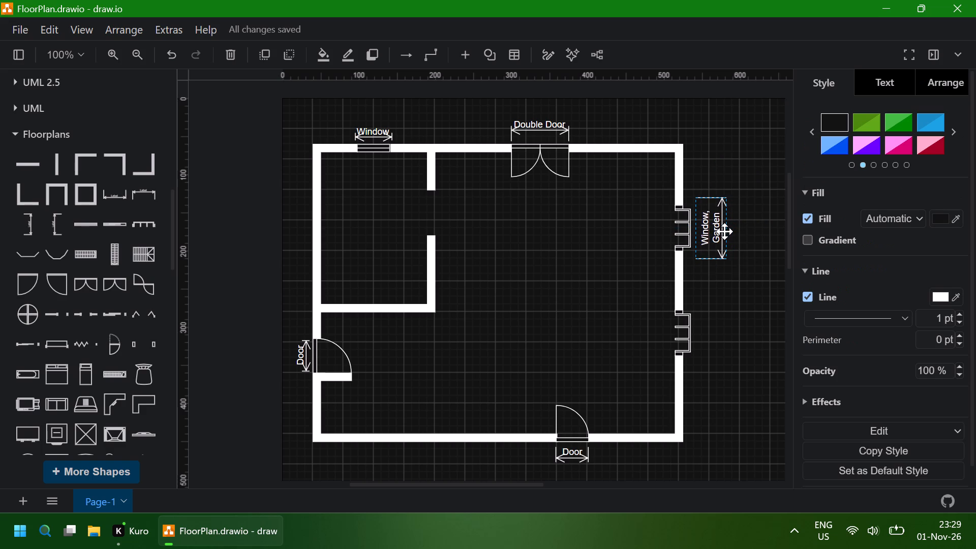
key("Left")
key("Left")
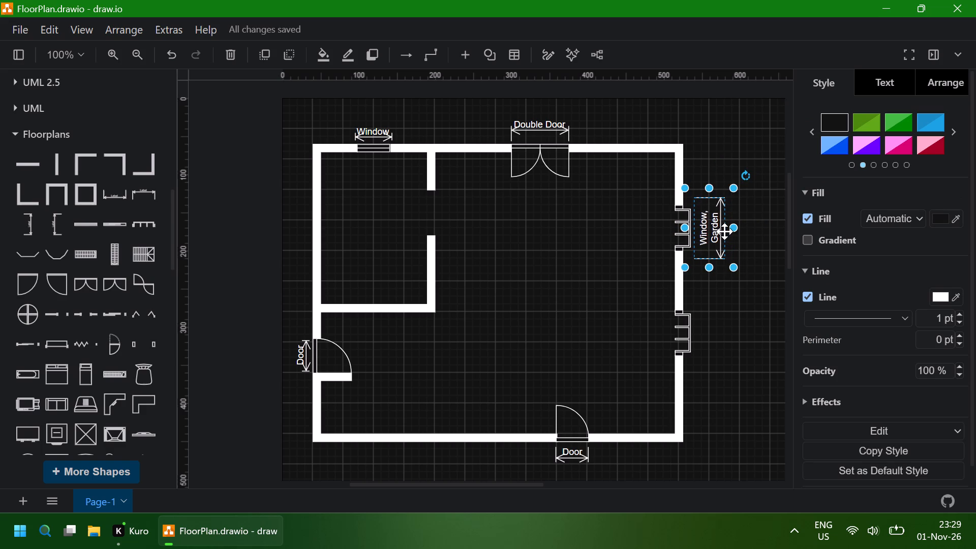
Shorten the "Window, Garden" dimension to about 60 high and nudge it down and slightly west to line up with the upper garden window.
left_click_drag(712, 270, 712, 262)
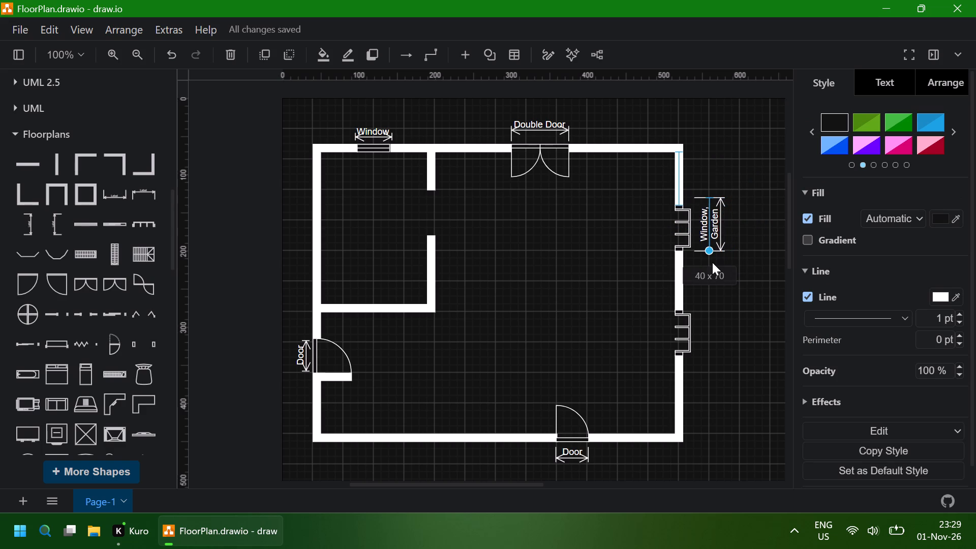
left_click_drag(712, 262, 711, 256)
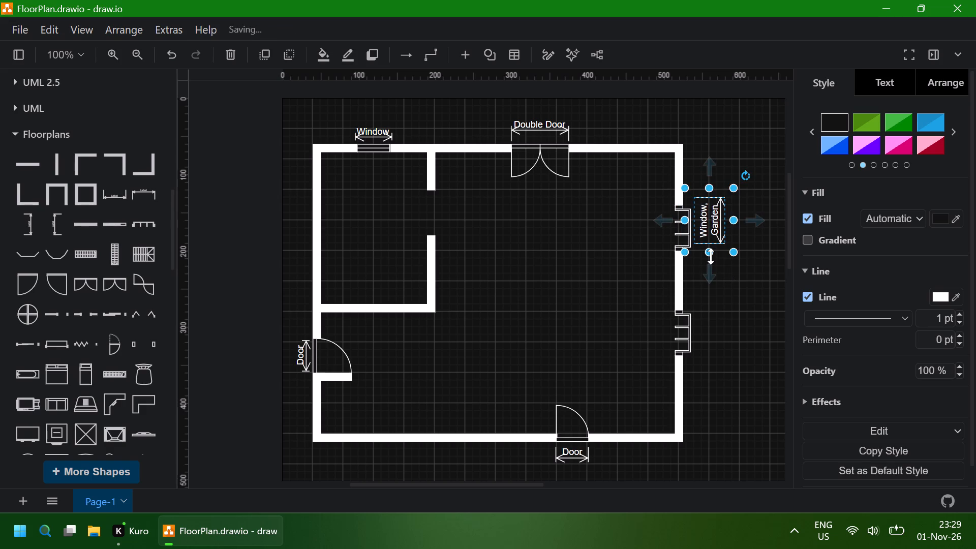
key("Down")
key("Down")
key("Down")
key("Down")
key("Down")
key("Down")
key("Down")
key("Down")
key("Down")
key("Down")
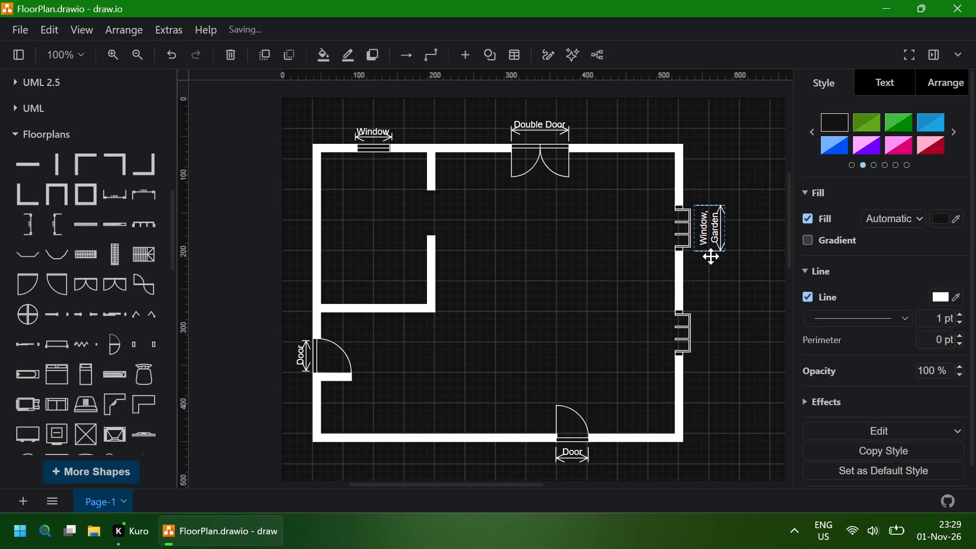
key("Down")
key("Left")
key("Left")
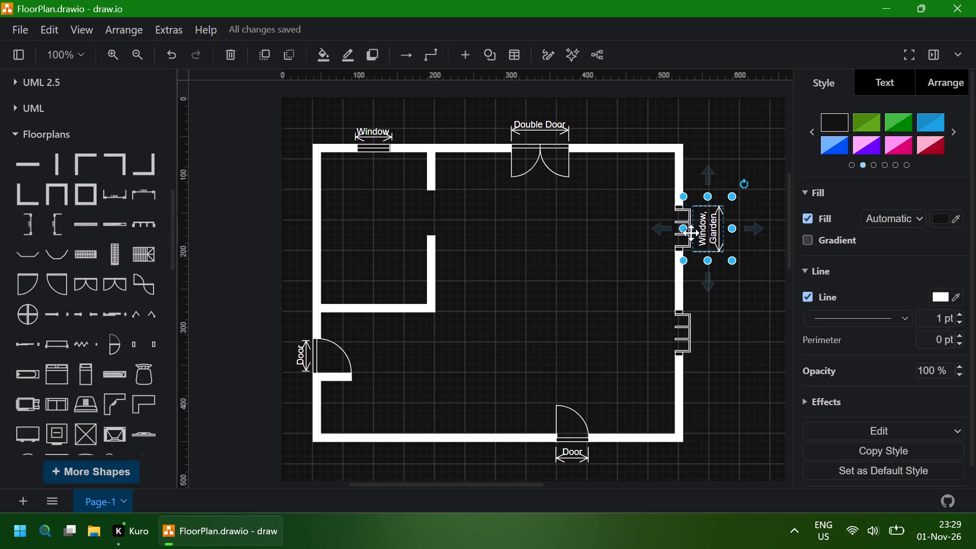
Narrow the "Window, Garden" dimension from its wall side to about 28 wide and nudge it about 5 pt west.
left_click_drag(681, 226, 688, 225)
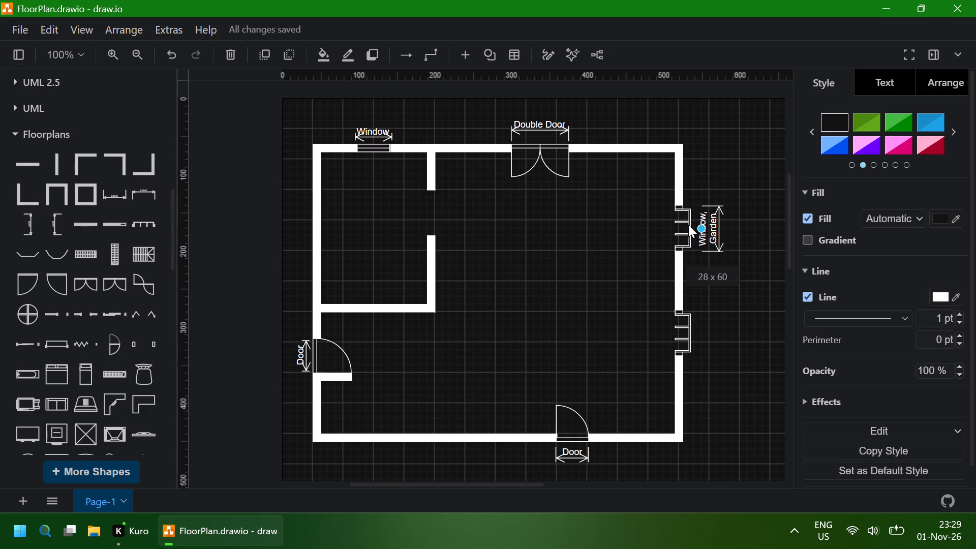
left_click_drag(688, 225, 689, 225)
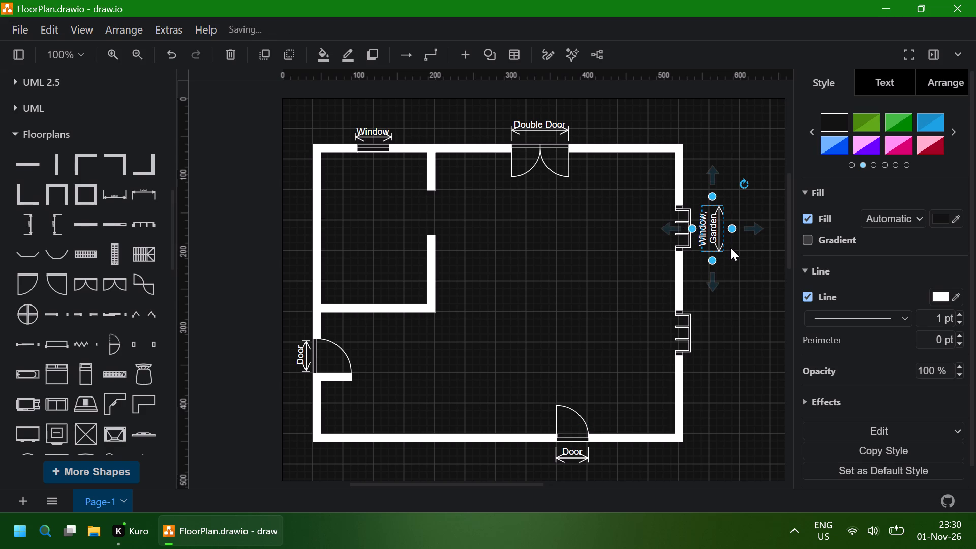
key("Left")
key("Left")
key("Left")
key("Left")
key("Left")
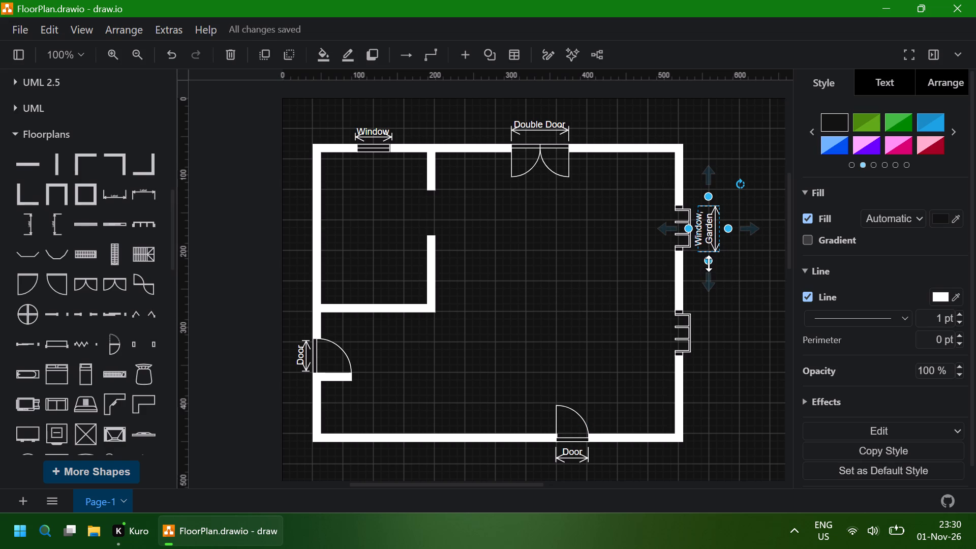
Duplicate the "Window, Garden" dimension and place the copy beside the lower garden window at about 545, 270.
left_click(716, 248)
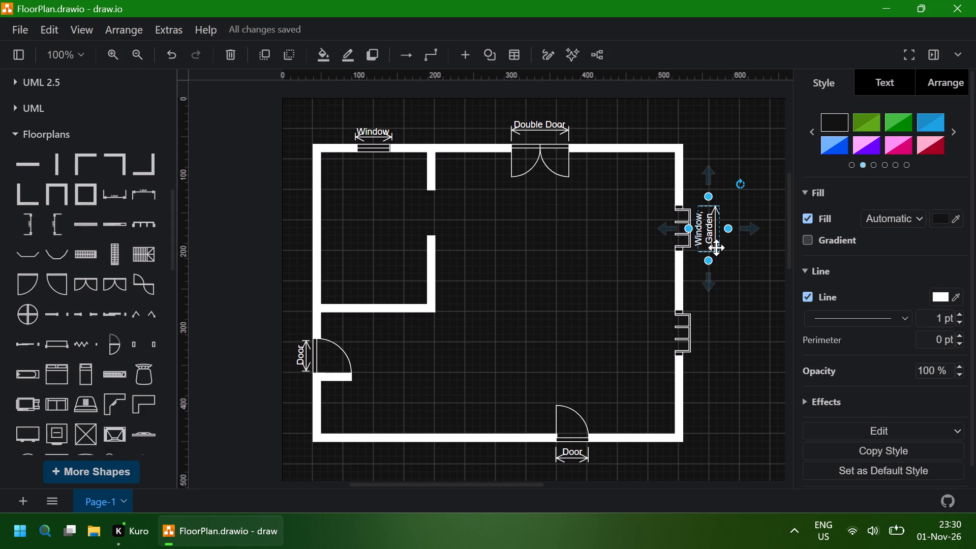
key("ctrl+d")
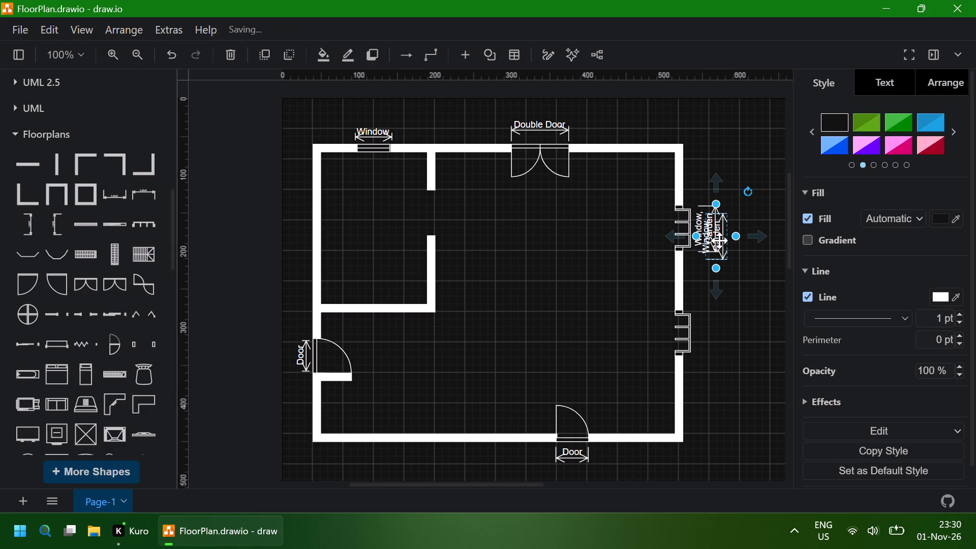
left_click_drag(719, 240, 714, 332)
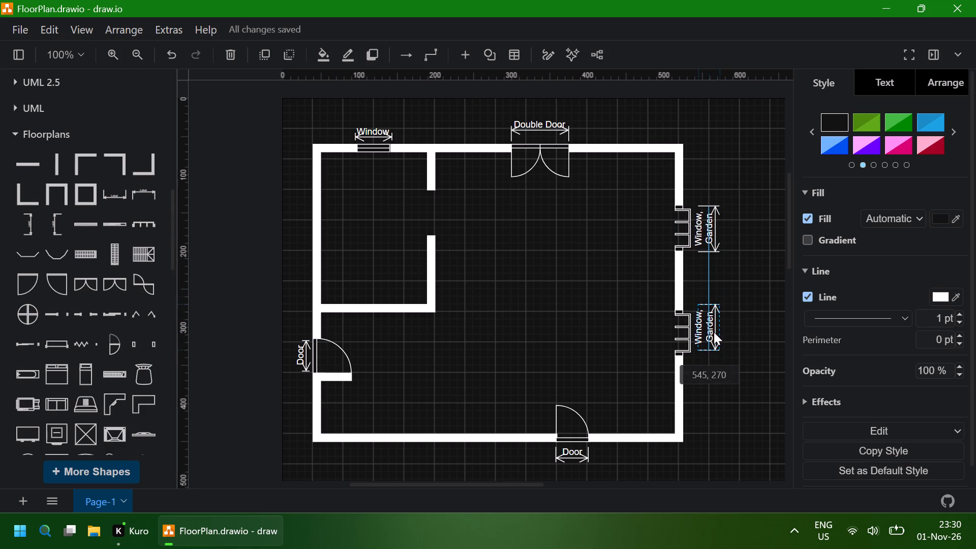
Nudge the copied "Window, Garden" dimension about 7 pt south to line up with the lower garden window.
left_click_drag(714, 332, 714, 337)
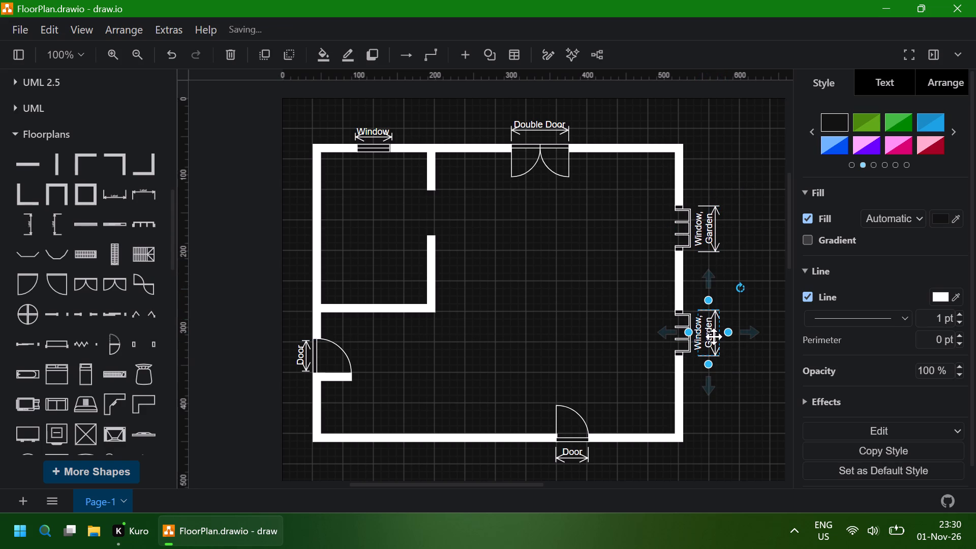
left_click(583, 295)
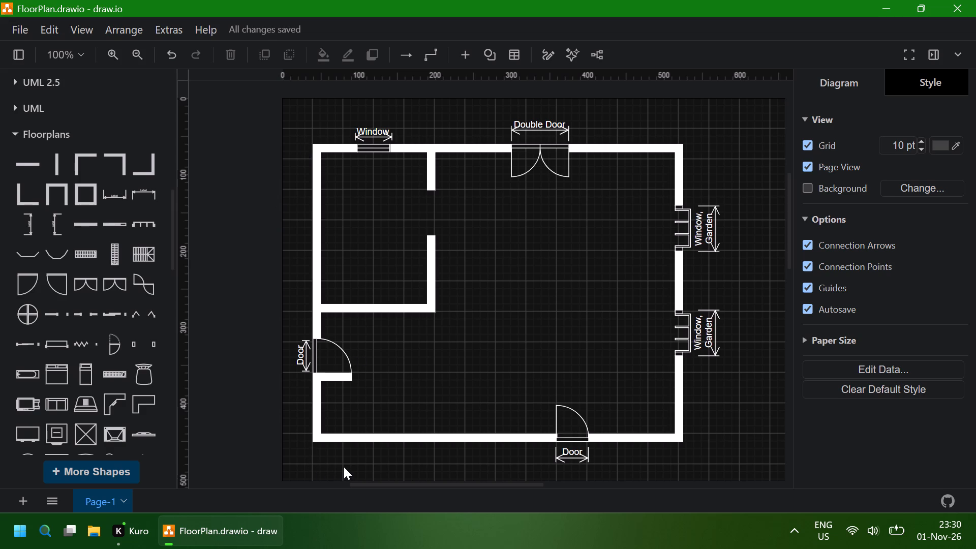
Save the floor plan file.
key("Left")
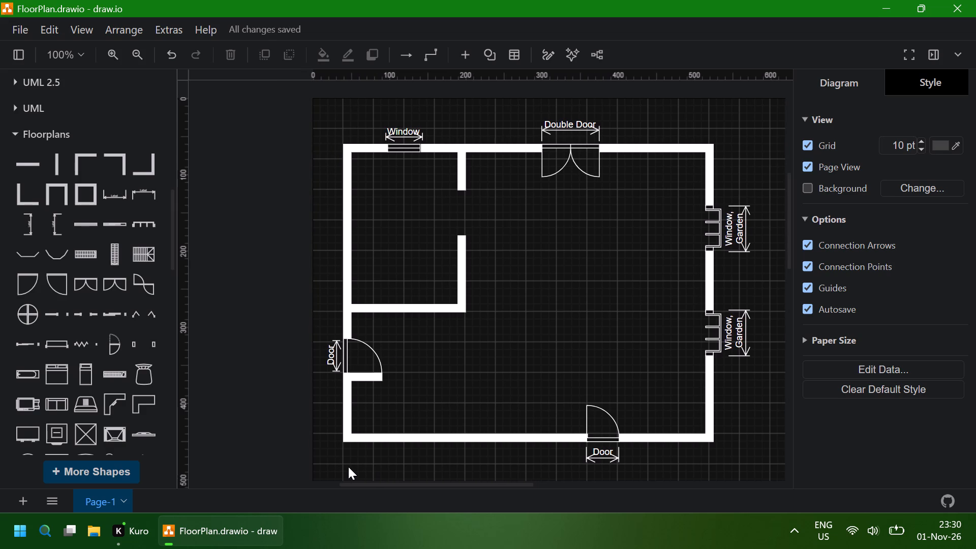
key("Right")
key("Right")
key("Right")
key("Right")
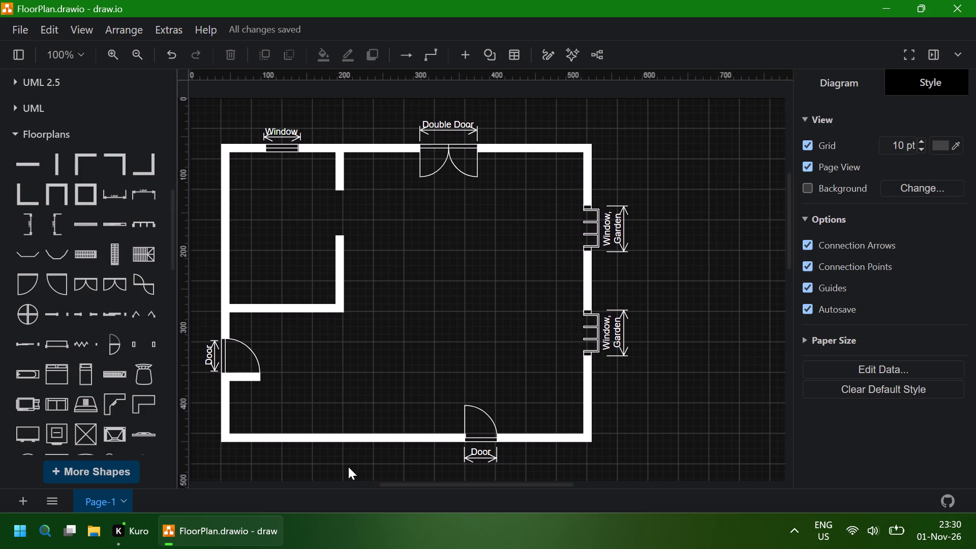
key("ctrl+s")
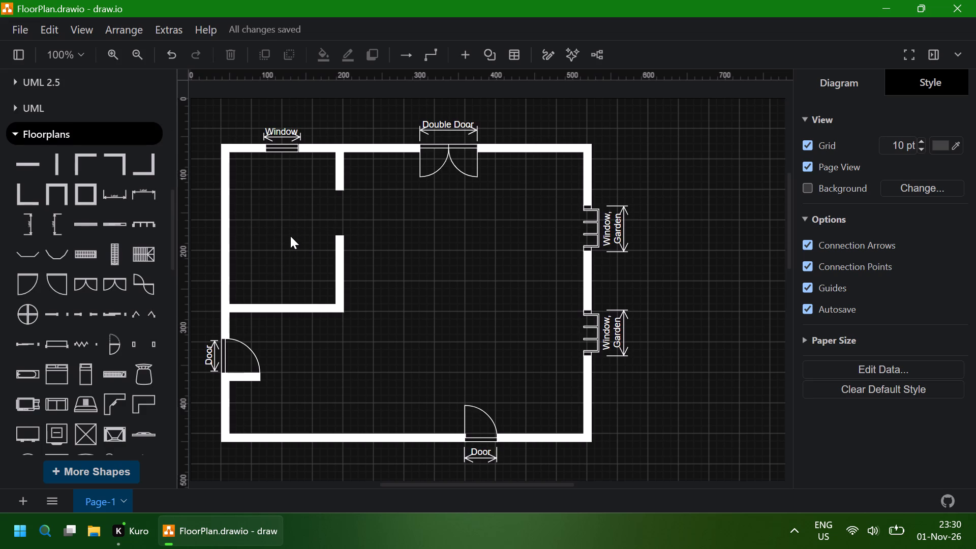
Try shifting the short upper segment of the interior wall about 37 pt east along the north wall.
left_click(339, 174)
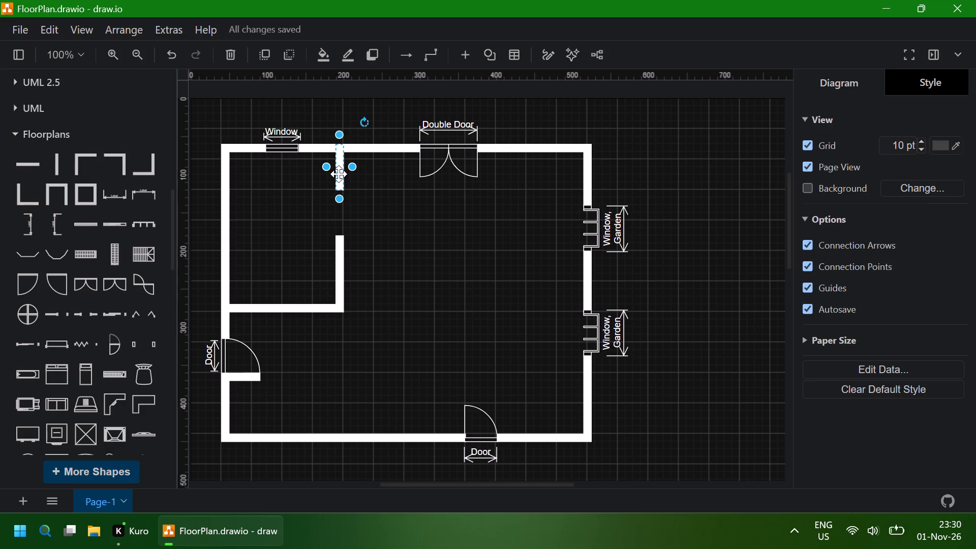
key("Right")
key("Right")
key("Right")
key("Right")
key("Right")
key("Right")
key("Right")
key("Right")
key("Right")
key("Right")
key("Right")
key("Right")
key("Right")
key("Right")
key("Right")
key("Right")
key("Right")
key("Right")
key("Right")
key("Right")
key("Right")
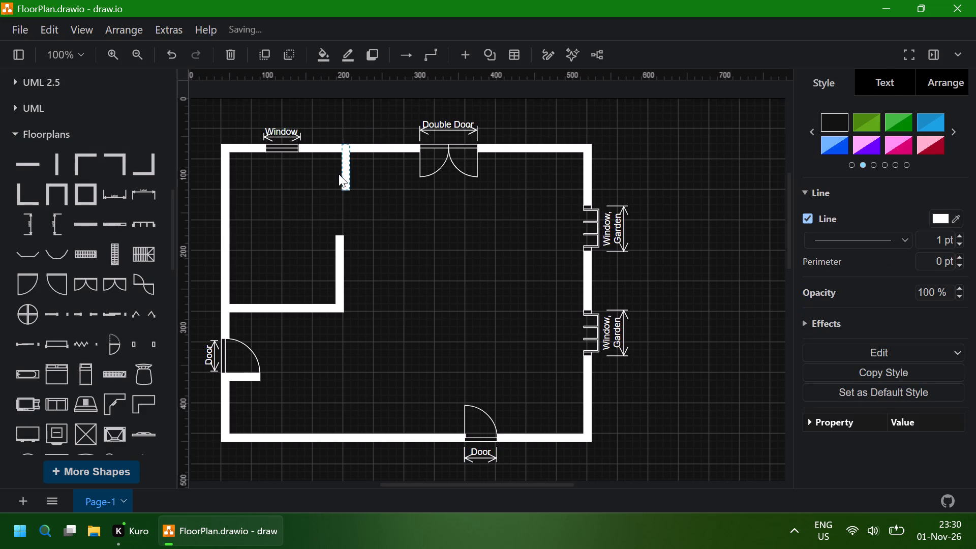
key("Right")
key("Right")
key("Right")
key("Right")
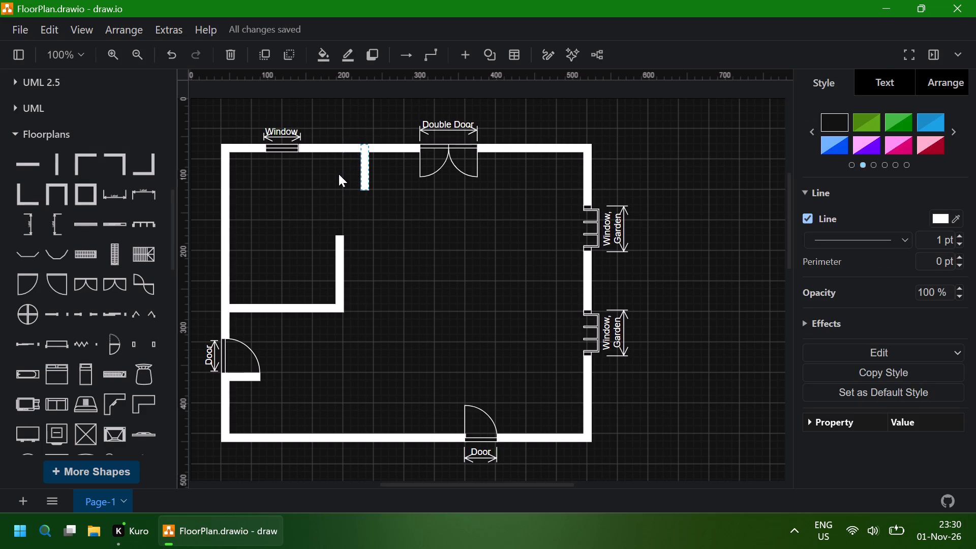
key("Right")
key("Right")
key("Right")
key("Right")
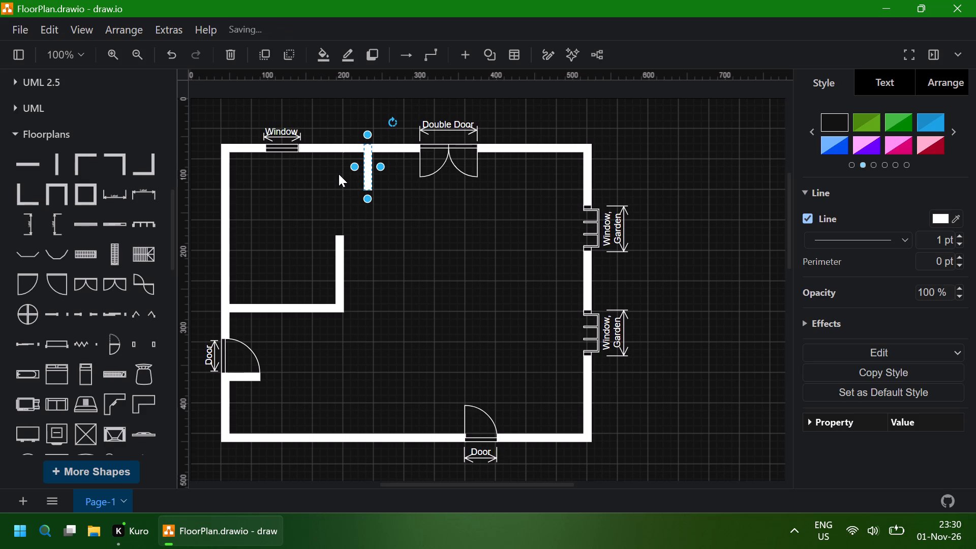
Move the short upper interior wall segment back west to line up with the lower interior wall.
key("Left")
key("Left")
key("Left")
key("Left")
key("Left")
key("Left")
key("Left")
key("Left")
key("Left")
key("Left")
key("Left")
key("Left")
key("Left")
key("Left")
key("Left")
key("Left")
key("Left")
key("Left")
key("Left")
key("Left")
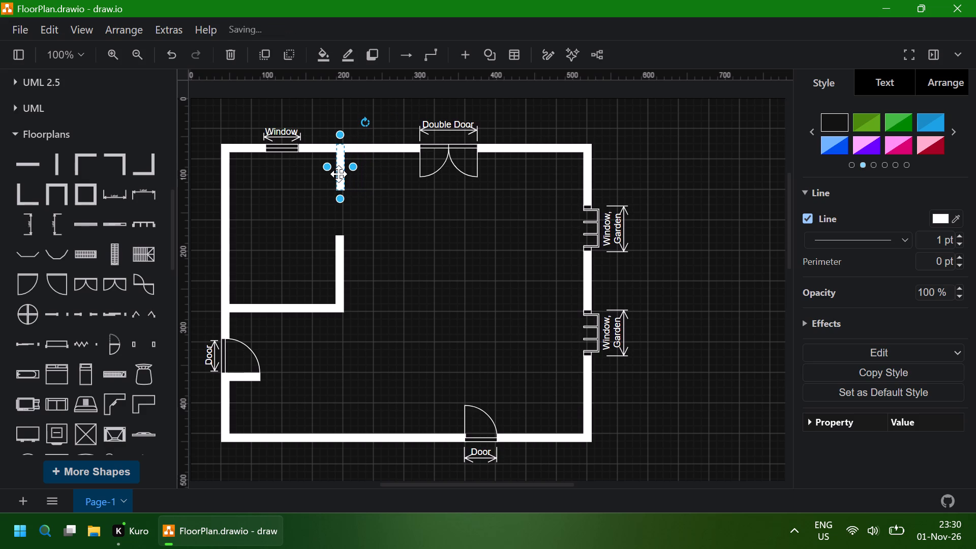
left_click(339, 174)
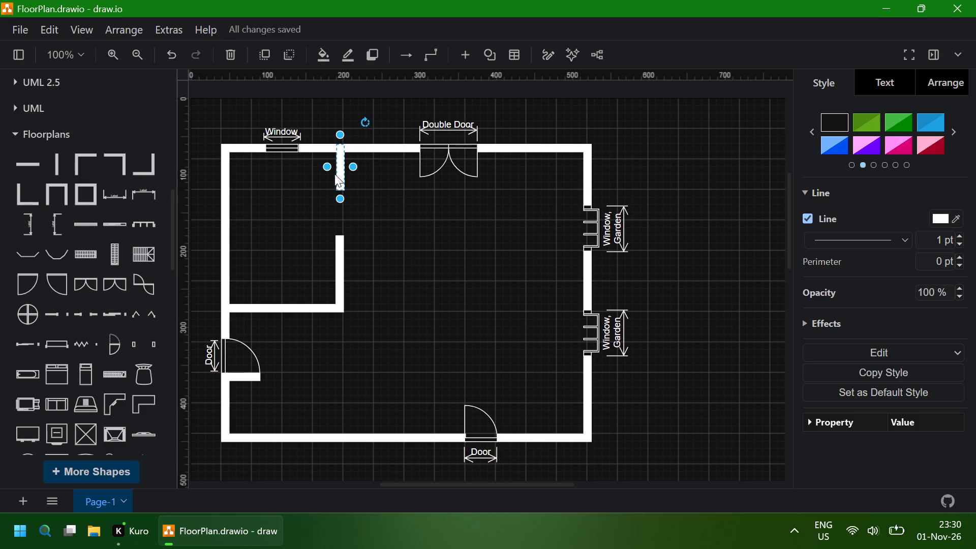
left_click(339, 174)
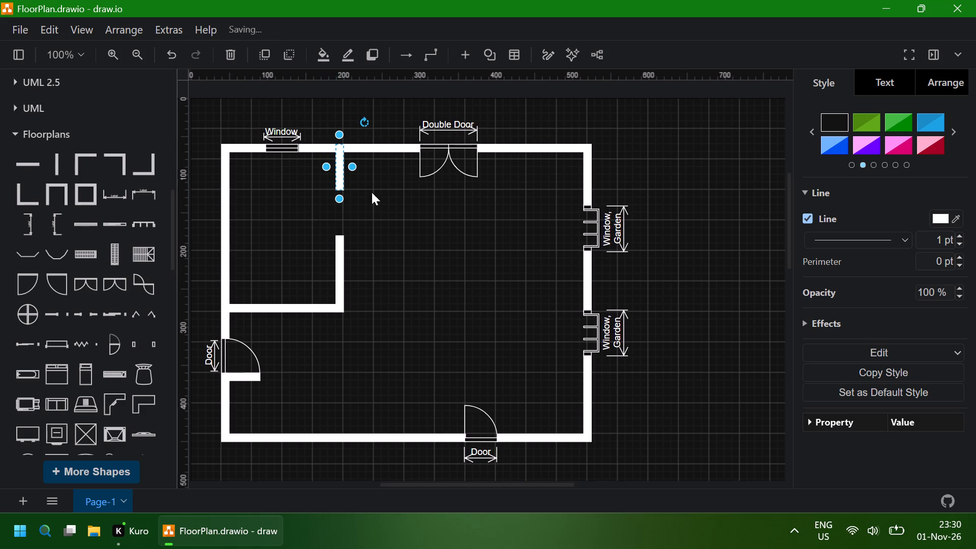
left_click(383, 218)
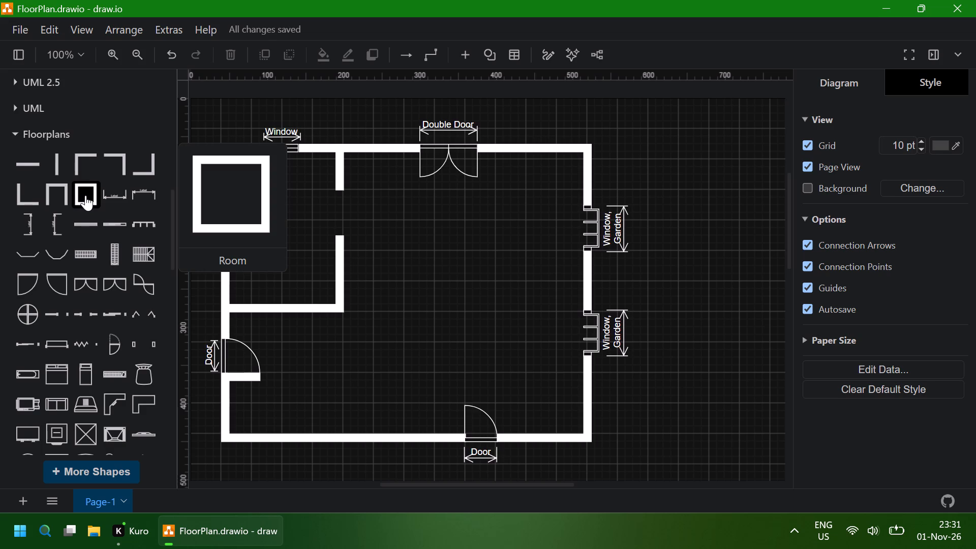
Insert a double bed into the plan and shrink it to about 90 x 130.
scroll(75, 343, "down", 1)
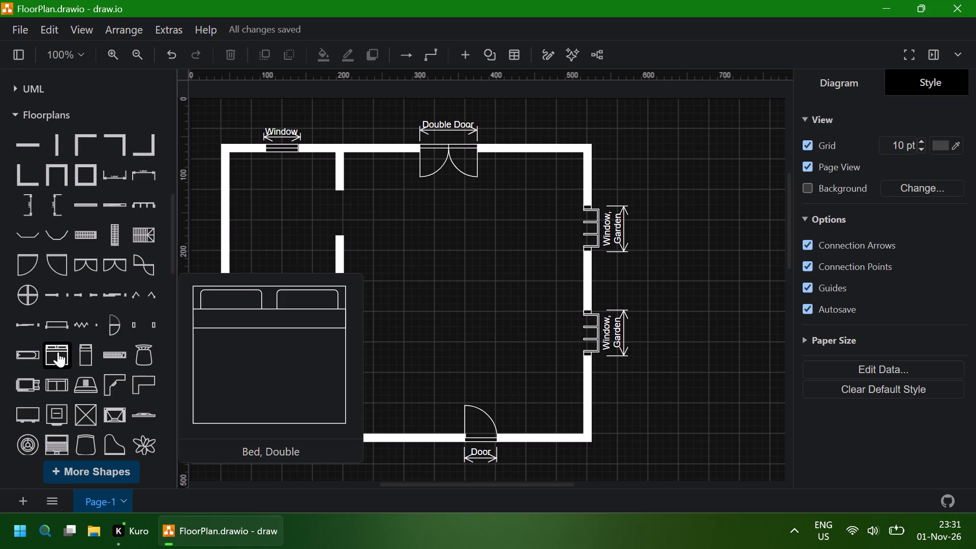
left_click(58, 352)
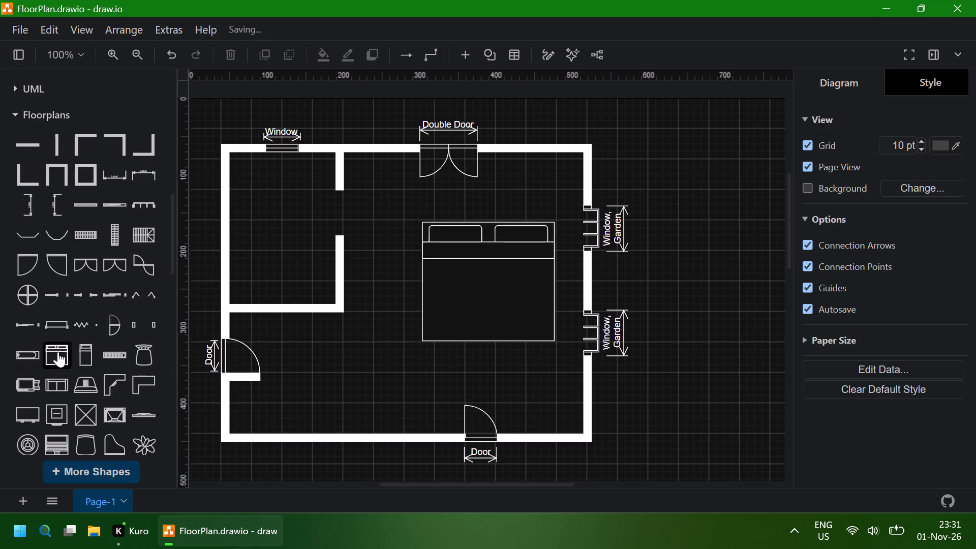
left_click_drag(564, 348, 543, 348)
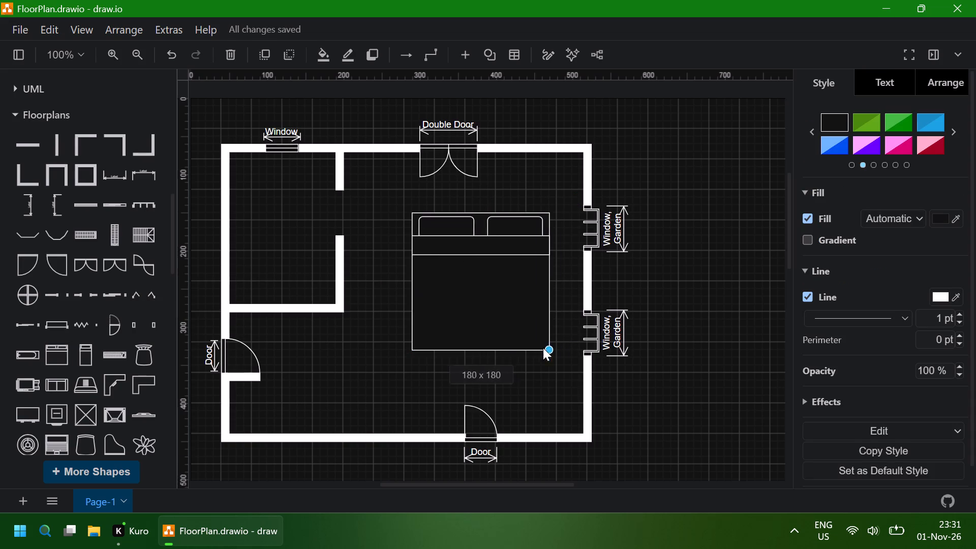
left_click_drag(543, 348, 505, 315)
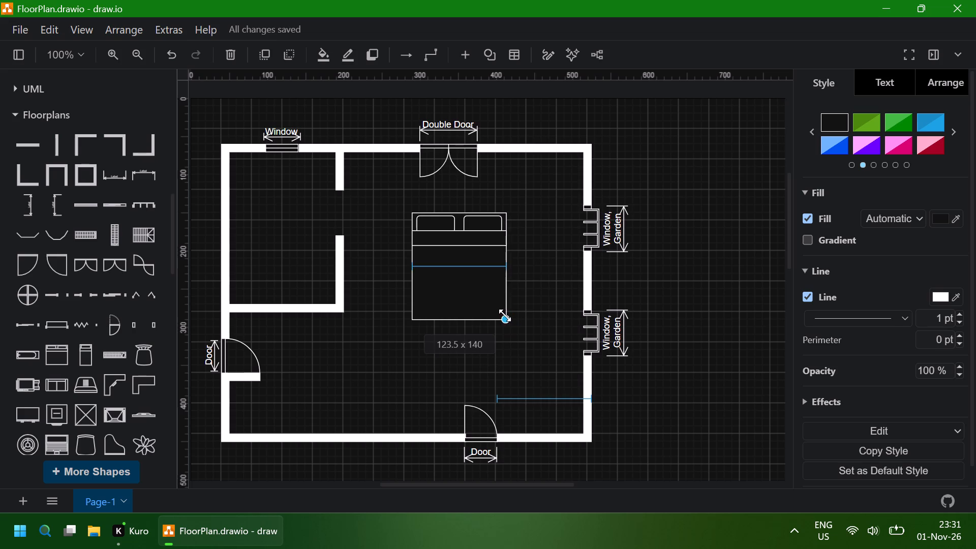
left_click_drag(505, 315, 485, 315)
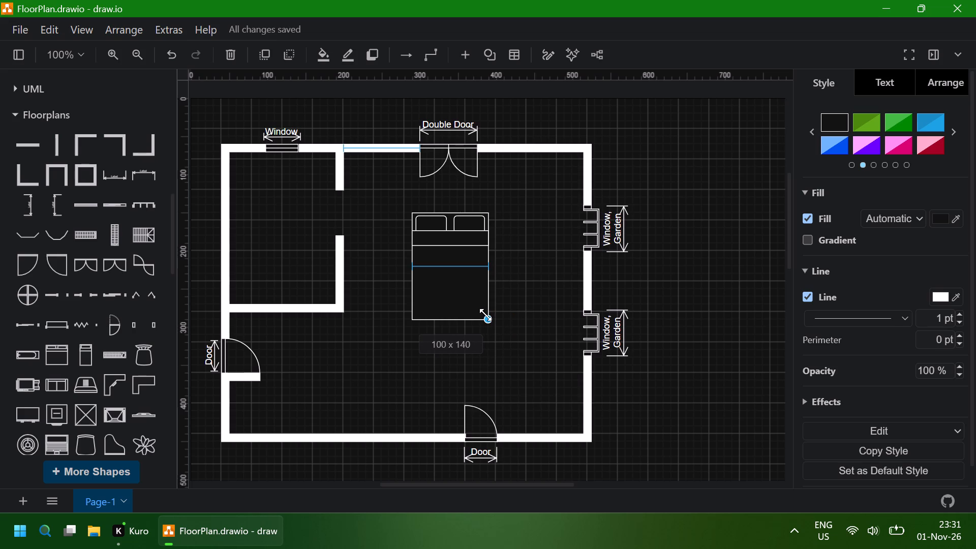
left_click_drag(485, 315, 478, 310)
Rotate the double bed to -90° and move it into the northwest room, with its pillows against the west wall.
left_click_drag(493, 202, 436, 201)
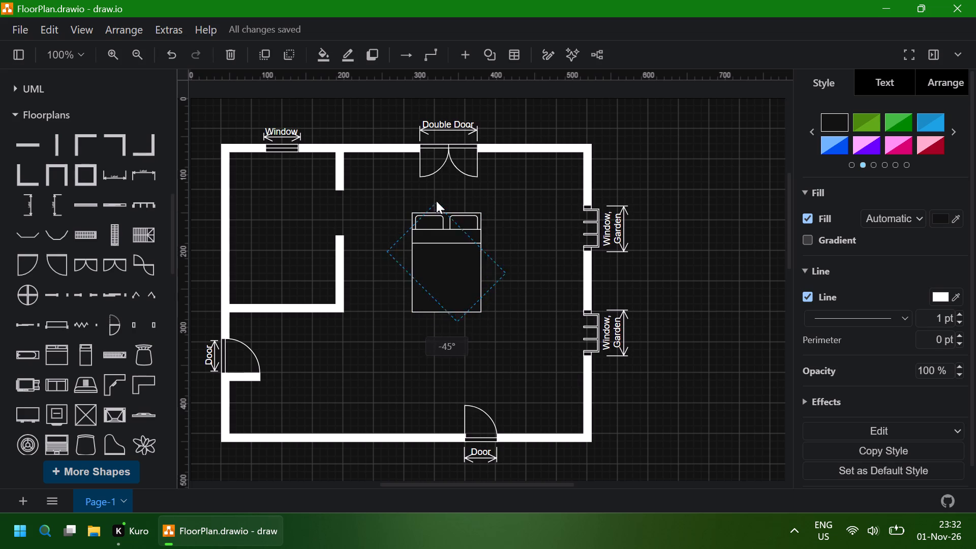
left_click_drag(436, 201, 412, 236)
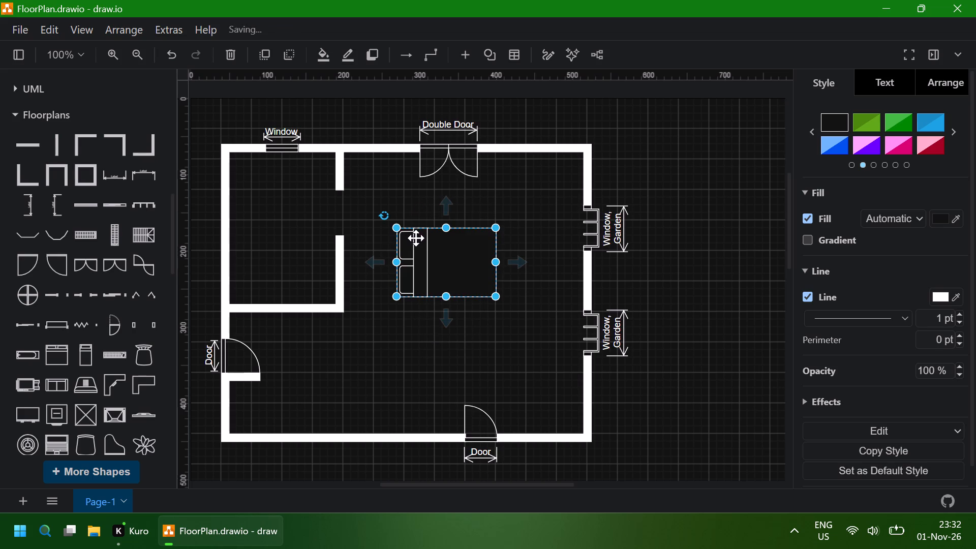
left_click(415, 244)
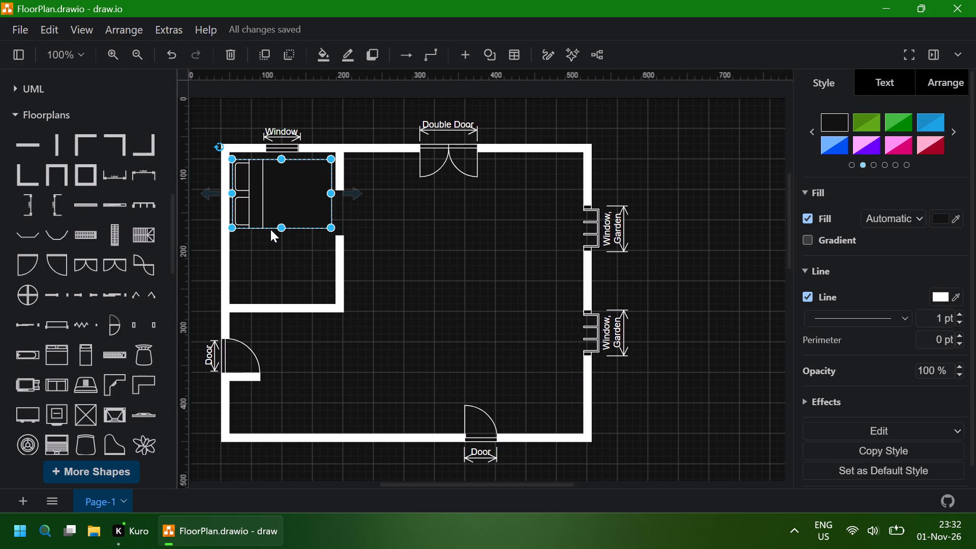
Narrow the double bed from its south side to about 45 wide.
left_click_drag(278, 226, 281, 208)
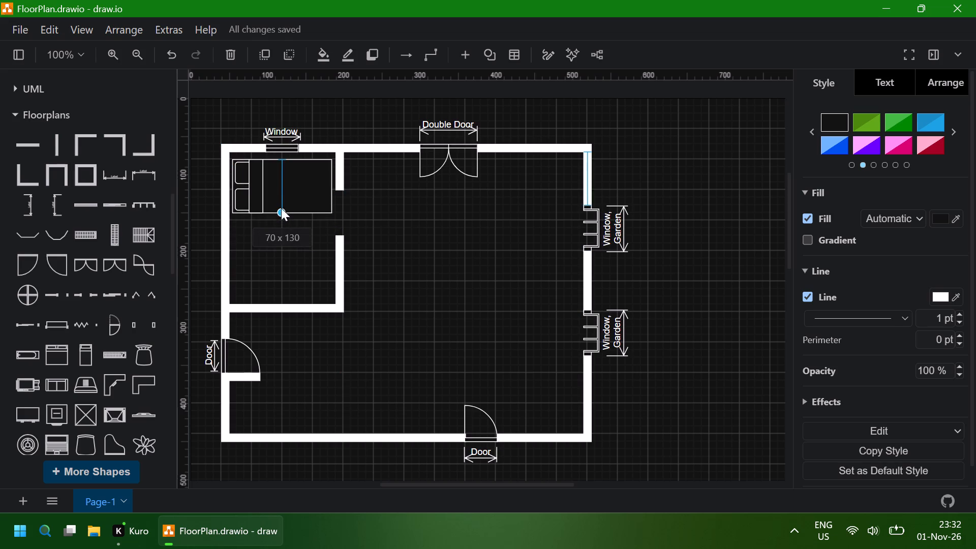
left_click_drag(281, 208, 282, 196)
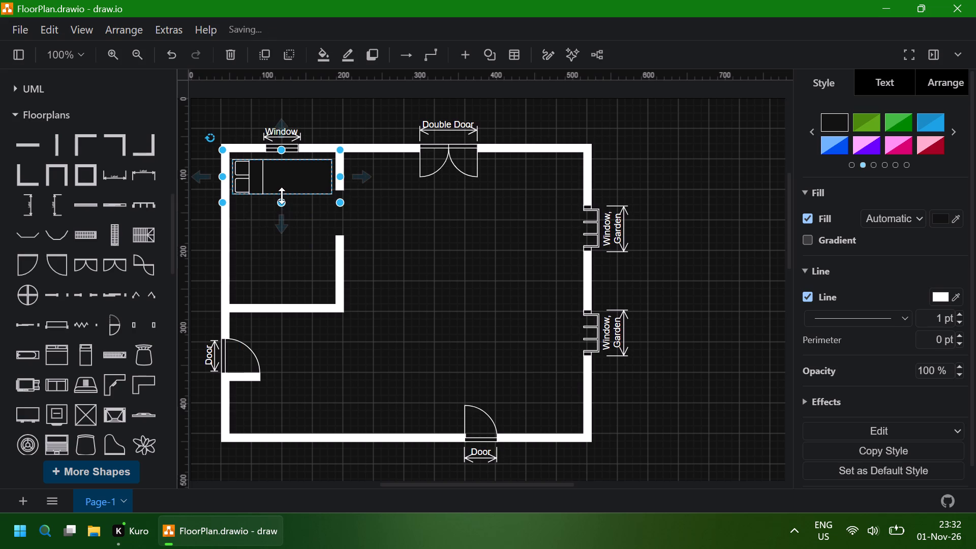
Lengthen the upper interior wall segment southward to about 100.
left_click(339, 188)
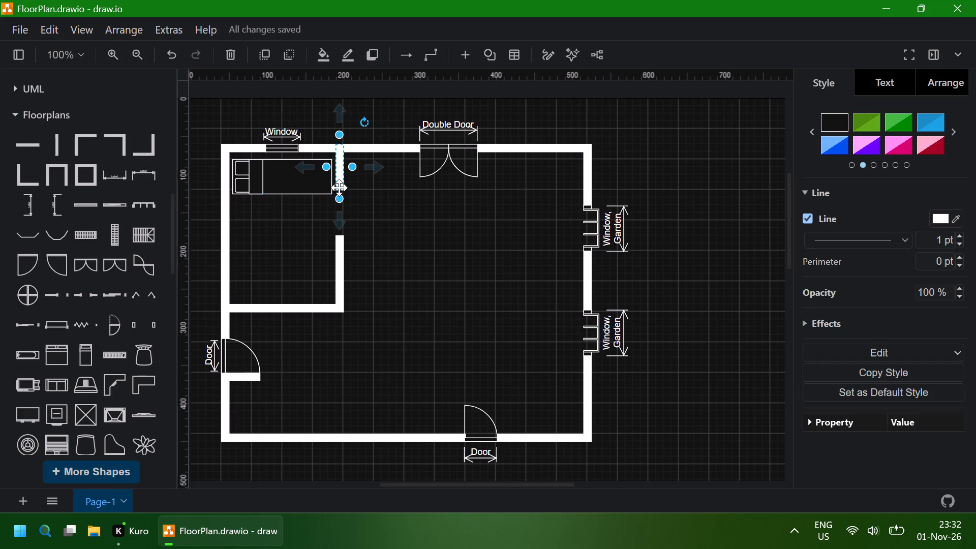
left_click_drag(338, 198, 338, 204)
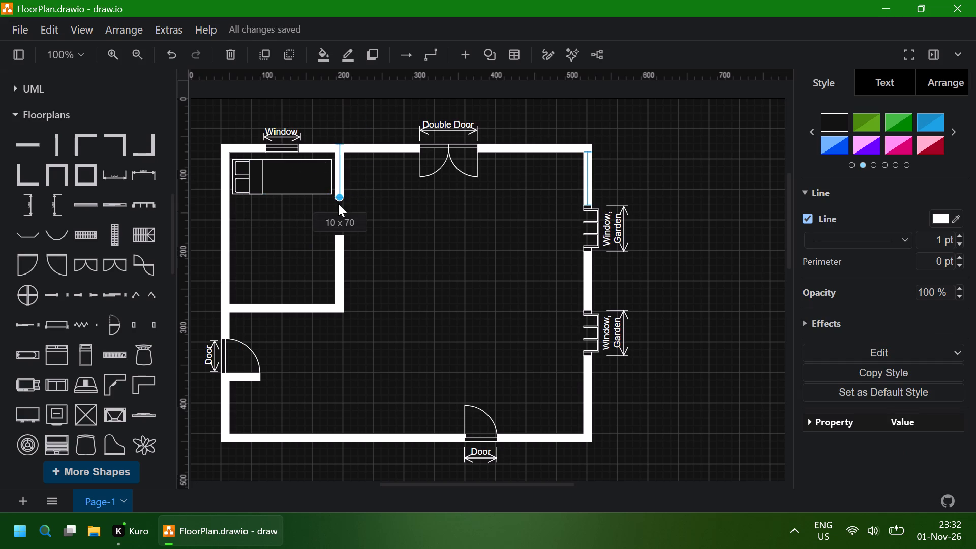
left_click_drag(338, 204, 338, 227)
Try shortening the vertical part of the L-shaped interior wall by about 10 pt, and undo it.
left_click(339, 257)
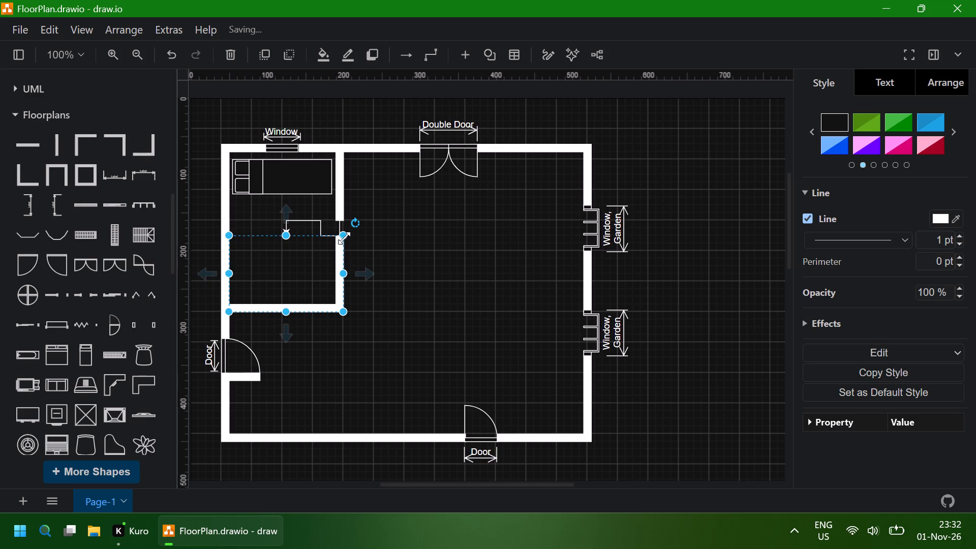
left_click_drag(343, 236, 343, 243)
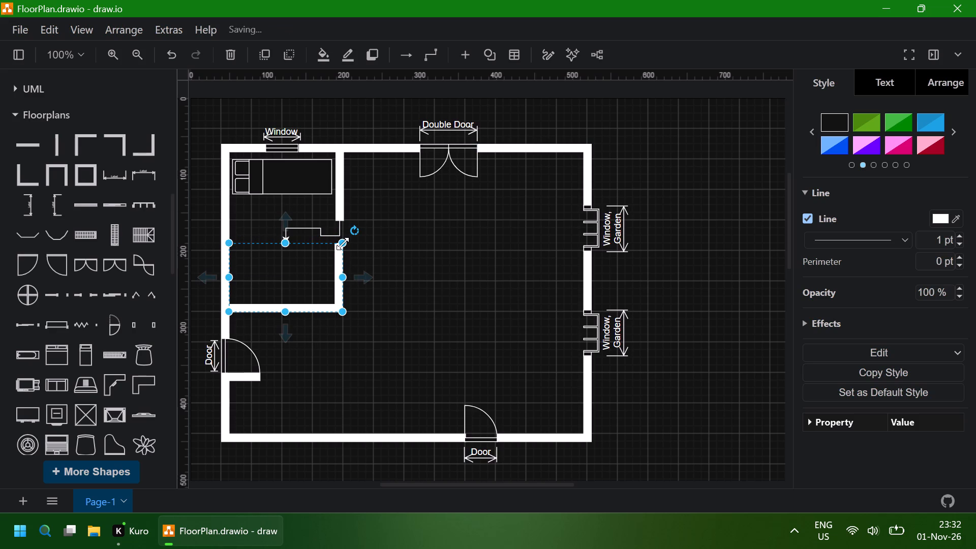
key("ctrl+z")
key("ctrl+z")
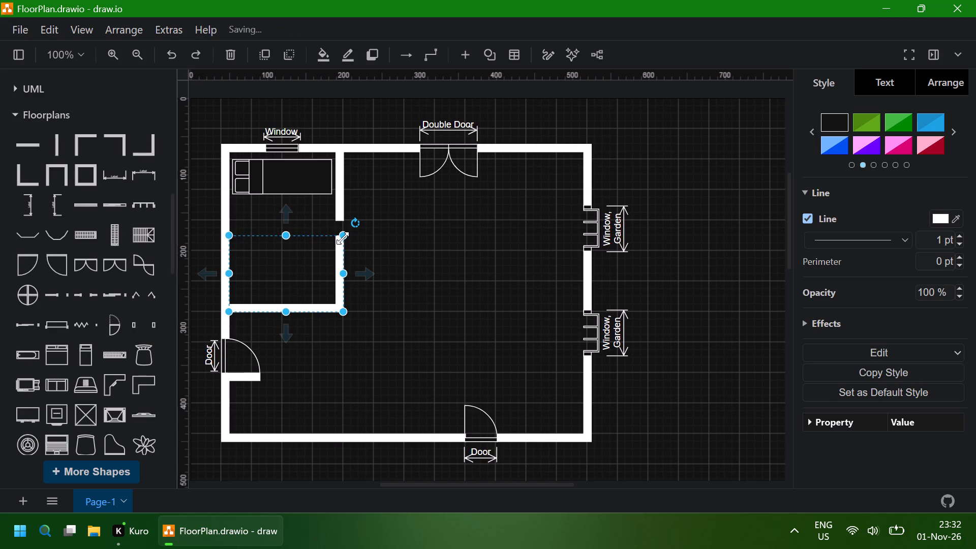
Shorten the vertical part of the L-shaped interior wall from its upper end to about 60 high.
left_click_drag(343, 238, 343, 259)
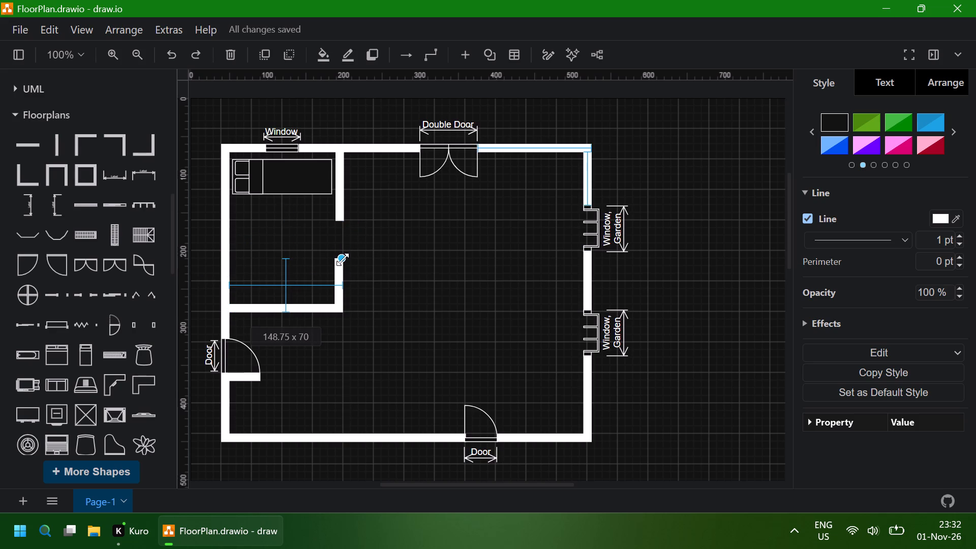
left_click_drag(343, 259, 344, 267)
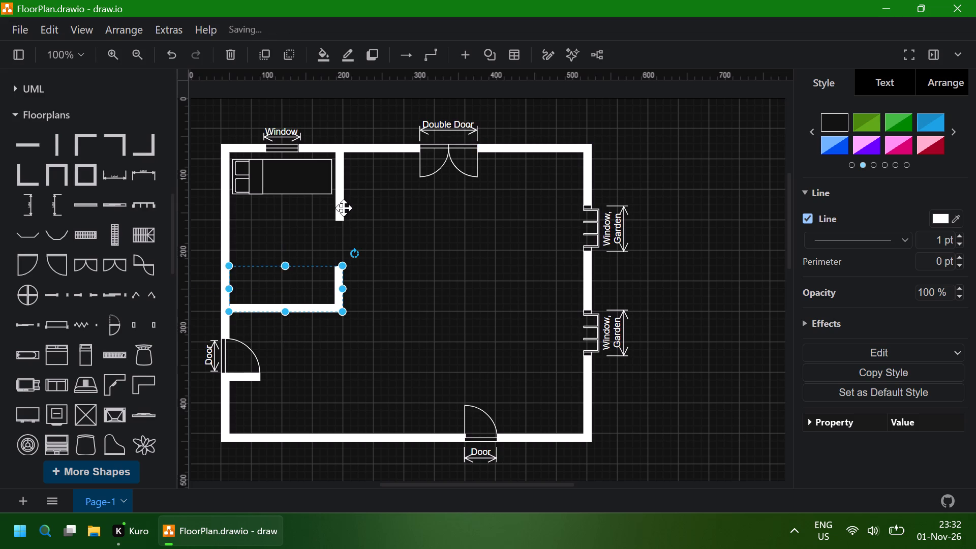
Lengthen the upper interior wall segment to about 112, narrowing the doorway gap above the L-shaped wall.
left_click(340, 206)
left_click_drag(340, 231, 340, 239)
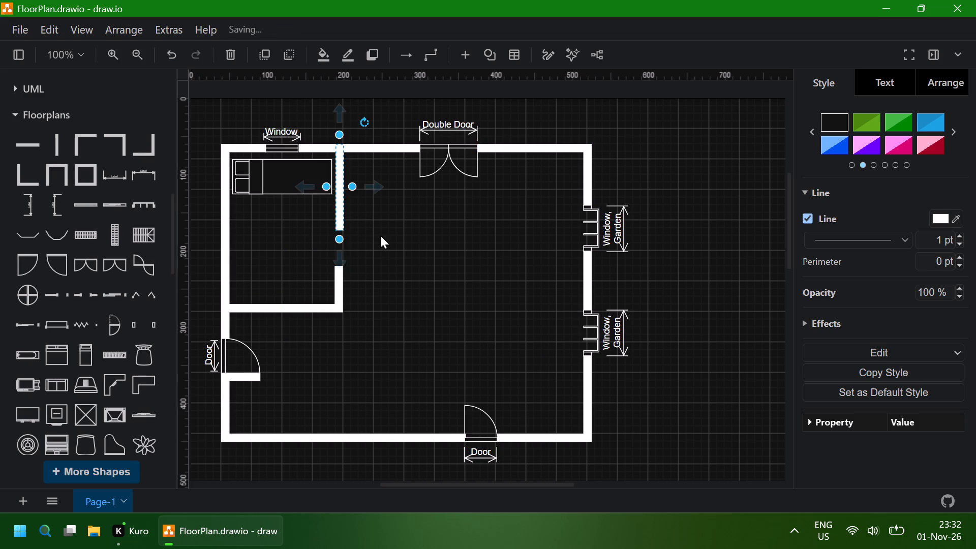
left_click(380, 235)
Widen the double bed on its south side to 60 x 130.
left_click(290, 166)
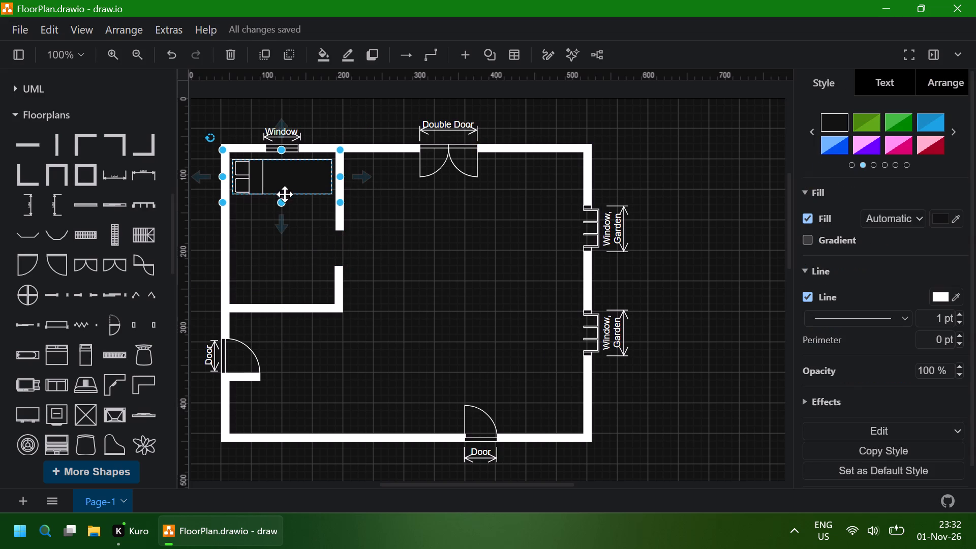
left_click_drag(283, 200, 281, 208)
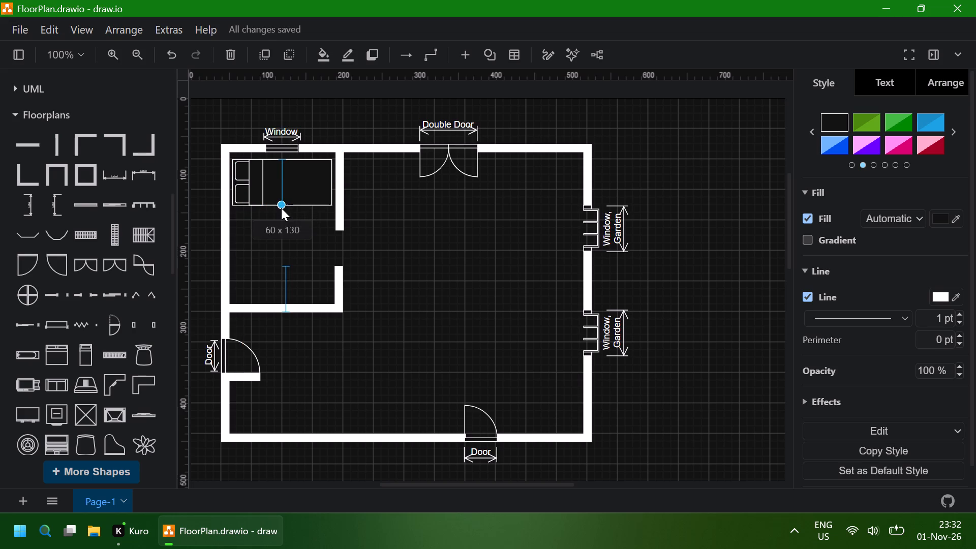
left_click_drag(281, 208, 282, 214)
left_click_drag(282, 214, 283, 212)
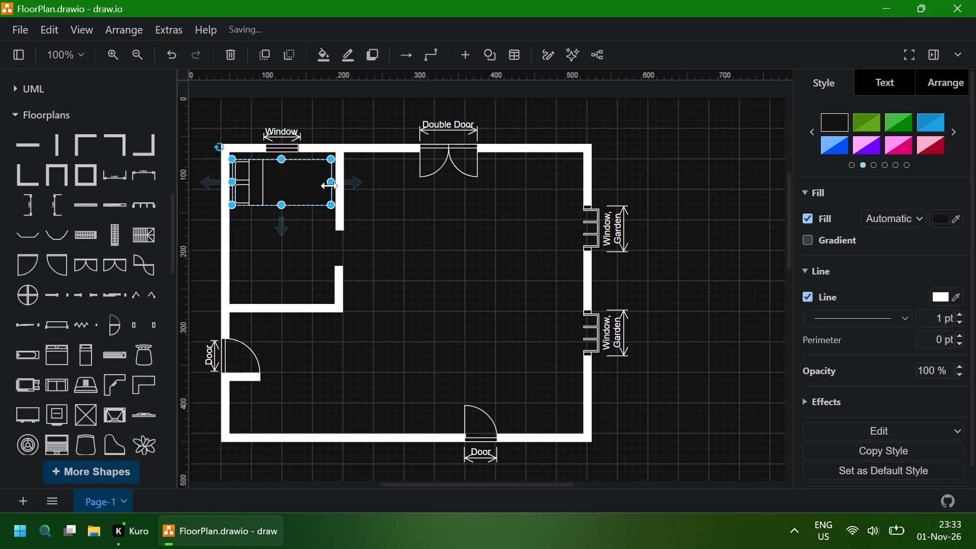
Shorten the double bed from its foot end to about 60 x 75, keeping the headboard at the bedroom's west wall.
left_click_drag(329, 185, 314, 185)
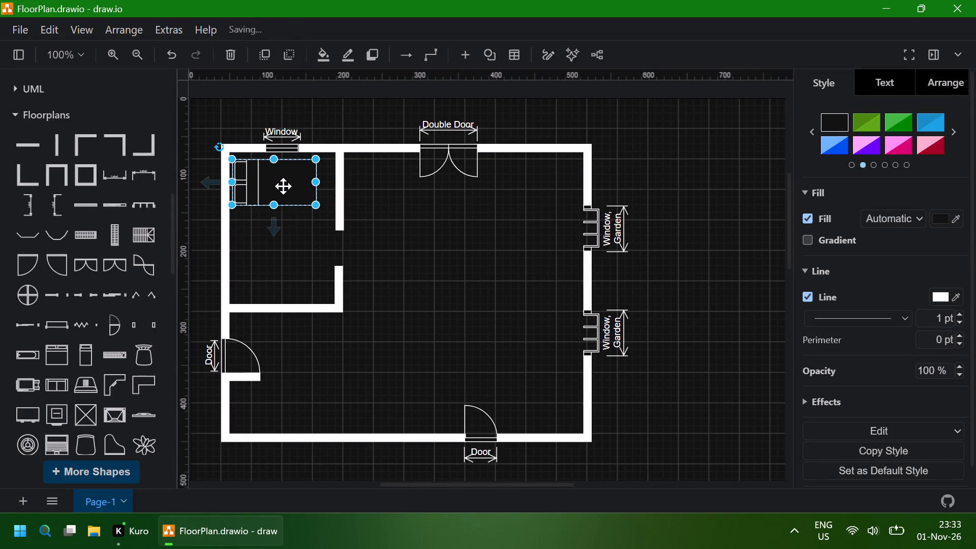
left_click(381, 201)
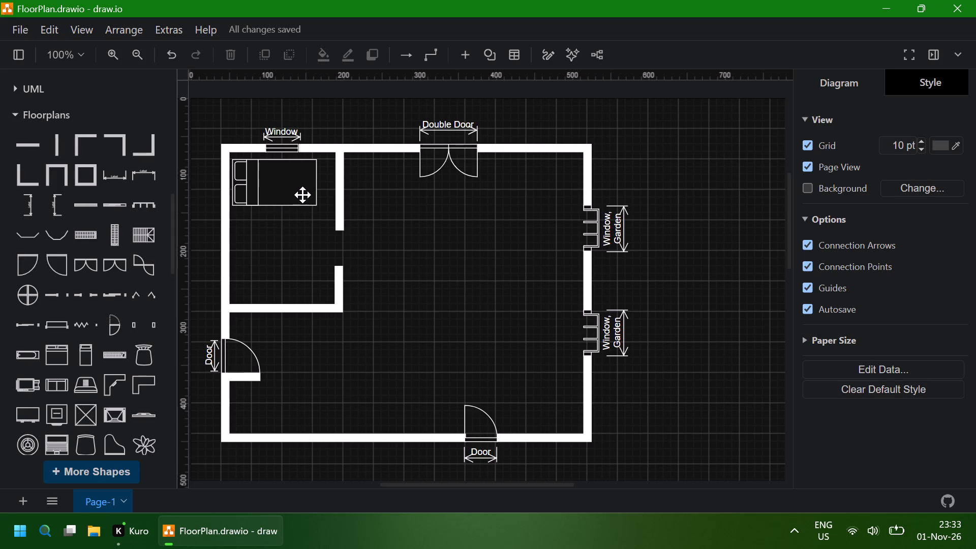
left_click(306, 182)
left_click_drag(316, 181, 309, 181)
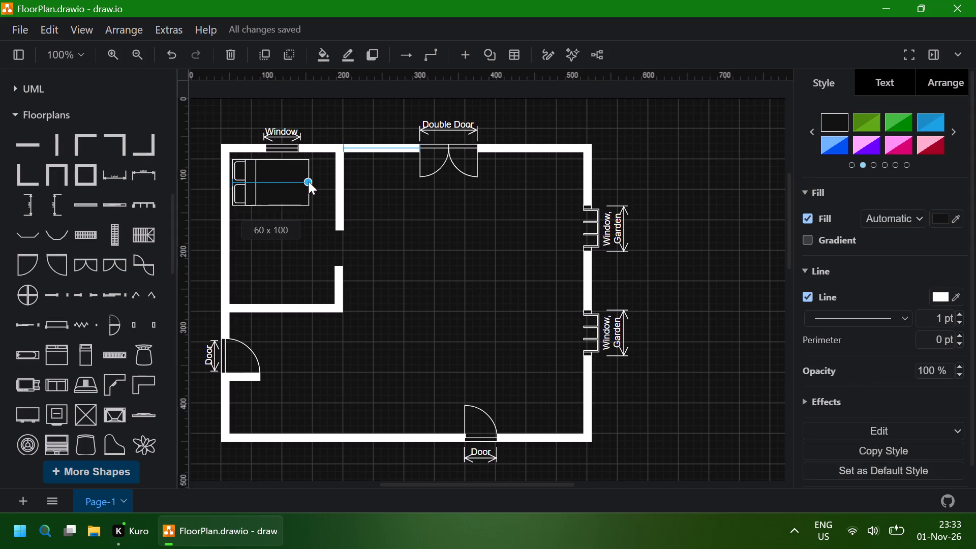
left_click_drag(309, 181, 293, 181)
left_click(312, 196)
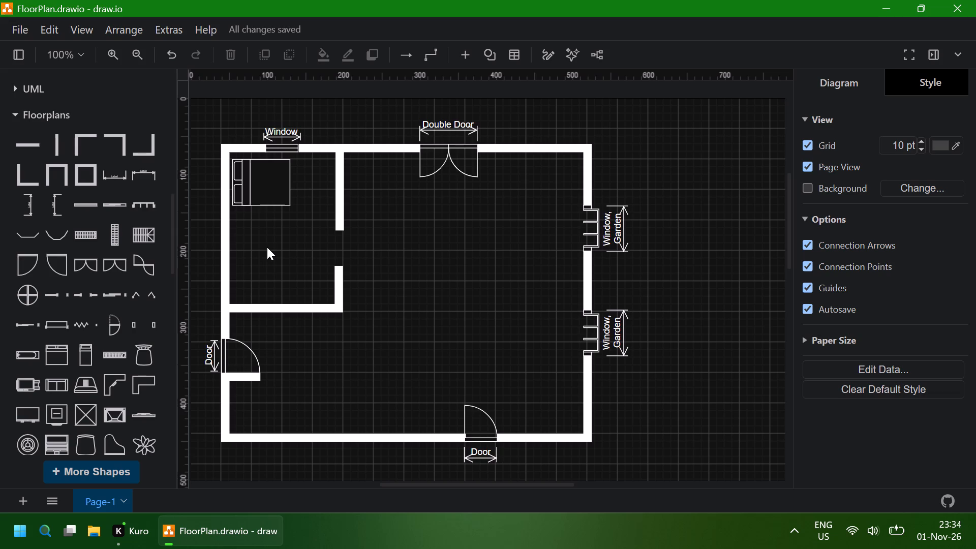
left_click(281, 271)
left_click(277, 199)
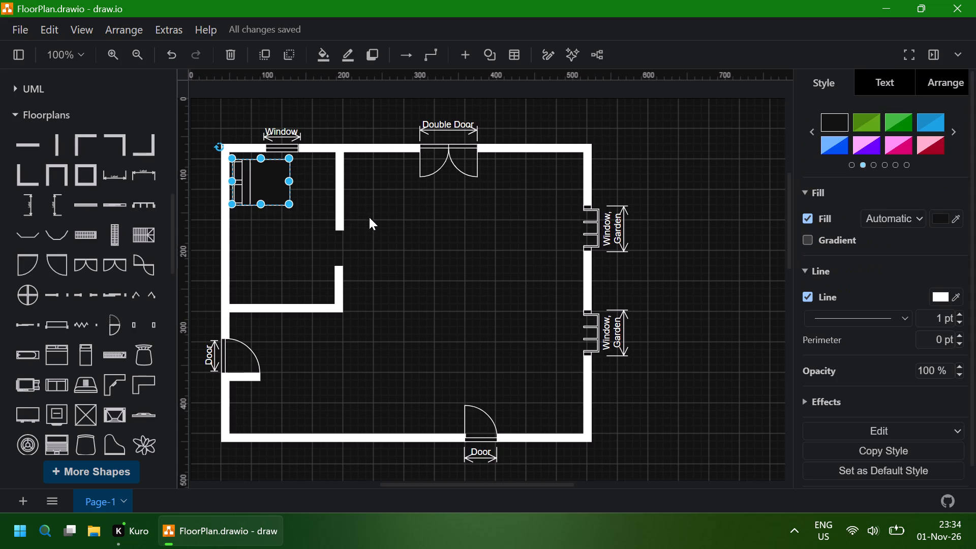
left_click(388, 218)
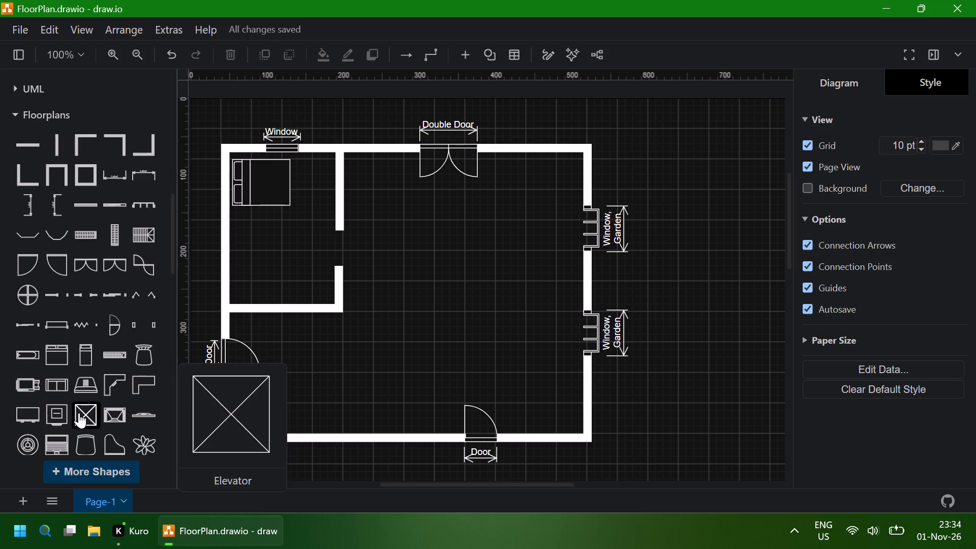
Insert a Dresser shape in the large room and shrink it to about 58 x 45.
left_click(33, 413)
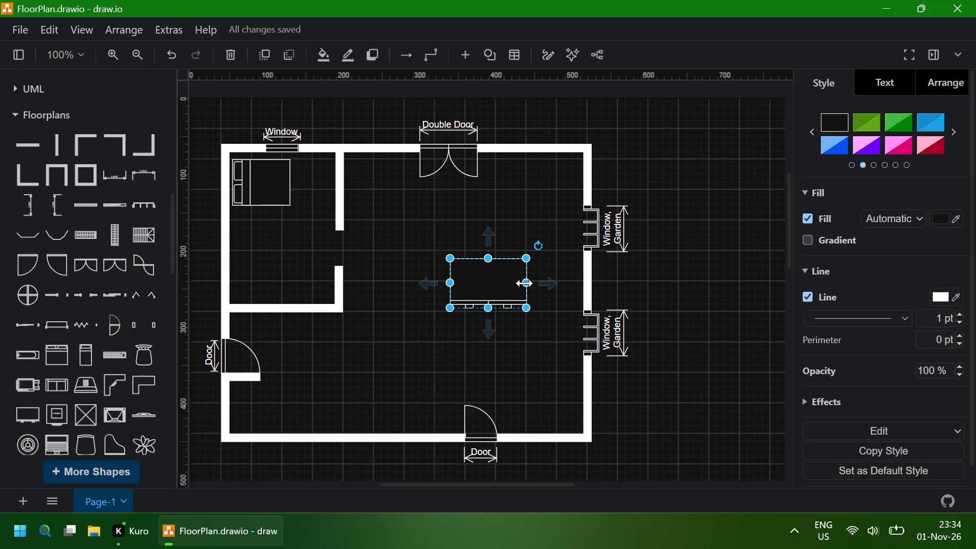
left_click_drag(525, 283, 493, 283)
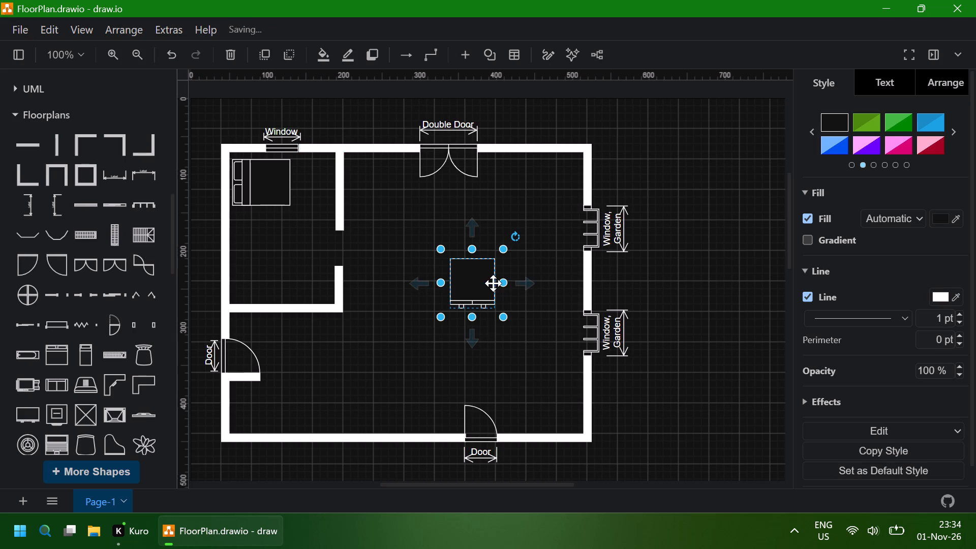
left_click_drag(473, 251, 476, 265)
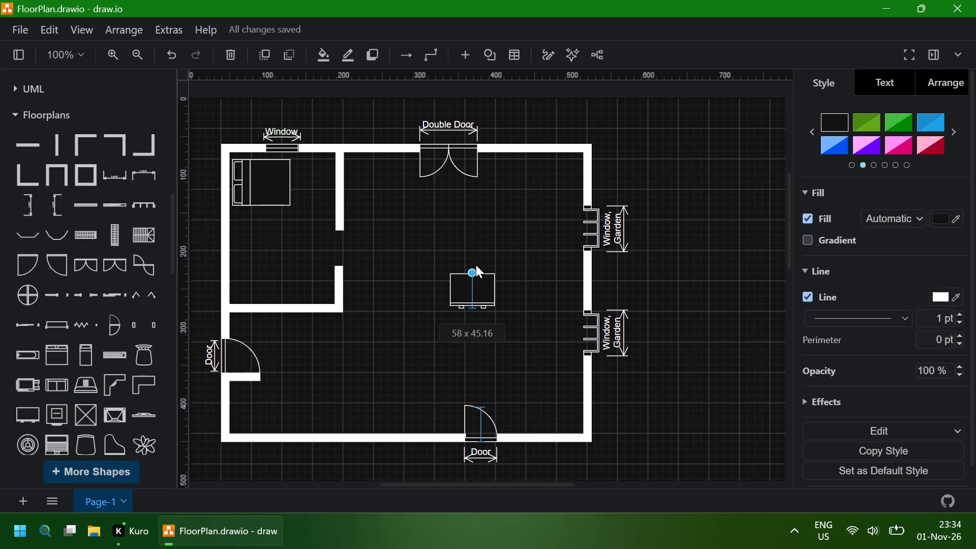
left_click_drag(476, 265, 476, 266)
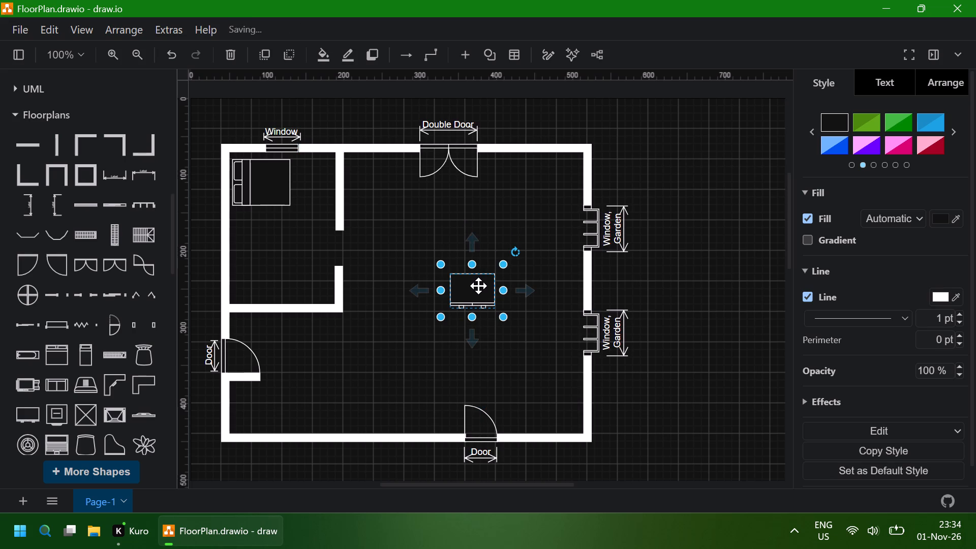
Rotate the dresser 90° clockwise and move it into the bedroom's northeast corner, against the east interior wall.
left_click_drag(512, 251, 526, 293)
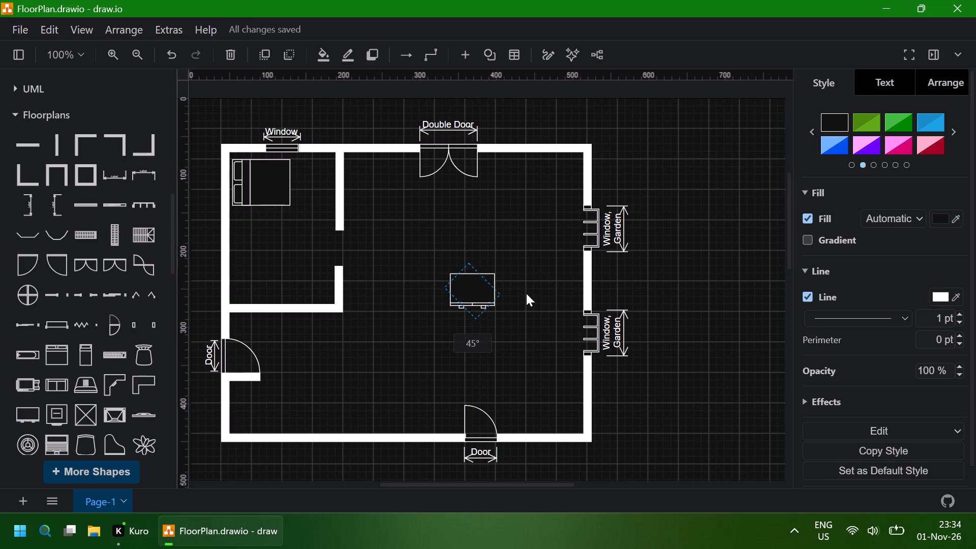
left_click_drag(526, 293, 498, 319)
left_click(477, 291)
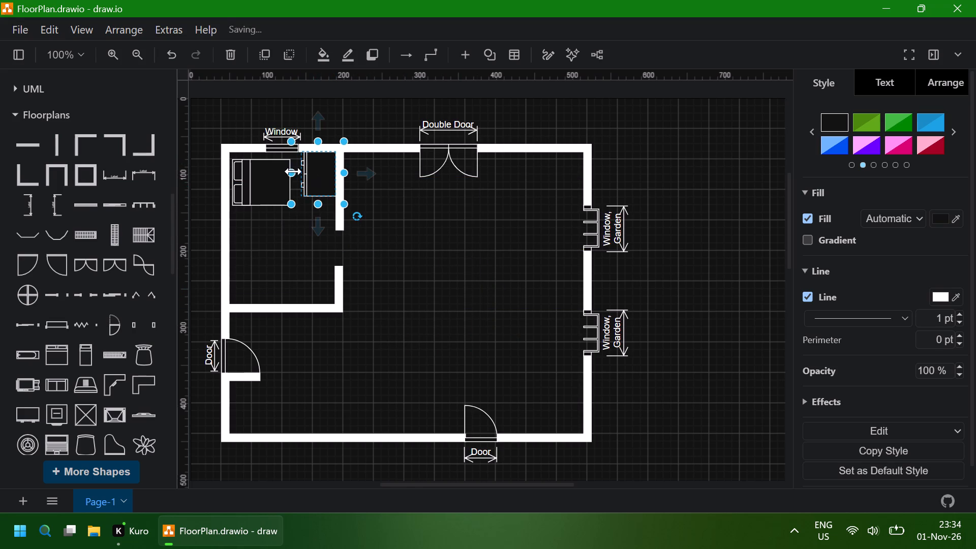
Resize the dresser to about 70 x 28, reducing its depth and extending its length southward along the wall.
left_click_drag(291, 170, 299, 168)
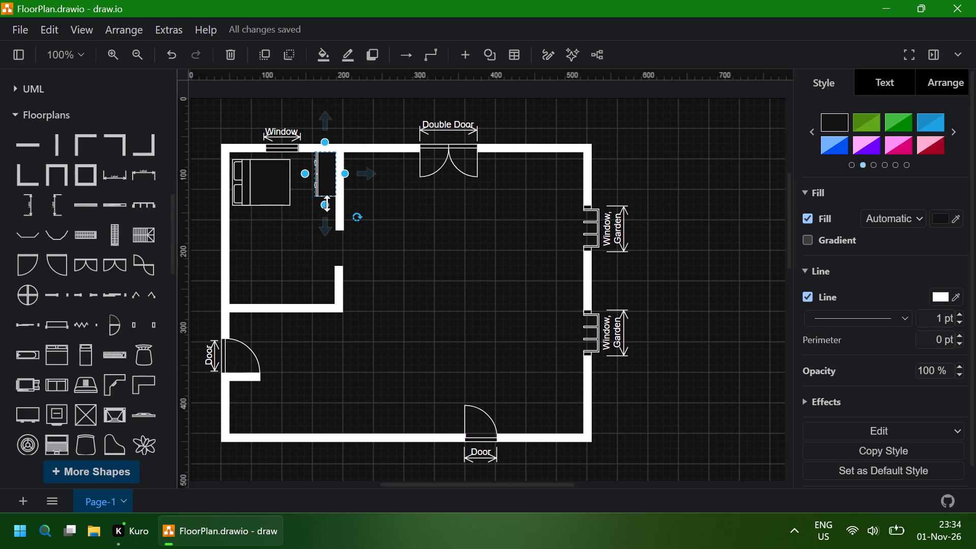
left_click_drag(327, 203, 327, 210)
left_click(424, 218)
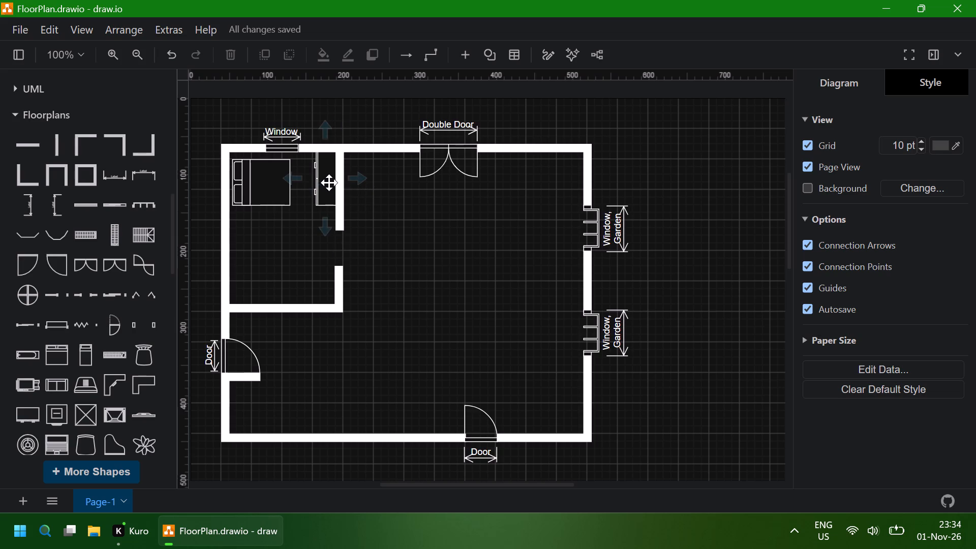
left_click(383, 221)
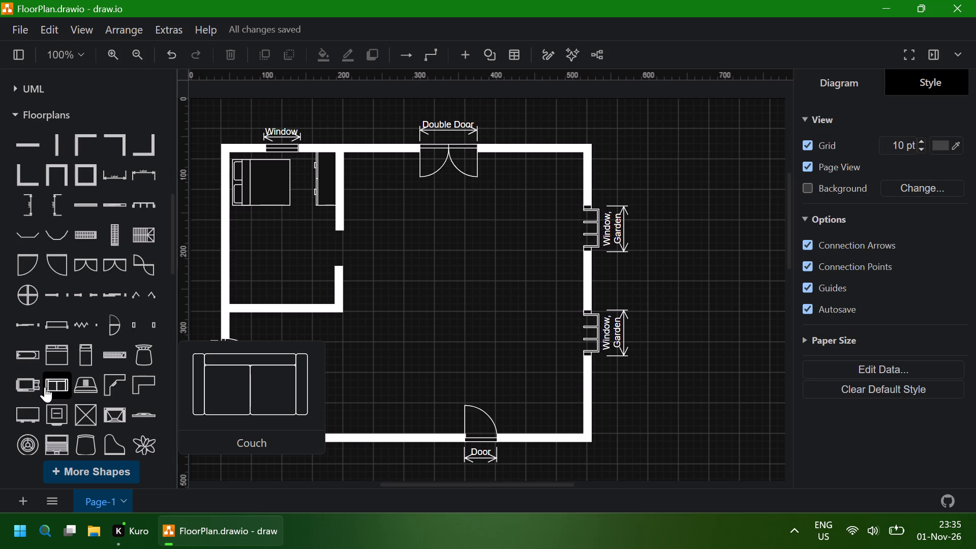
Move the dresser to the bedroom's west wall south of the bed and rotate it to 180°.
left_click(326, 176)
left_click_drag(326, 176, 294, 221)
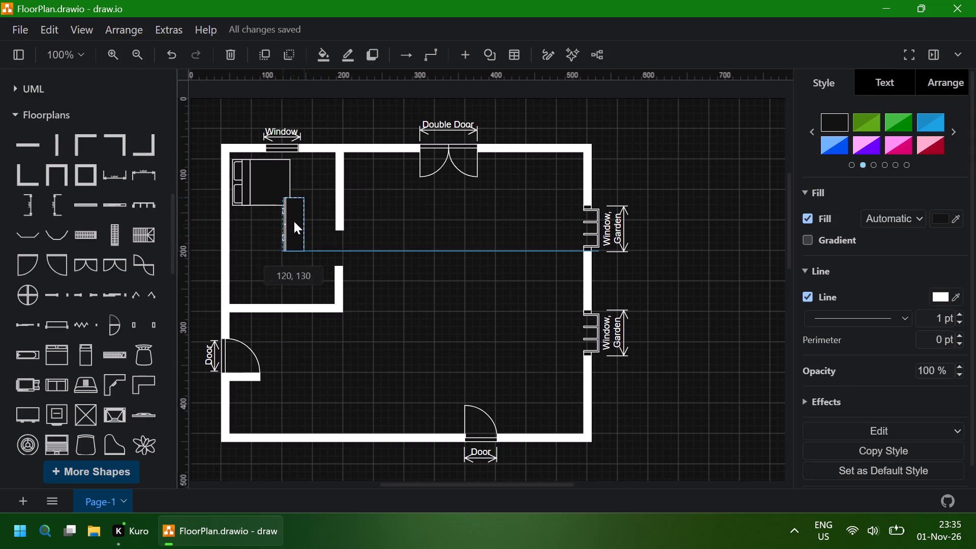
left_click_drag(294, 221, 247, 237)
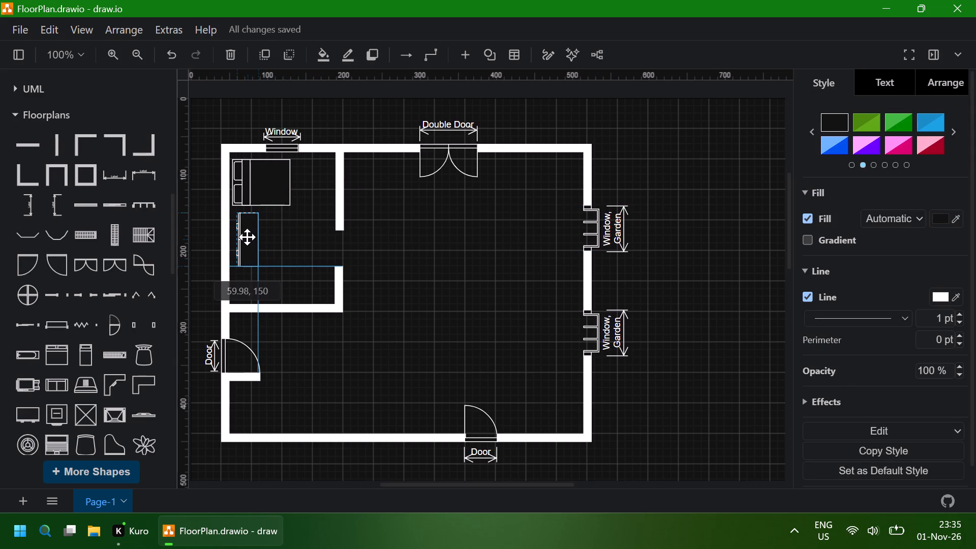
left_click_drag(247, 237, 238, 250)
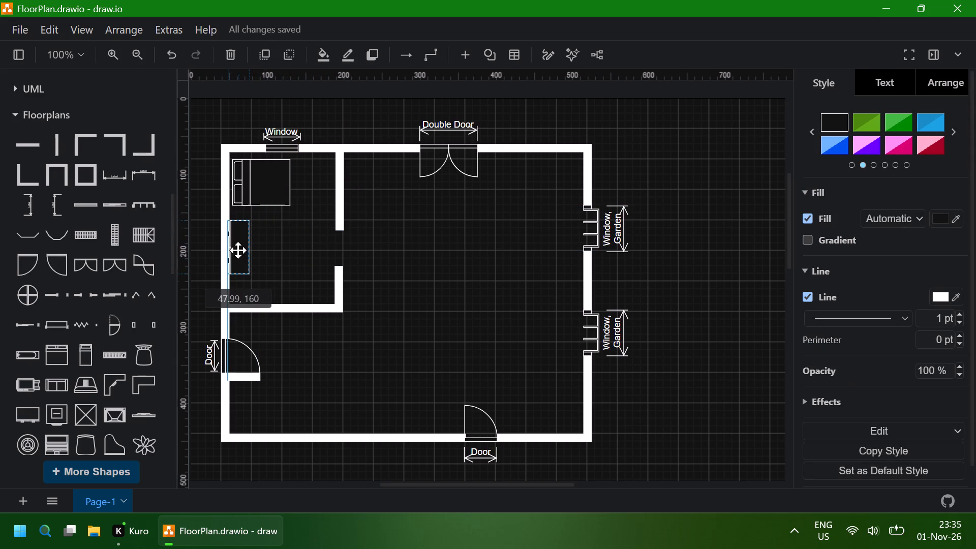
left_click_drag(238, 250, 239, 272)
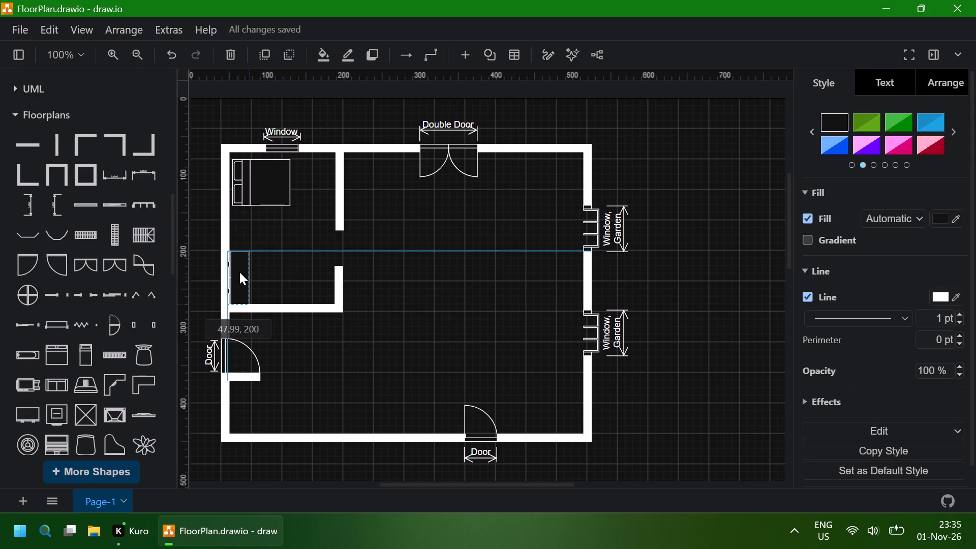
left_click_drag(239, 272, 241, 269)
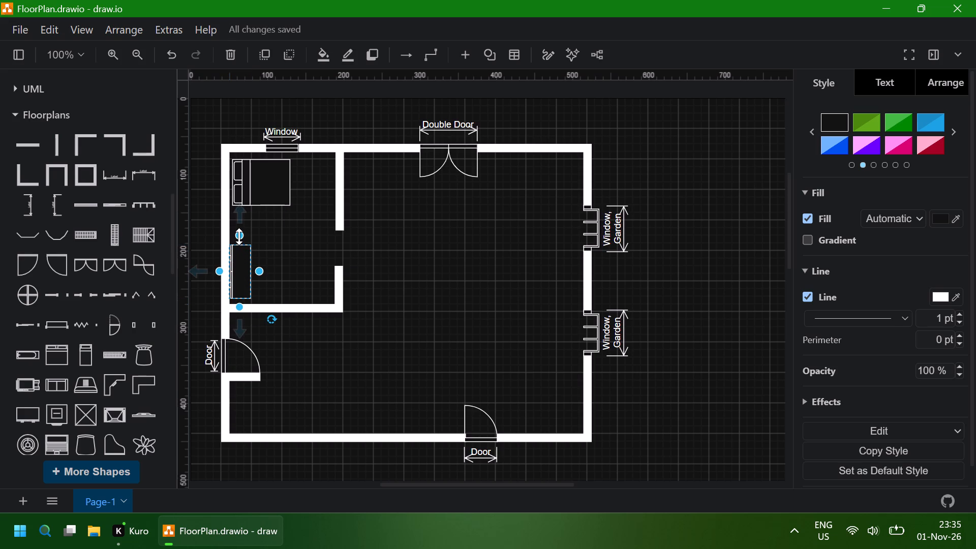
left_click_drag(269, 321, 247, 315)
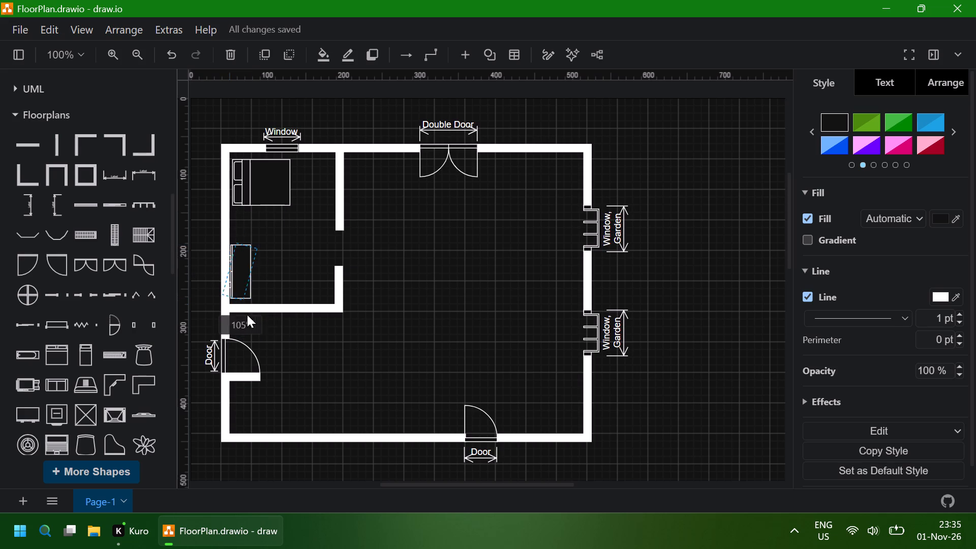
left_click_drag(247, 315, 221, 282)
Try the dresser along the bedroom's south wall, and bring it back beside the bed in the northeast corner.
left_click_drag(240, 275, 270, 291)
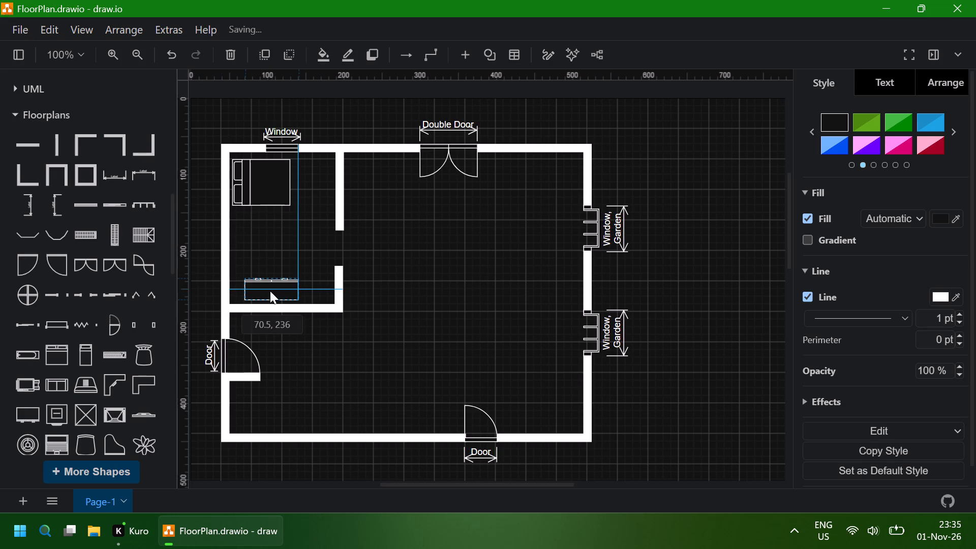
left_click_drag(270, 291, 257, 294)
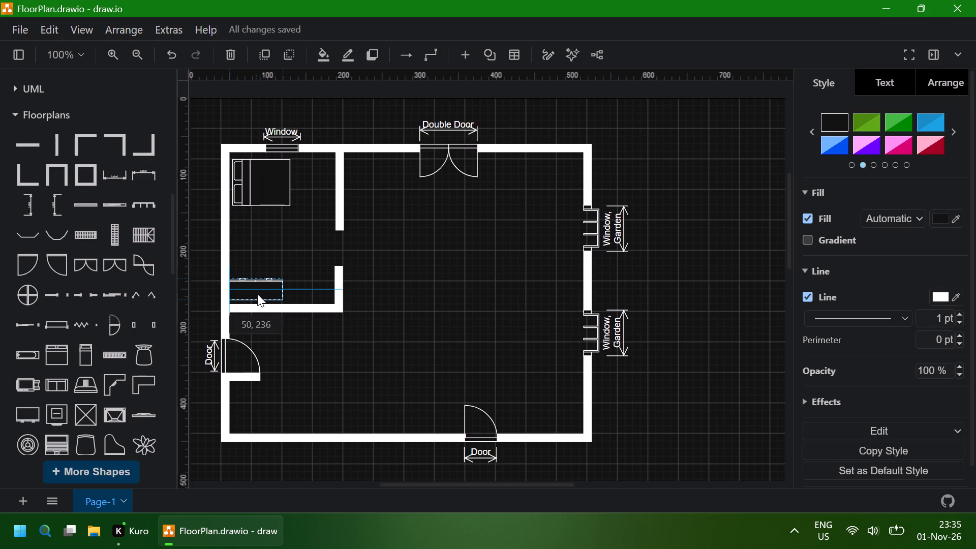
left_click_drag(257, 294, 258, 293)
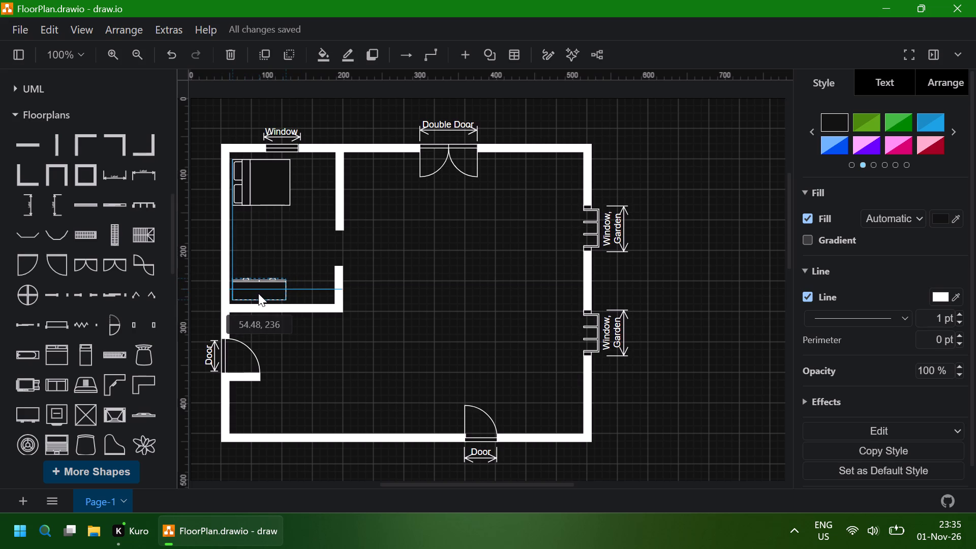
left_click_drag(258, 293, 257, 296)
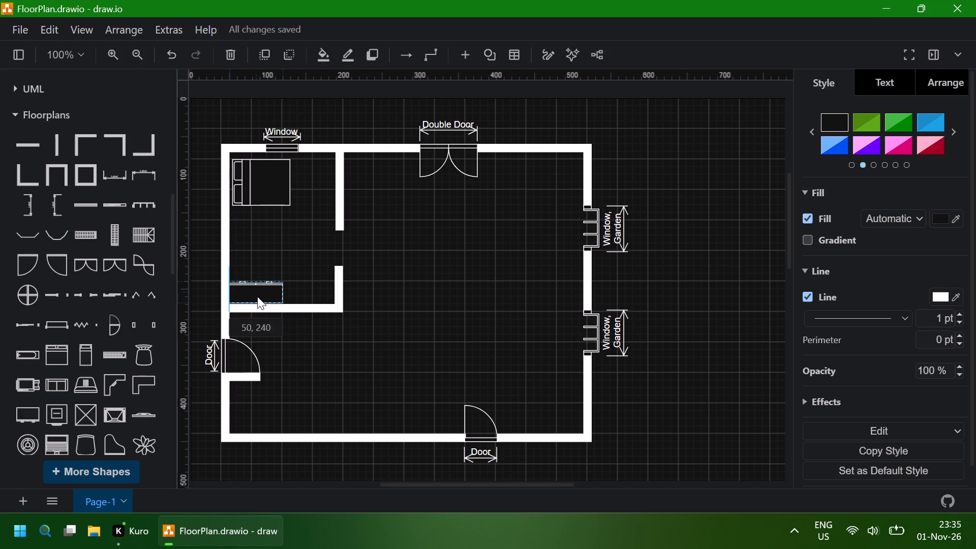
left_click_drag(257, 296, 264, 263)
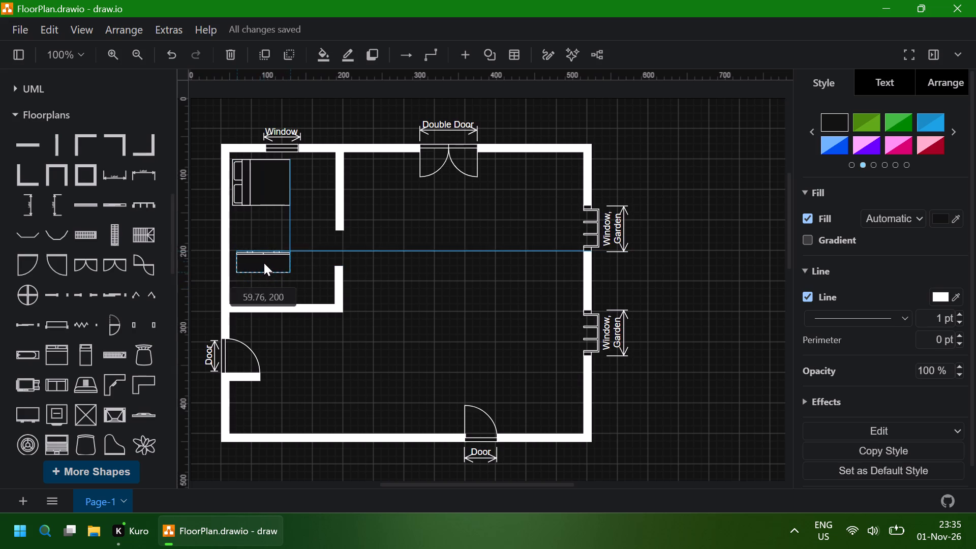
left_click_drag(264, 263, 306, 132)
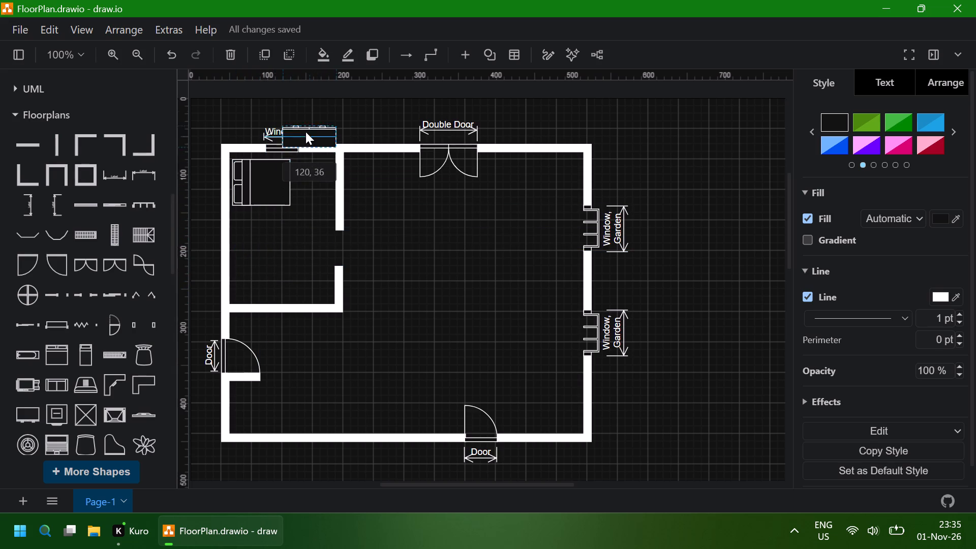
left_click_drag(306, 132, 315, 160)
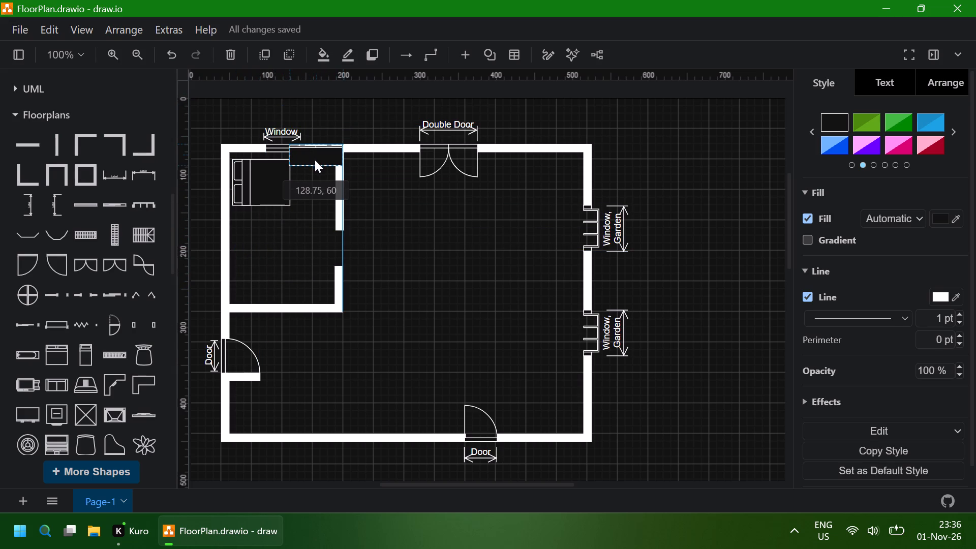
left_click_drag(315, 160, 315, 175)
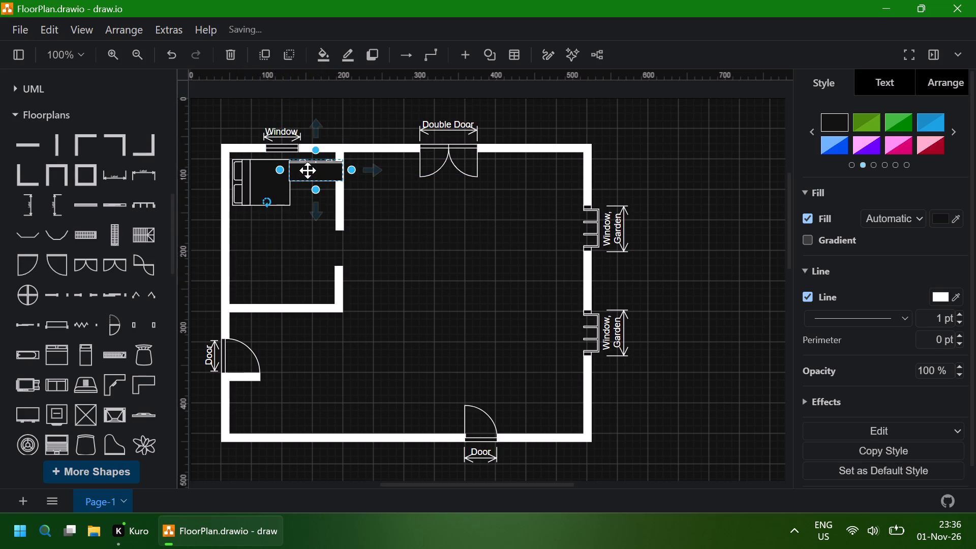
Rotate the dresser to 0° so its front faces south, and shorten it to about 48 x 28.
left_click_drag(267, 203, 317, 223)
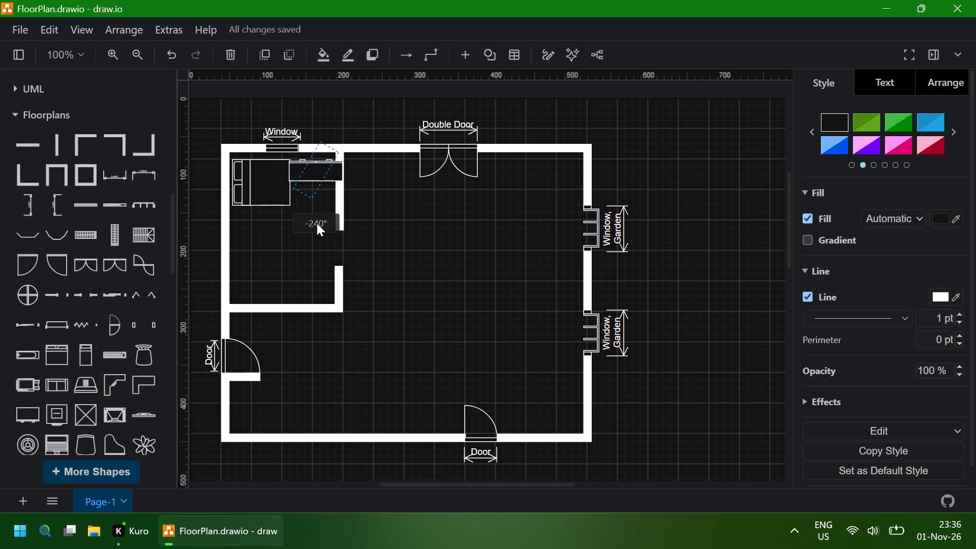
left_click_drag(317, 223, 344, 150)
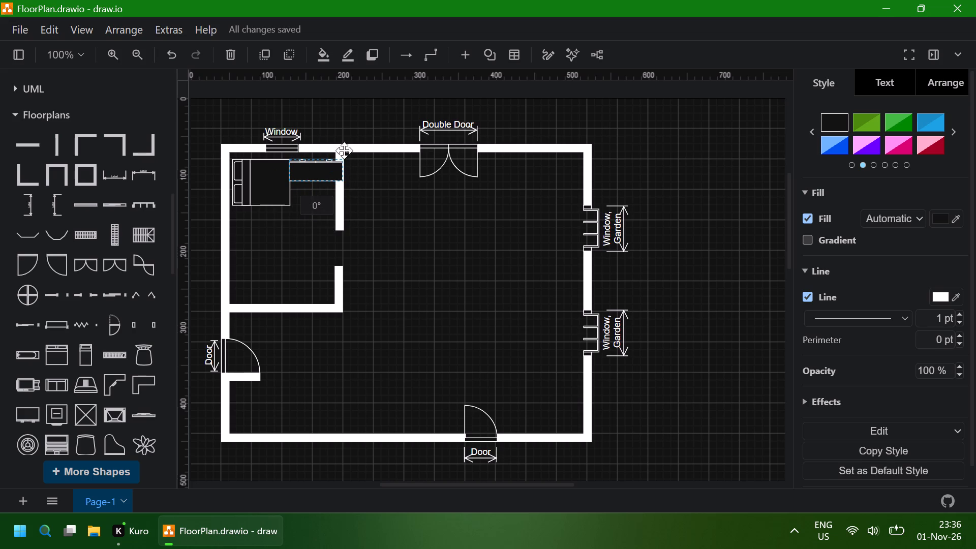
left_click_drag(344, 150, 343, 150)
left_click_drag(352, 169, 341, 171)
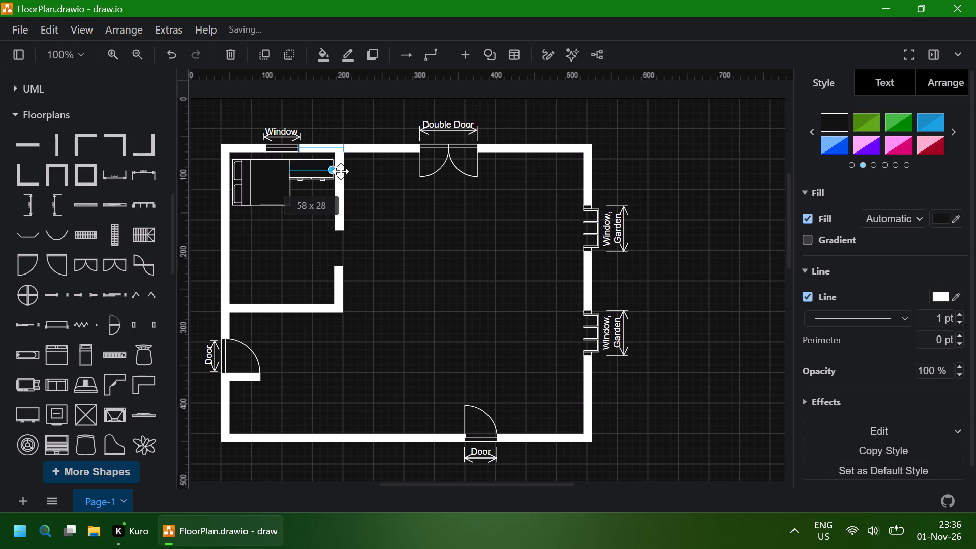
left_click_drag(341, 171, 334, 171)
Move the dresser flush against the bedroom's north wall, in the northeast corner beside the bed.
left_click_drag(310, 171, 313, 170)
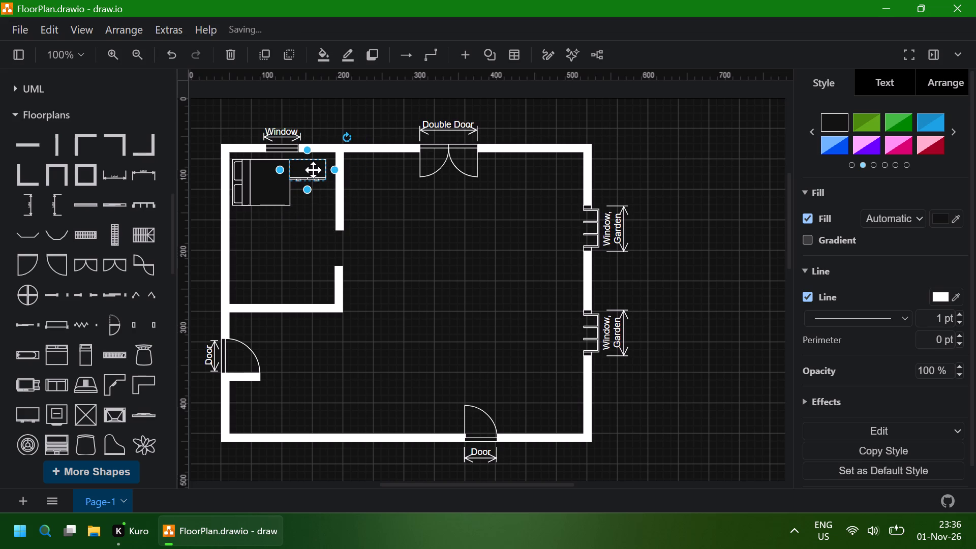
left_click_drag(313, 170, 320, 166)
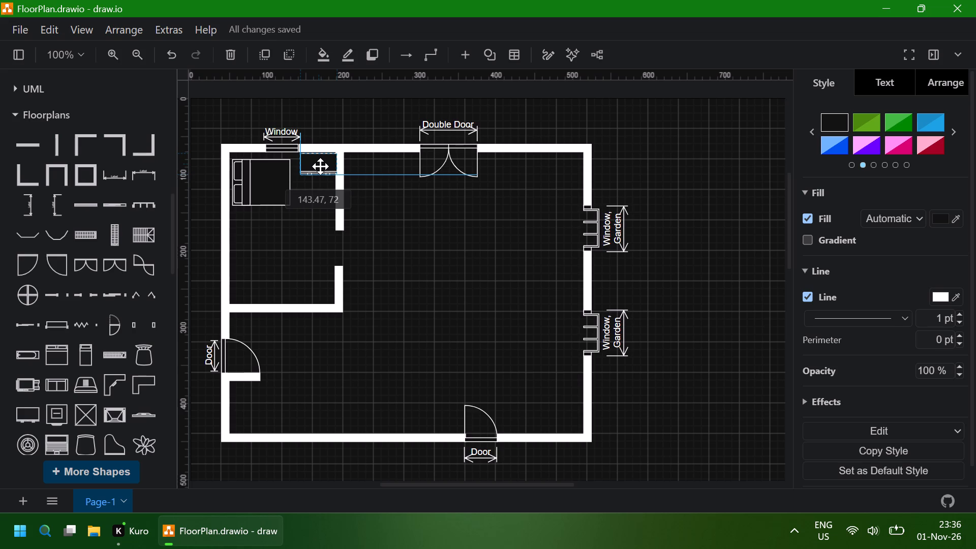
left_click_drag(320, 166, 322, 163)
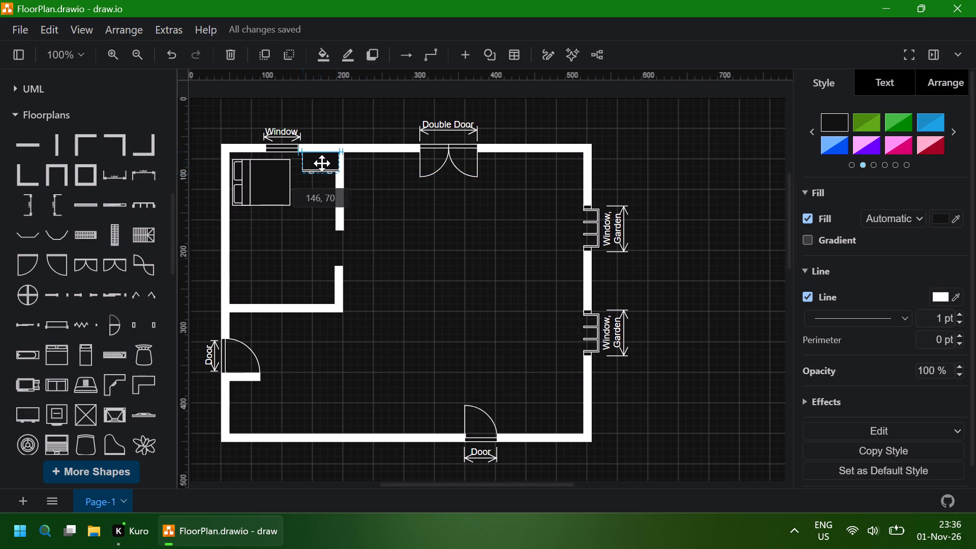
left_click_drag(322, 163, 320, 163)
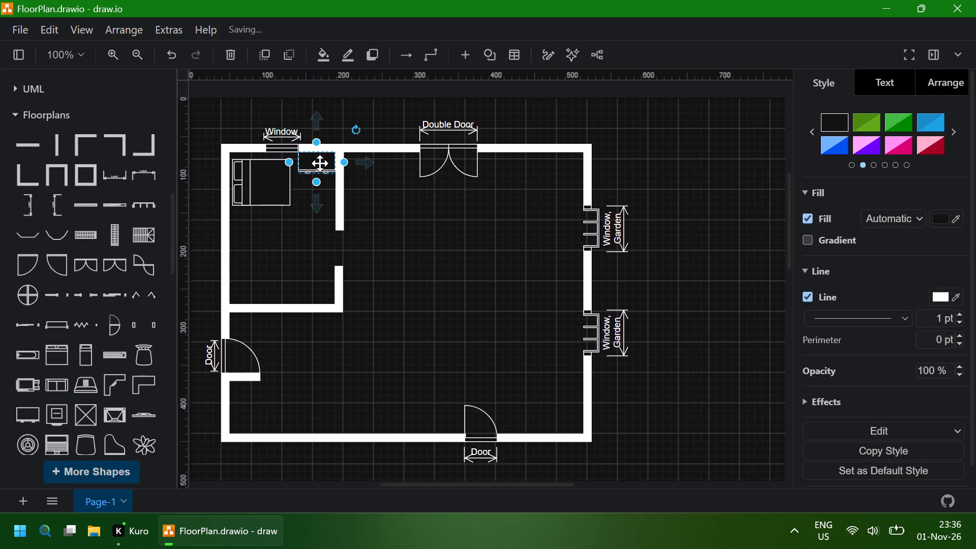
left_click(389, 177)
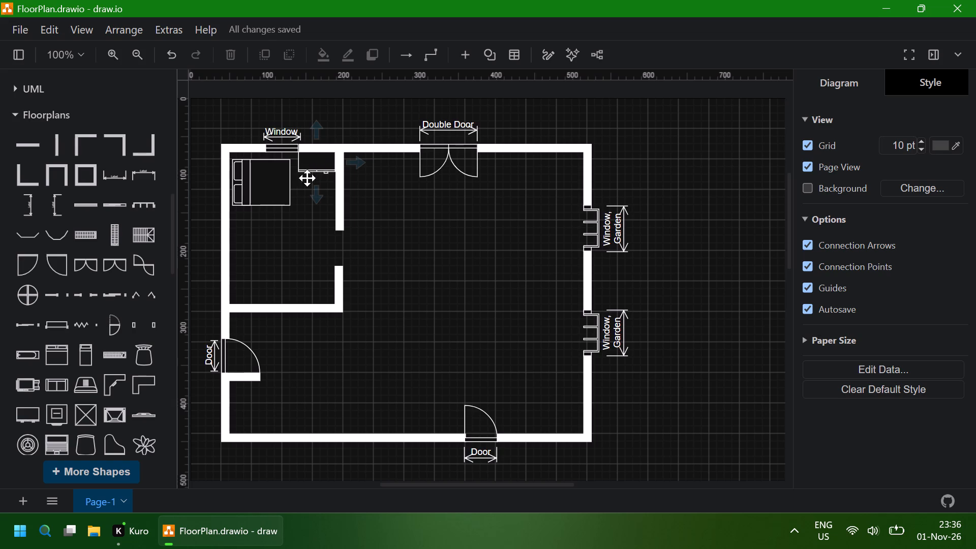
Add a two-seat sofa to the plan and shrink it to about 48 x 28.
left_click(60, 382)
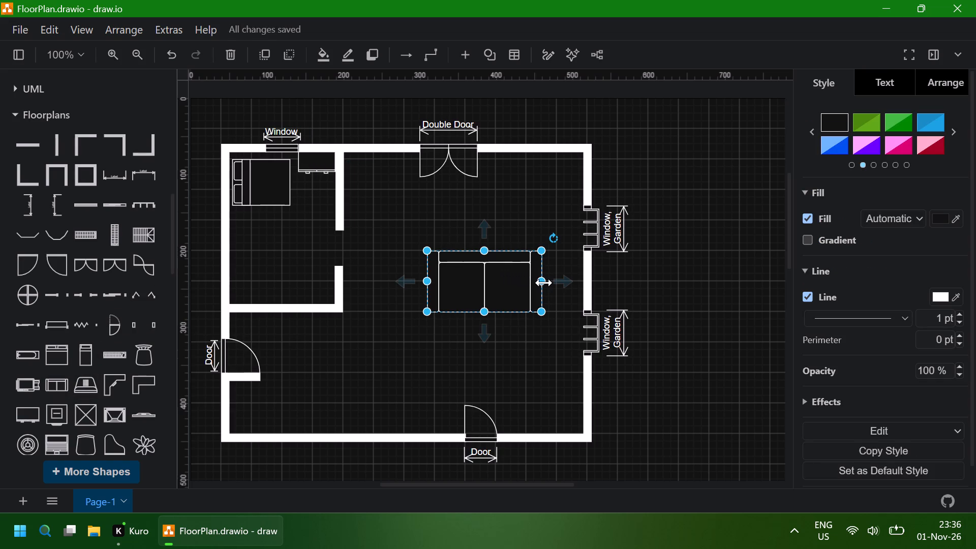
left_click_drag(544, 283, 498, 282)
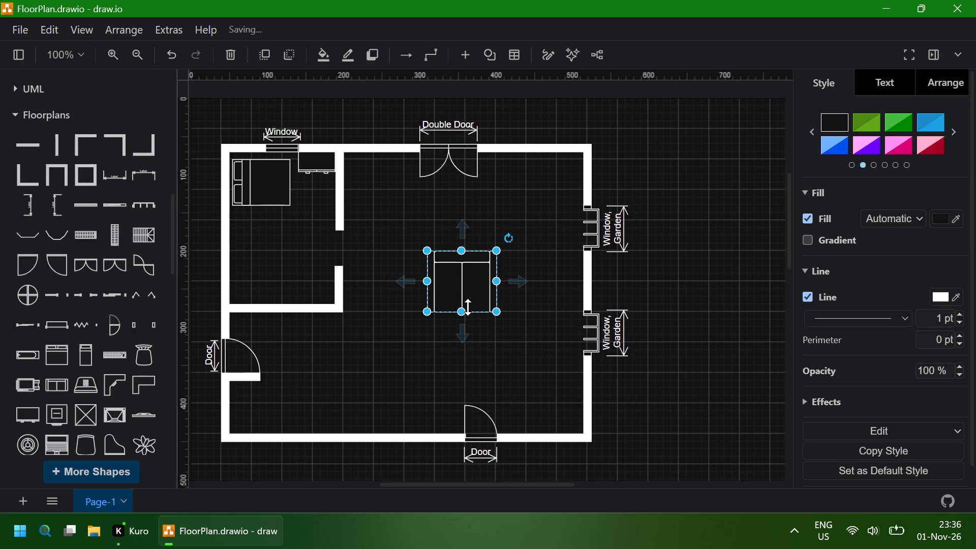
left_click_drag(461, 311, 464, 290)
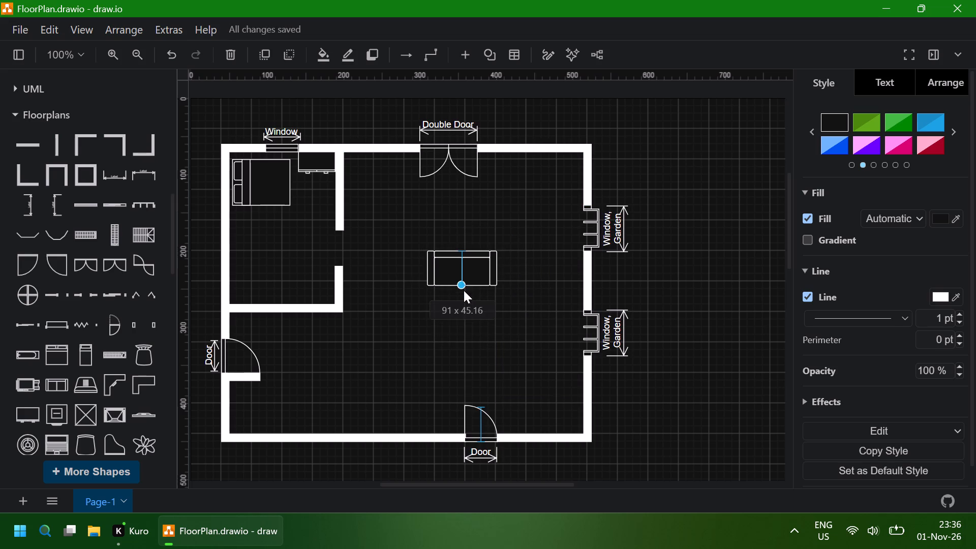
left_click_drag(464, 290, 464, 286)
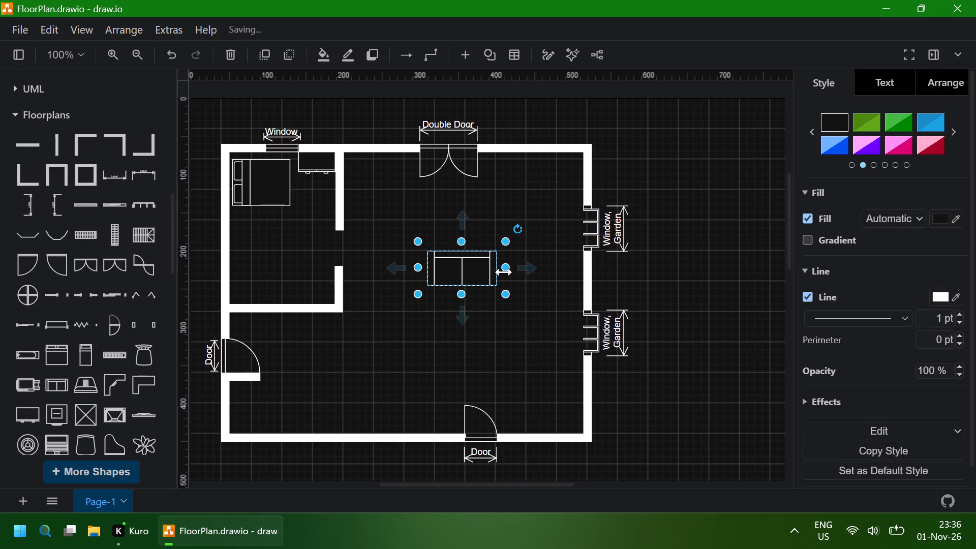
left_click_drag(504, 272, 474, 272)
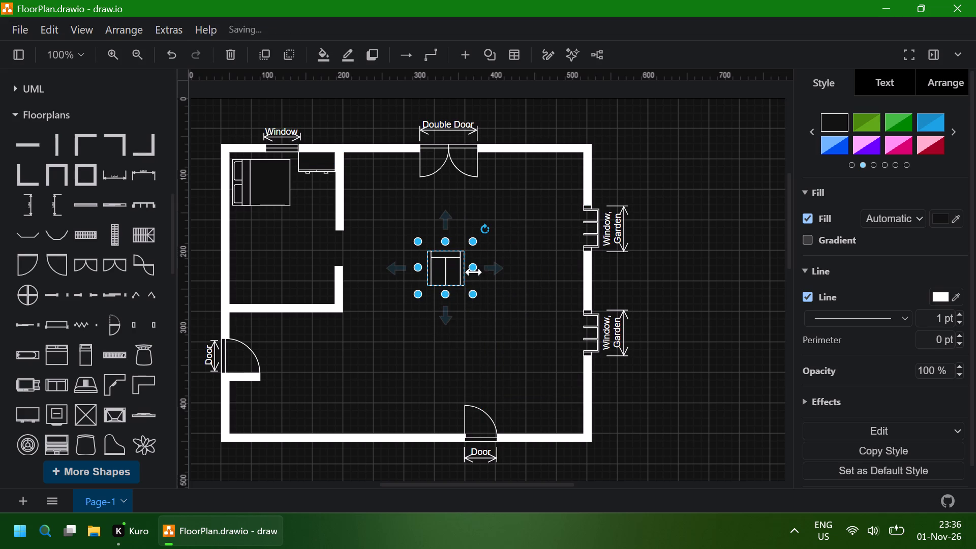
left_click_drag(446, 293, 448, 280)
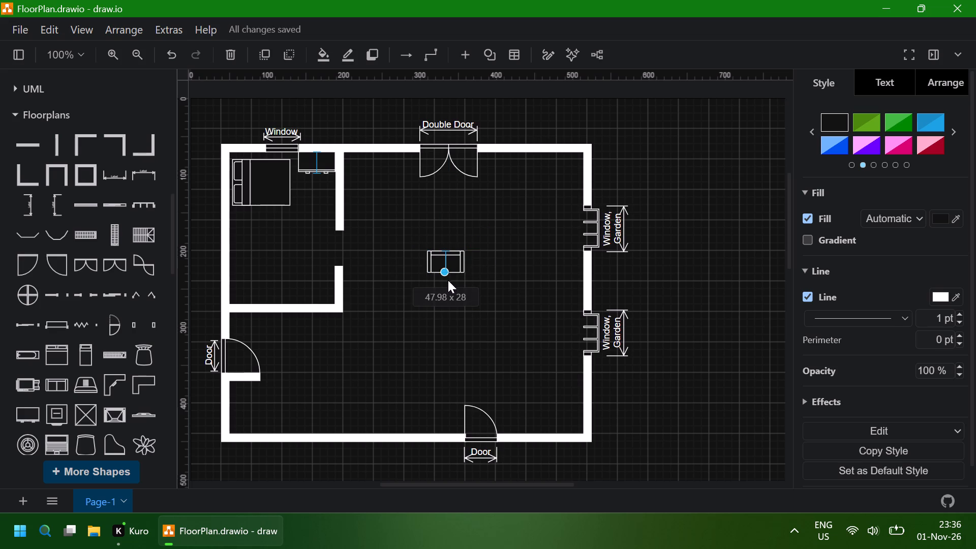
left_click_drag(448, 280, 448, 280)
Rotate the sofa to 90° and place it against the bedroom's east wall, just south of the dresser.
left_click_drag(483, 228, 499, 255)
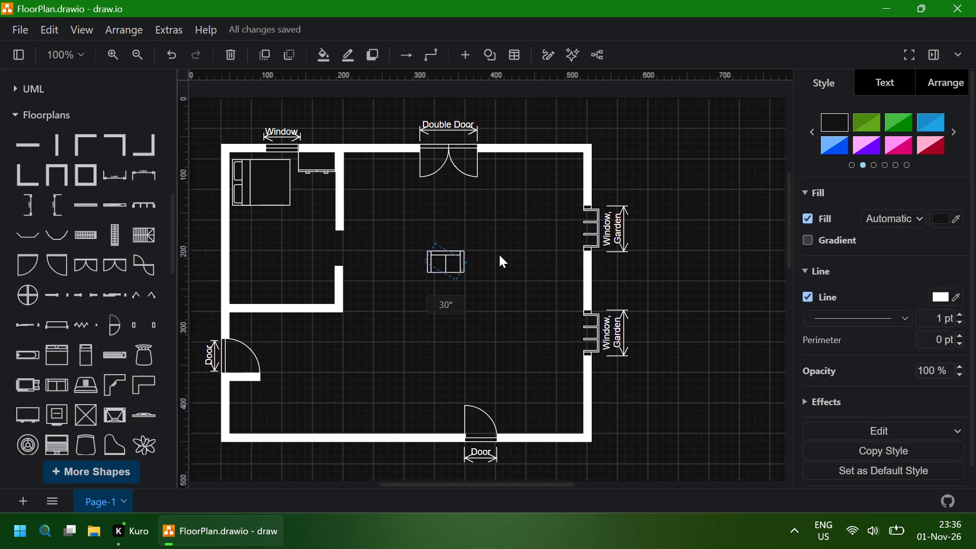
left_click_drag(499, 255, 473, 290)
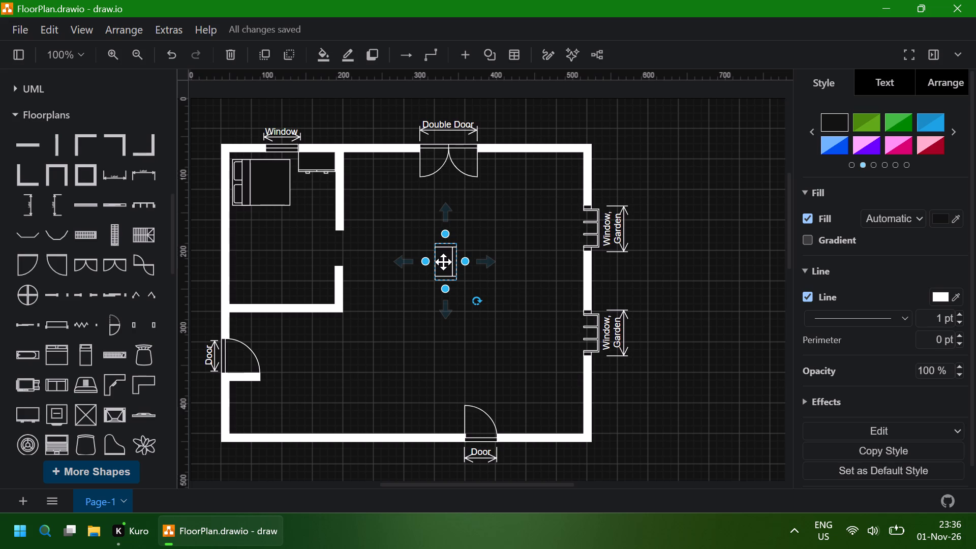
left_click_drag(443, 262, 330, 211)
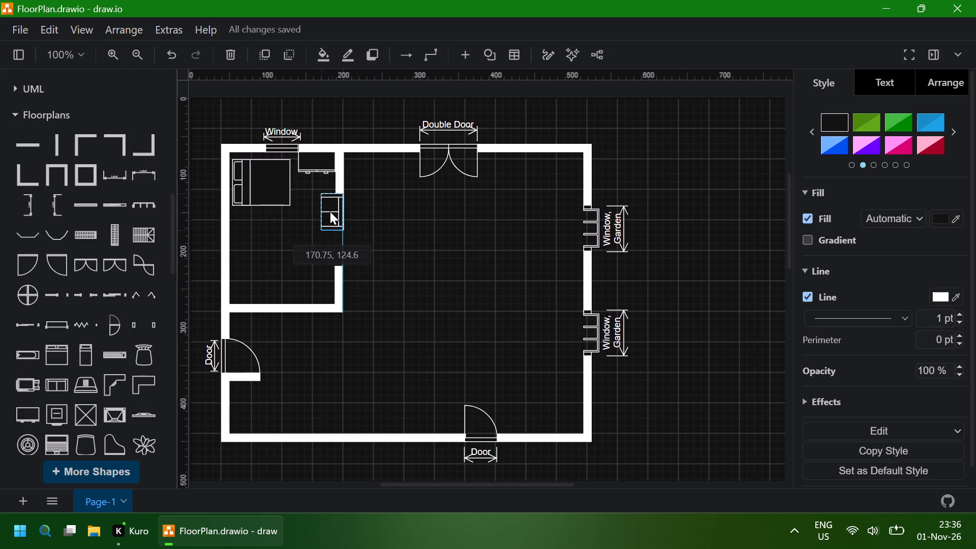
left_click_drag(330, 211, 323, 203)
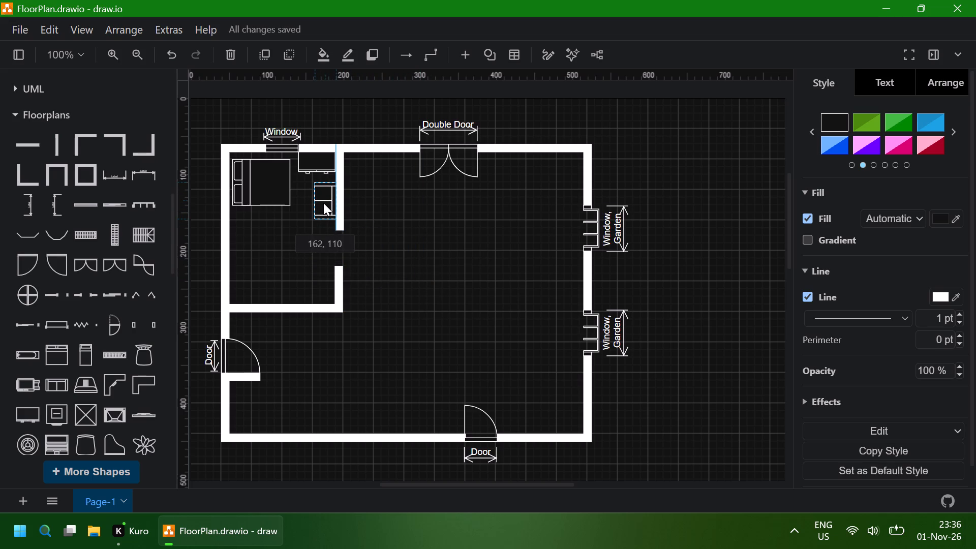
left_click_drag(323, 203, 324, 200)
left_click(413, 229)
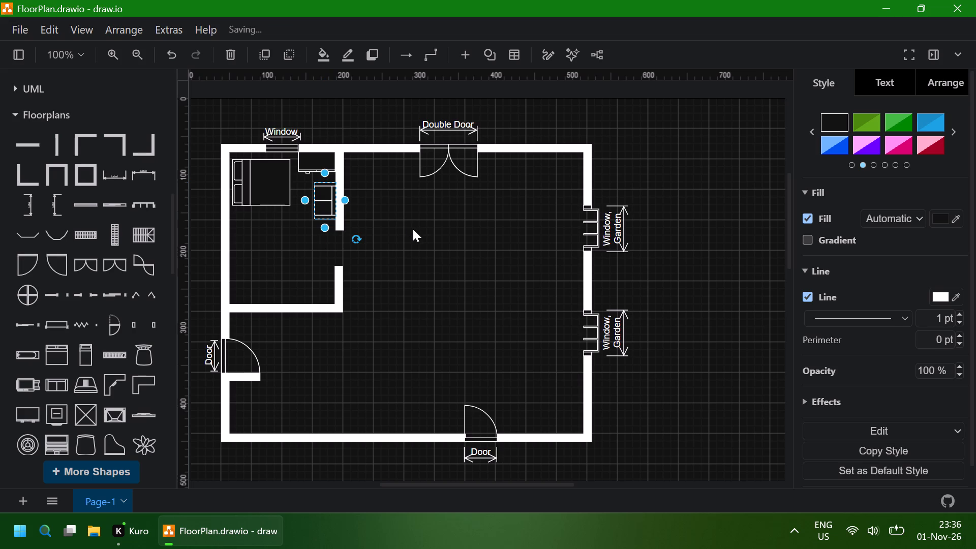
Lengthen the sofa southward along the east wall, up to the edge of the bedroom's door opening.
left_click(321, 209)
left_click(306, 199)
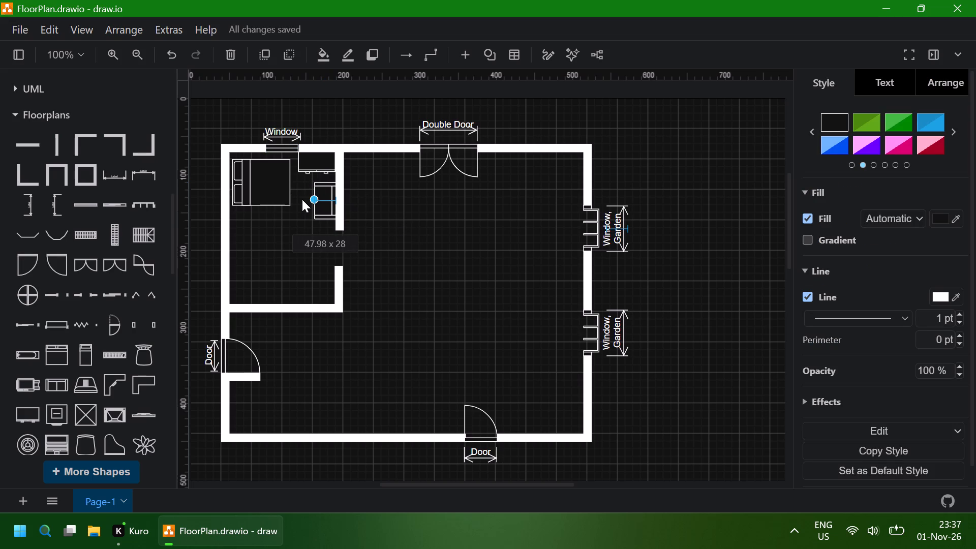
left_click_drag(325, 229, 325, 232)
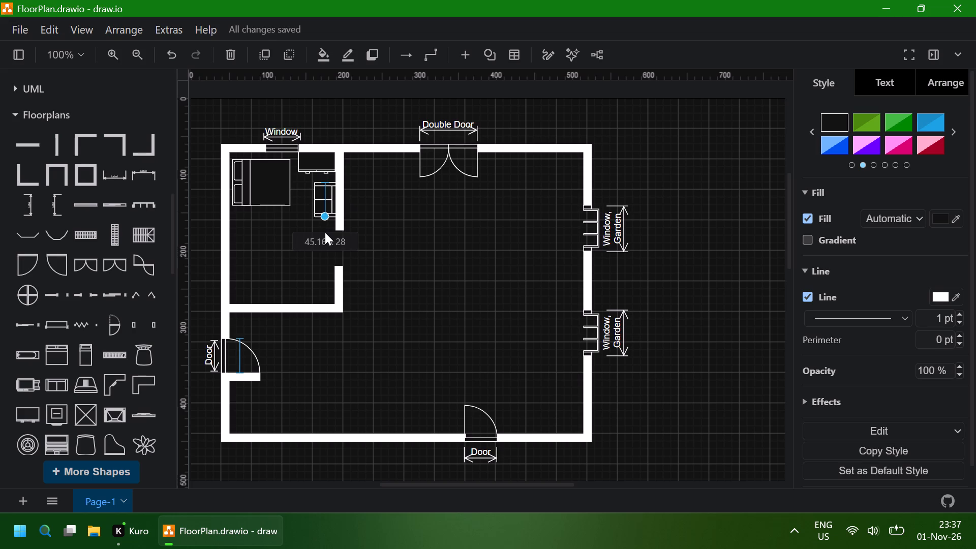
left_click_drag(325, 232, 324, 237)
left_click(422, 217)
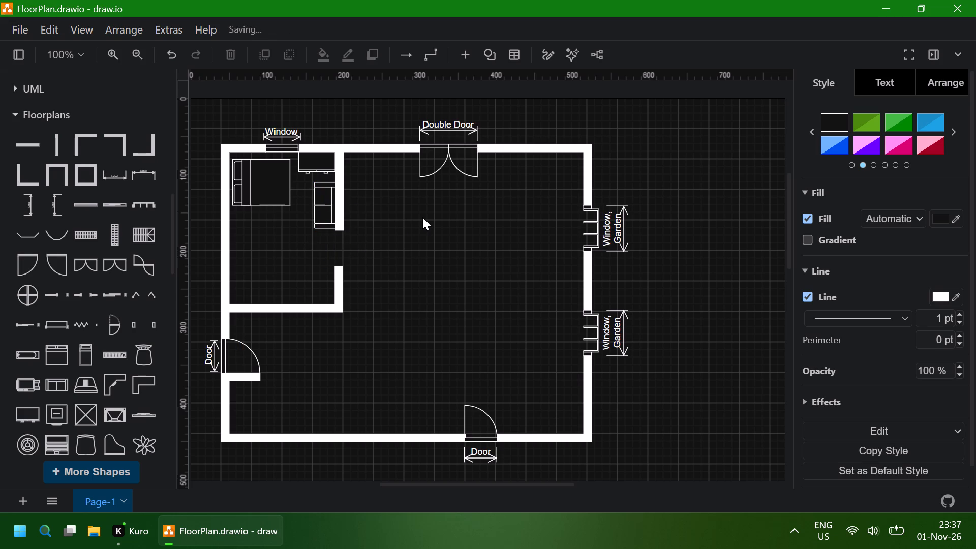
Nudge the sofa slightly west so it sits just clear of the bedroom's east wall.
left_click(320, 210)
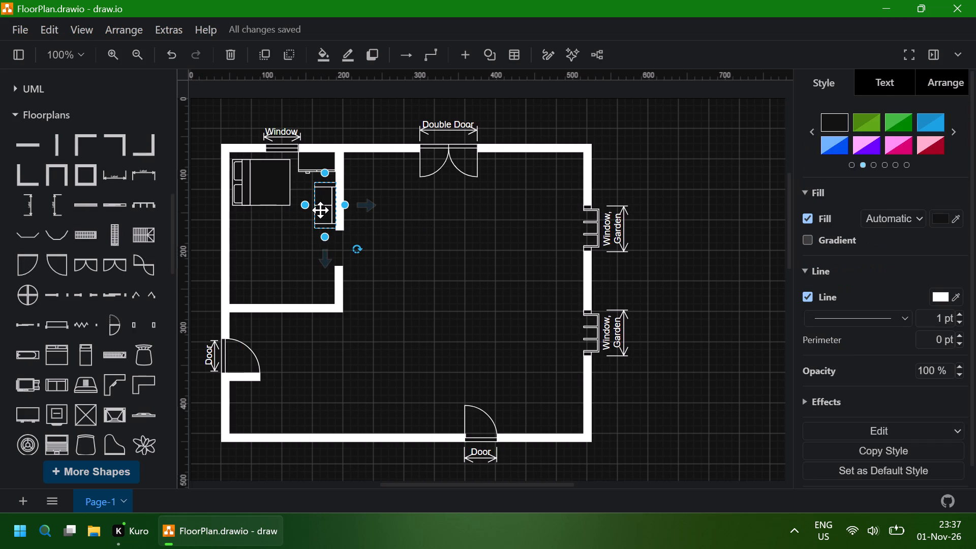
key("Left")
key("Left")
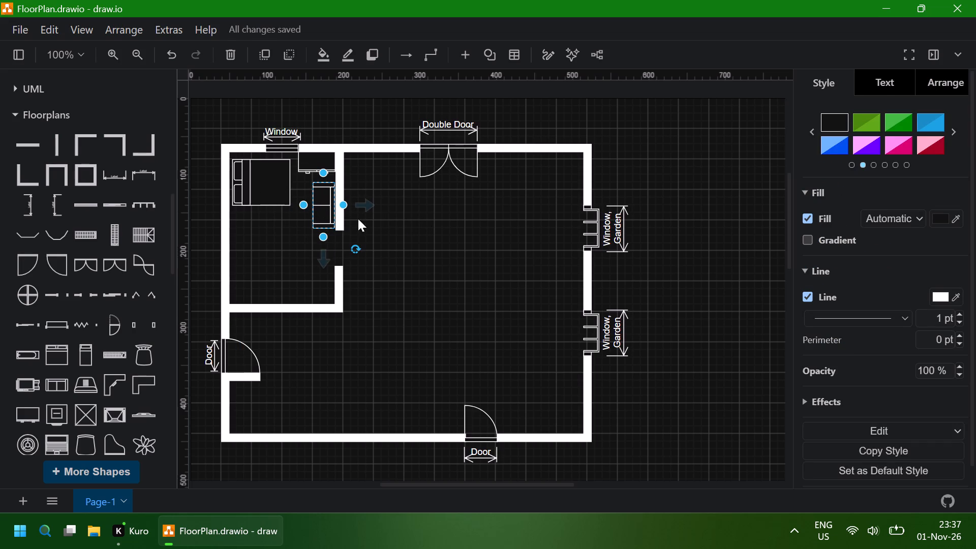
left_click(397, 212)
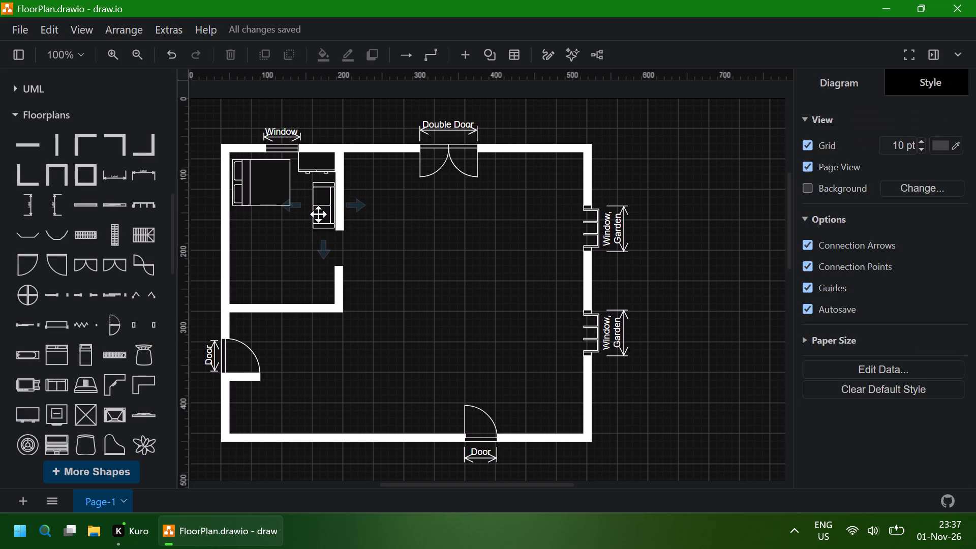
left_click(318, 214)
key("Right")
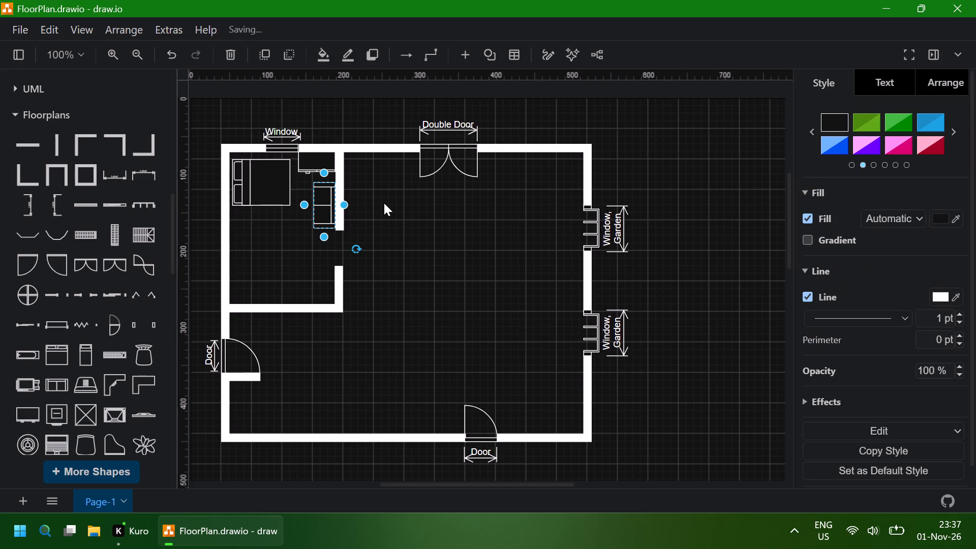
left_click(384, 203)
left_click(322, 208)
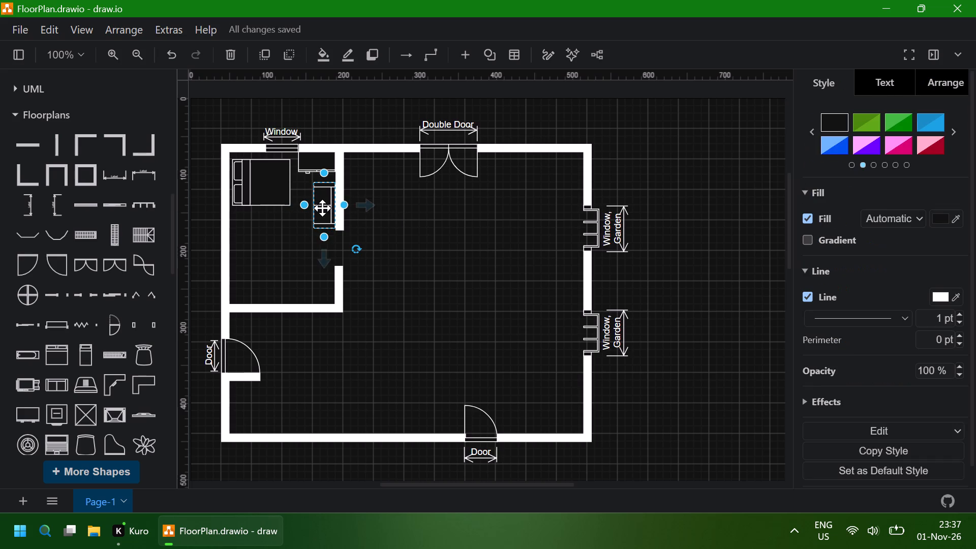
key("Left")
left_click(280, 244)
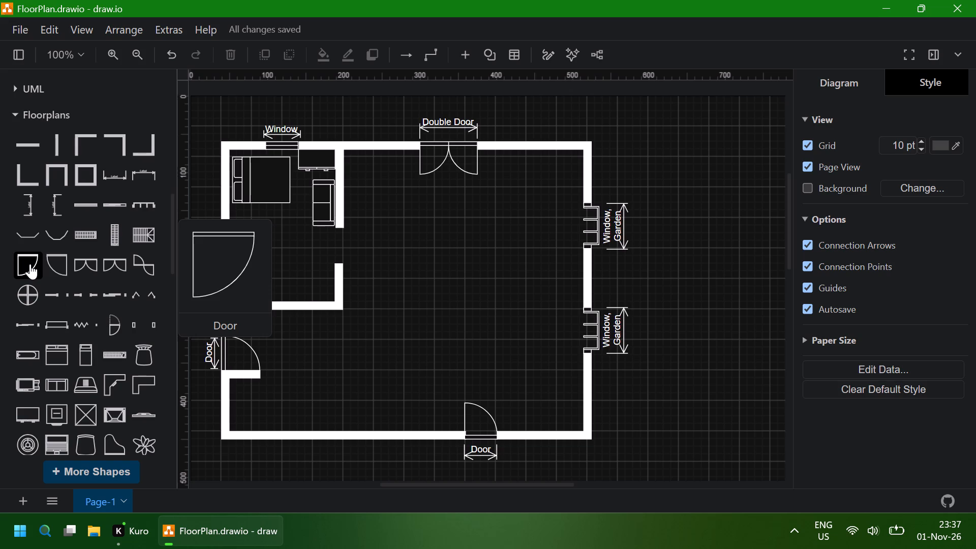
Add a single door, rotate it to 90°, and shrink it to fit the bedroom's door opening.
left_click(30, 264)
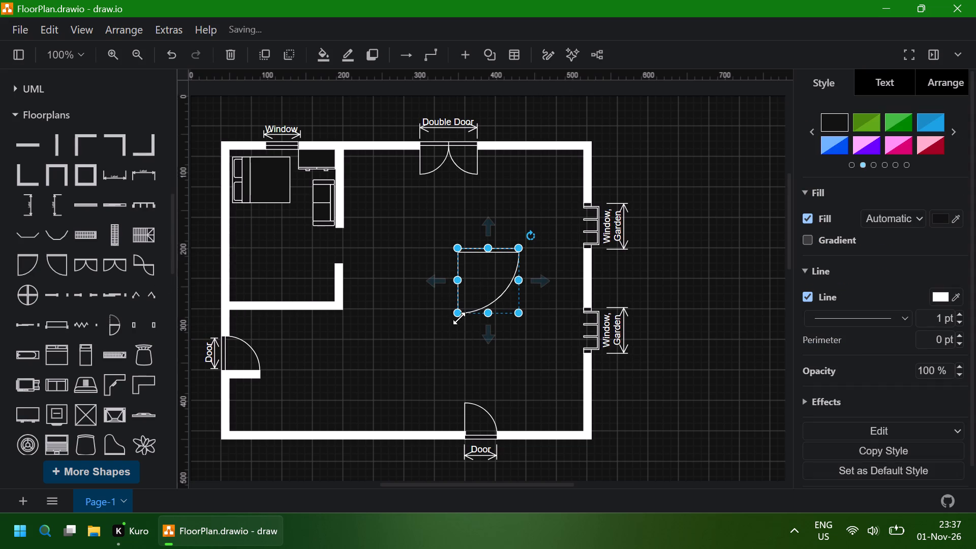
left_click_drag(460, 317, 407, 274)
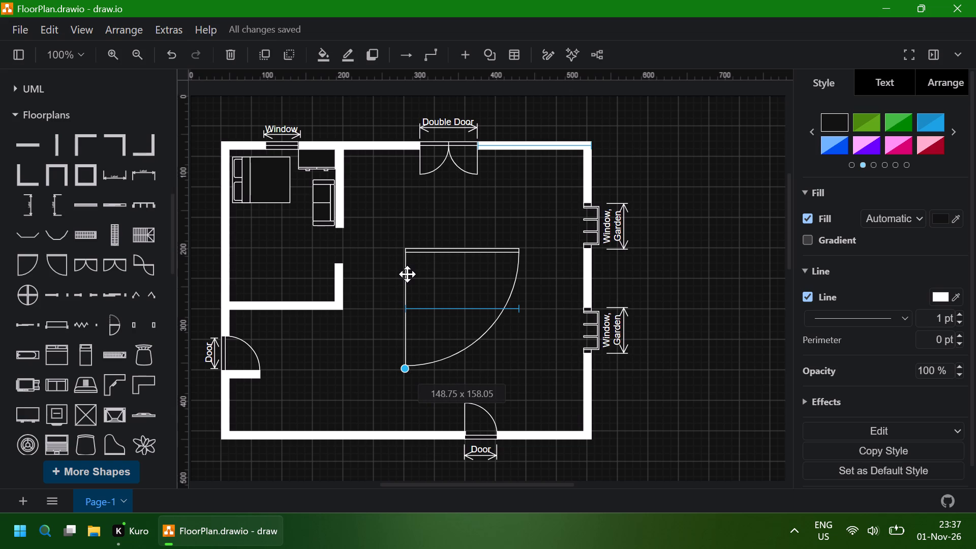
left_click_drag(407, 274, 469, 268)
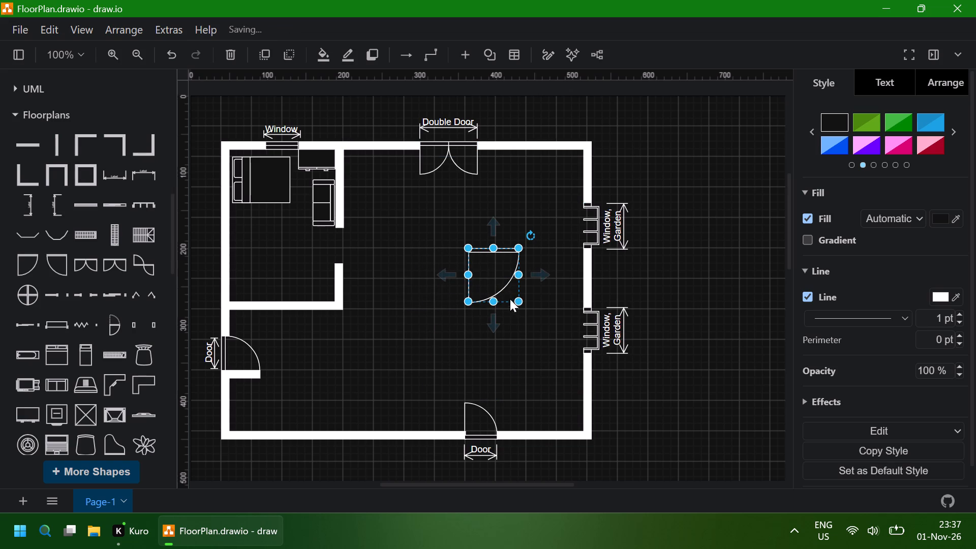
left_click_drag(532, 237, 518, 295)
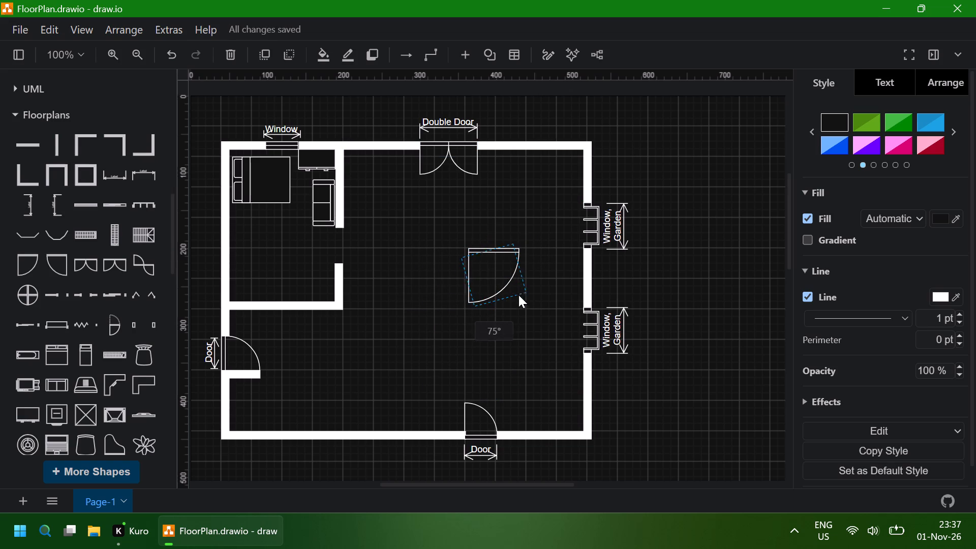
left_click_drag(518, 295, 513, 298)
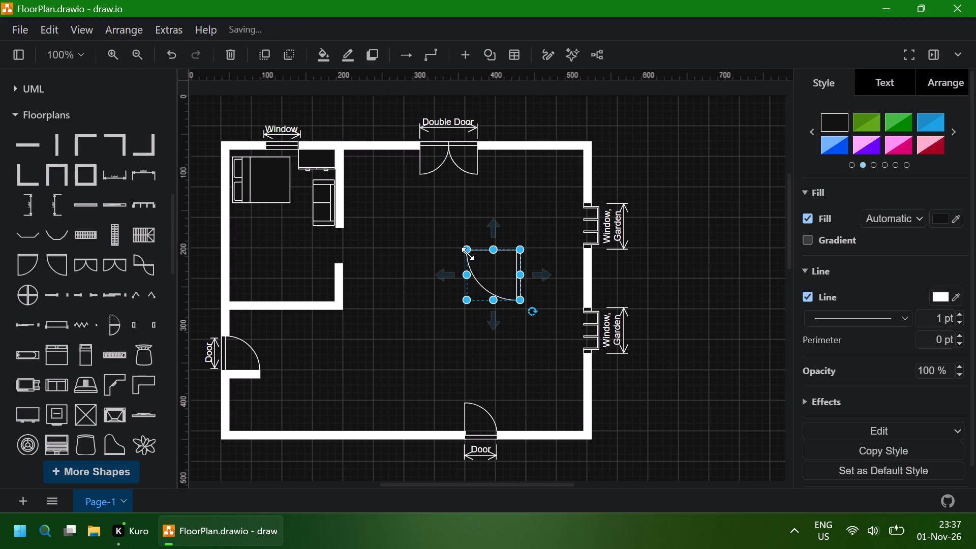
left_click_drag(468, 251, 484, 259)
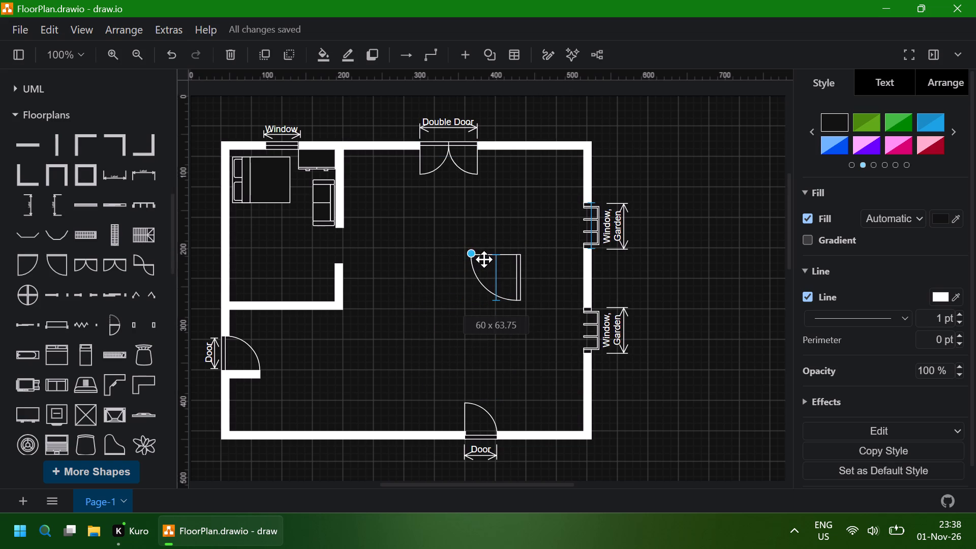
left_click_drag(484, 259, 493, 261)
Move the door into the opening in the bedroom's east wall, with its swing into the bedroom.
left_click_drag(499, 278, 380, 256)
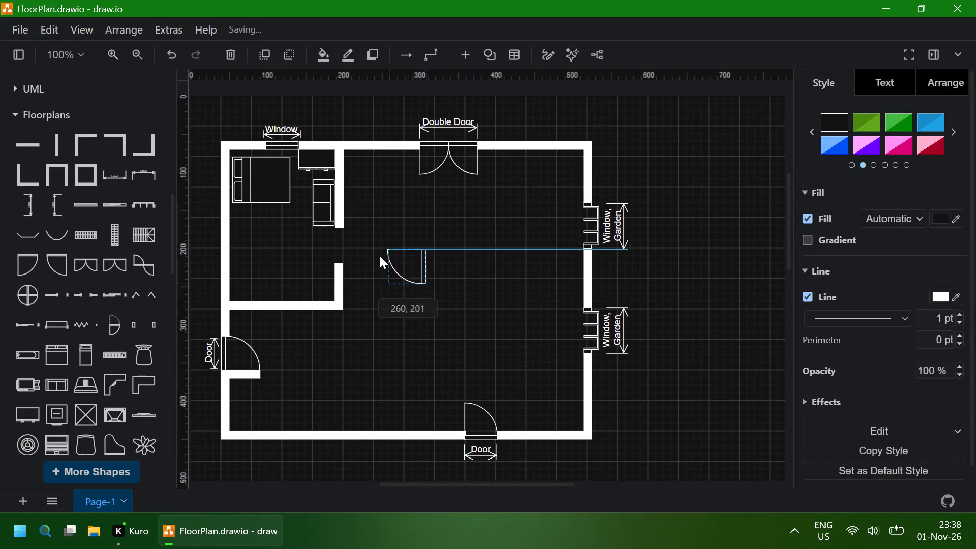
left_click_drag(380, 256, 318, 243)
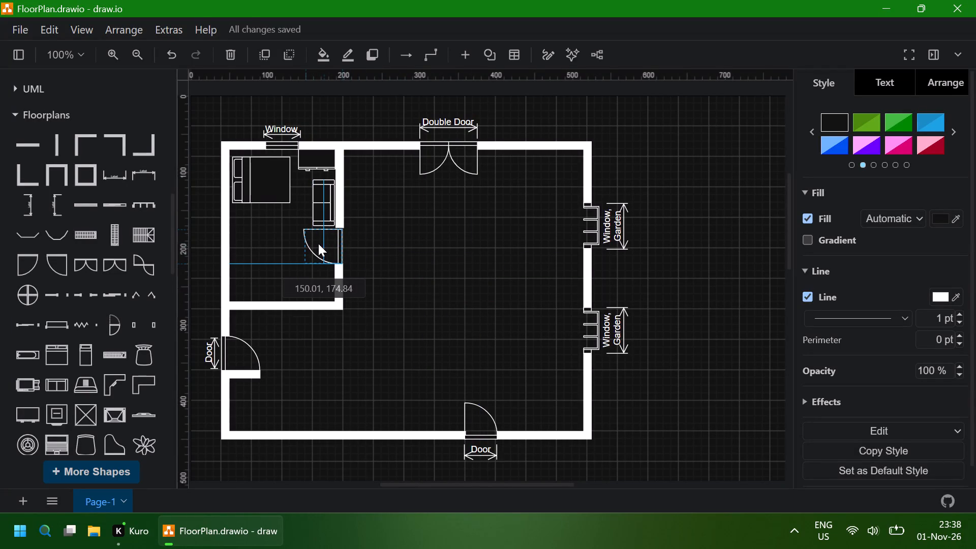
left_click_drag(318, 243, 320, 242)
left_click_drag(320, 242, 321, 240)
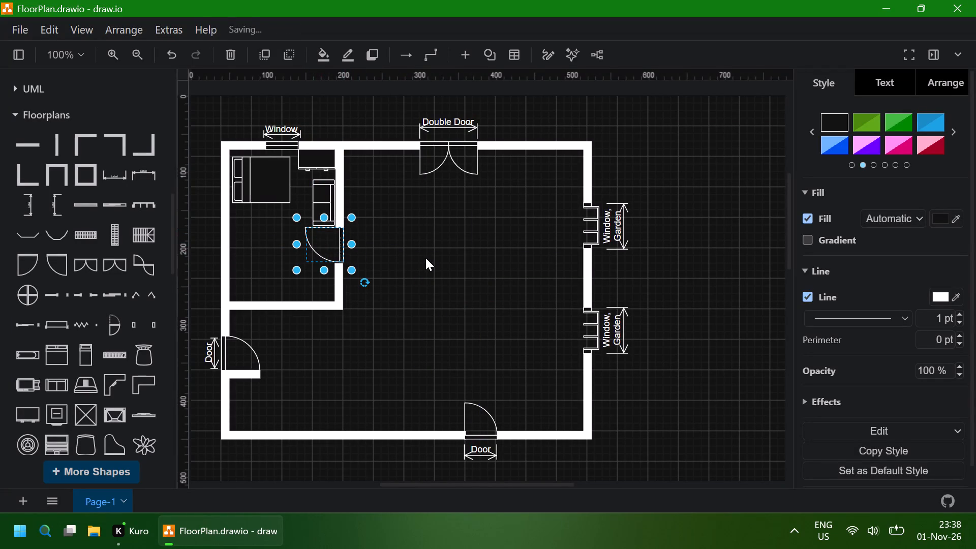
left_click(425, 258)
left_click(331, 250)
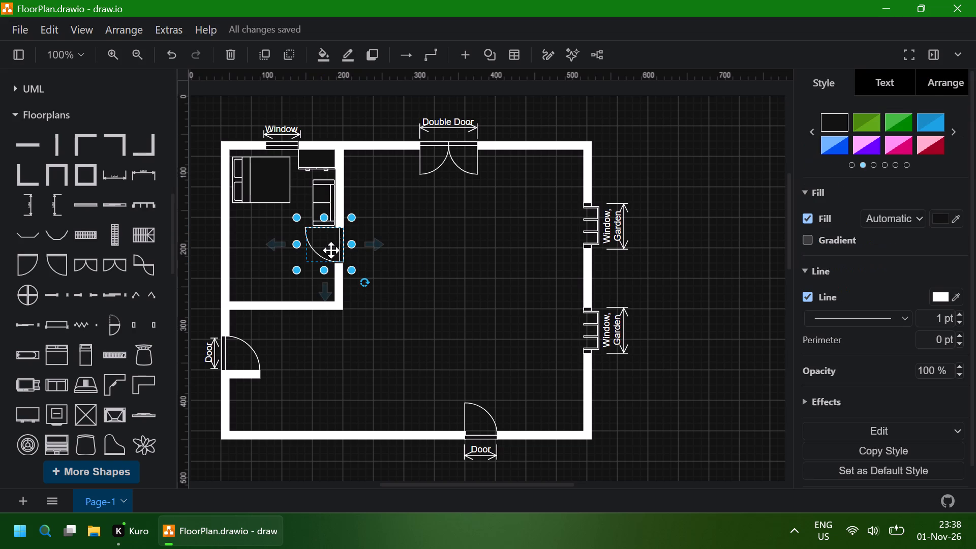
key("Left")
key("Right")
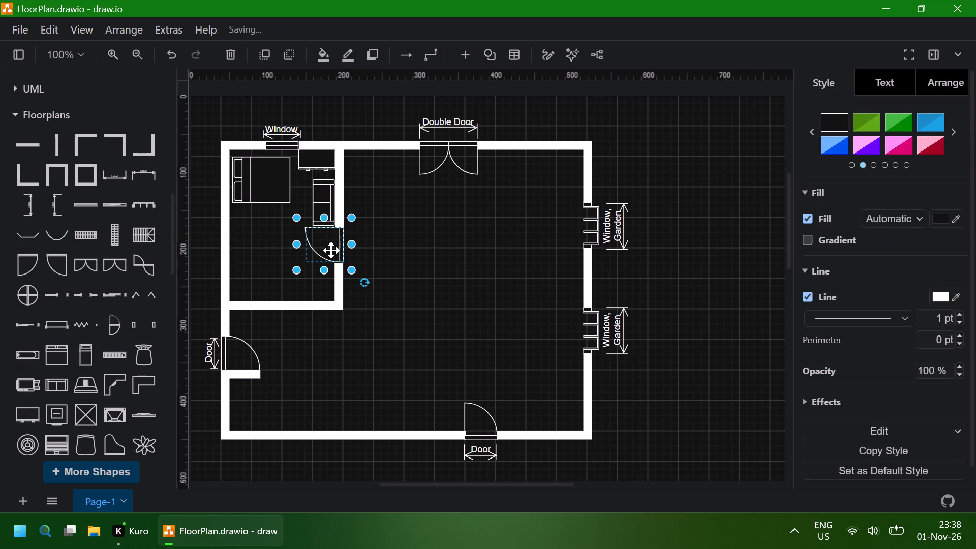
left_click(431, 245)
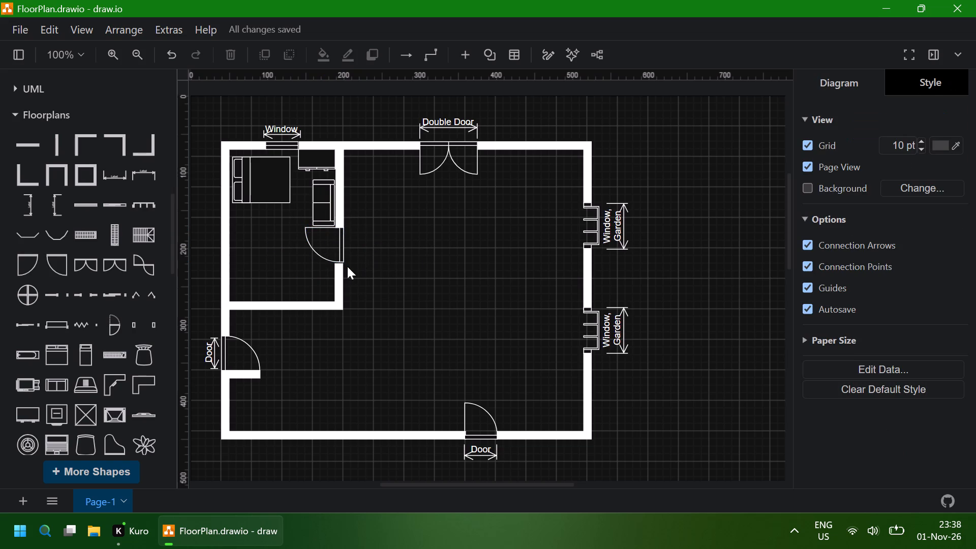
Shrink the bedroom door slightly from its south edge, keeping its north edge against the wall above.
left_click(332, 253)
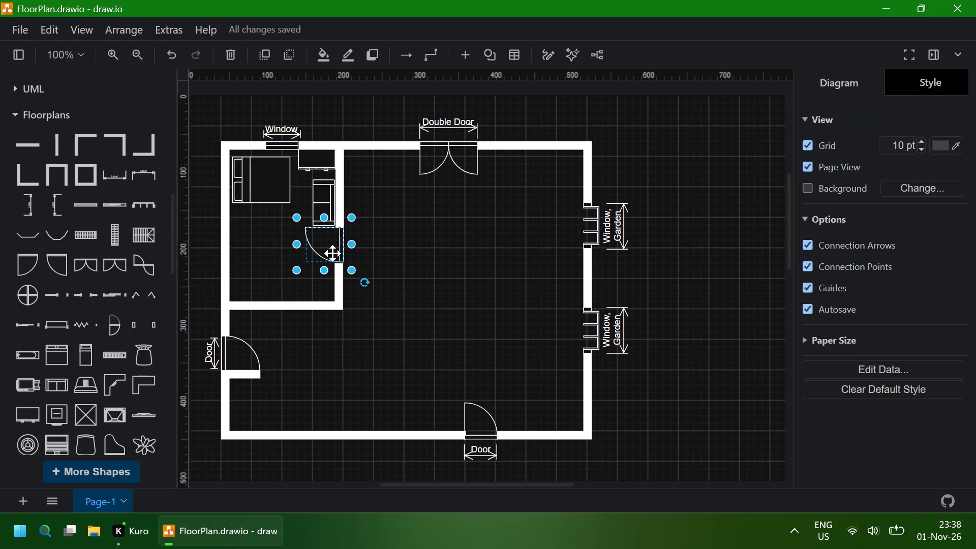
left_click_drag(325, 269, 325, 269)
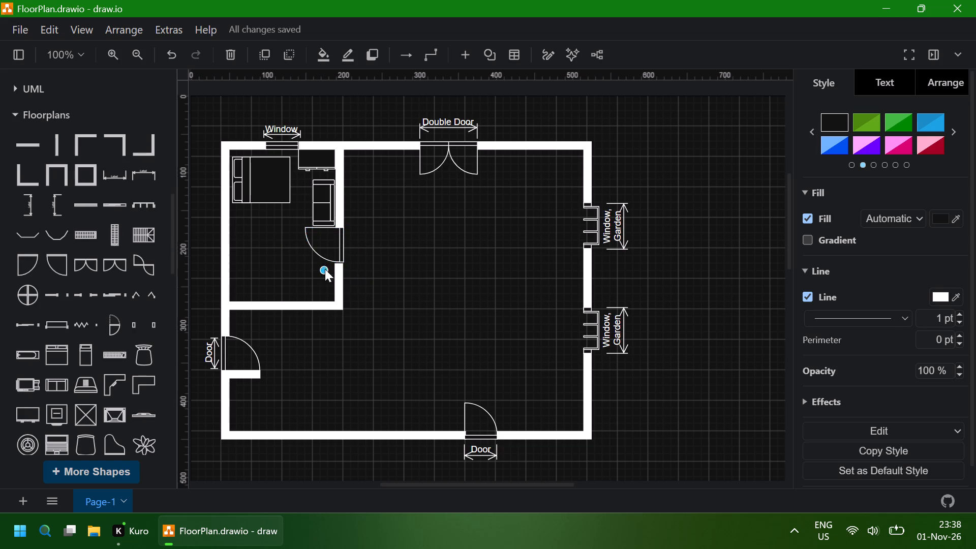
left_click_drag(325, 269, 322, 263)
left_click(303, 243)
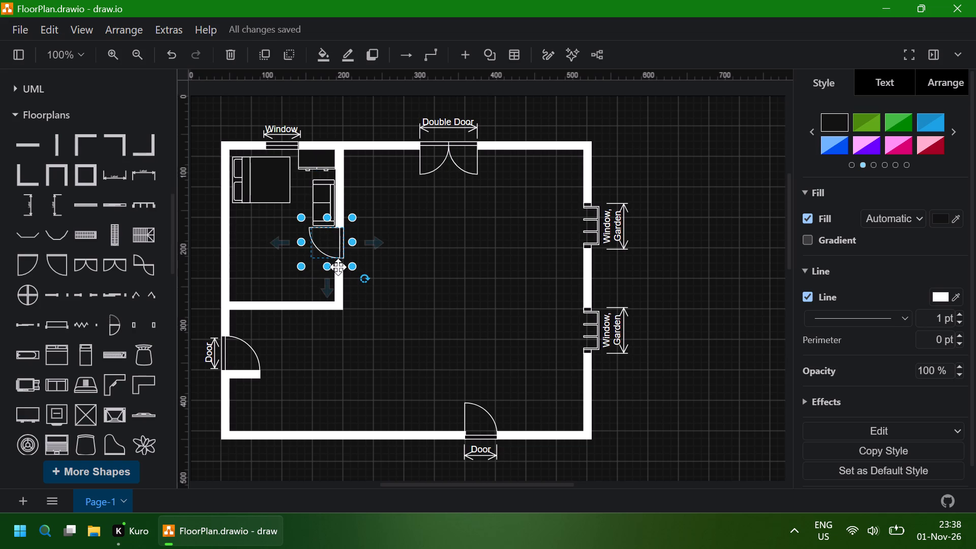
Extend the bedroom's southeast corner wall north to meet the bottom edge of the shrunken door.
left_click(342, 286)
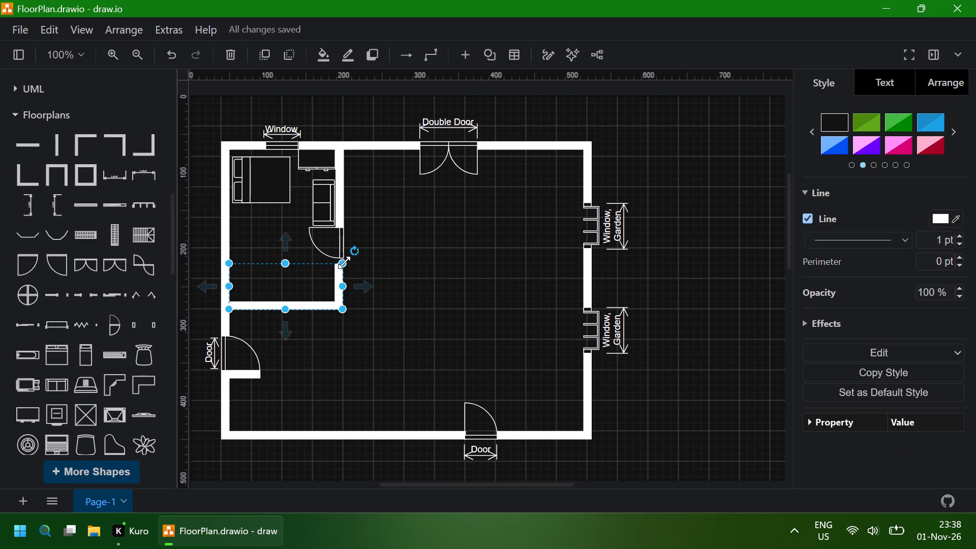
left_click_drag(344, 262, 343, 258)
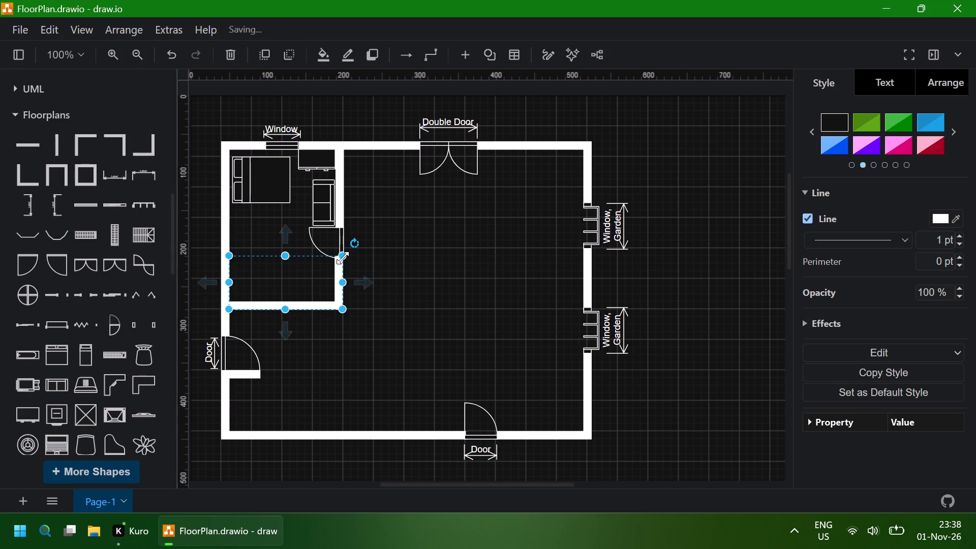
left_click(409, 269)
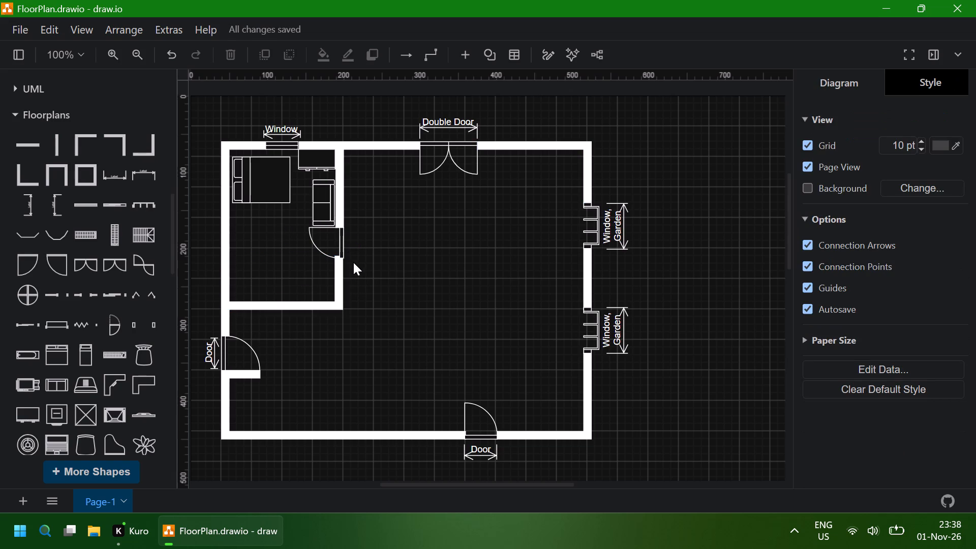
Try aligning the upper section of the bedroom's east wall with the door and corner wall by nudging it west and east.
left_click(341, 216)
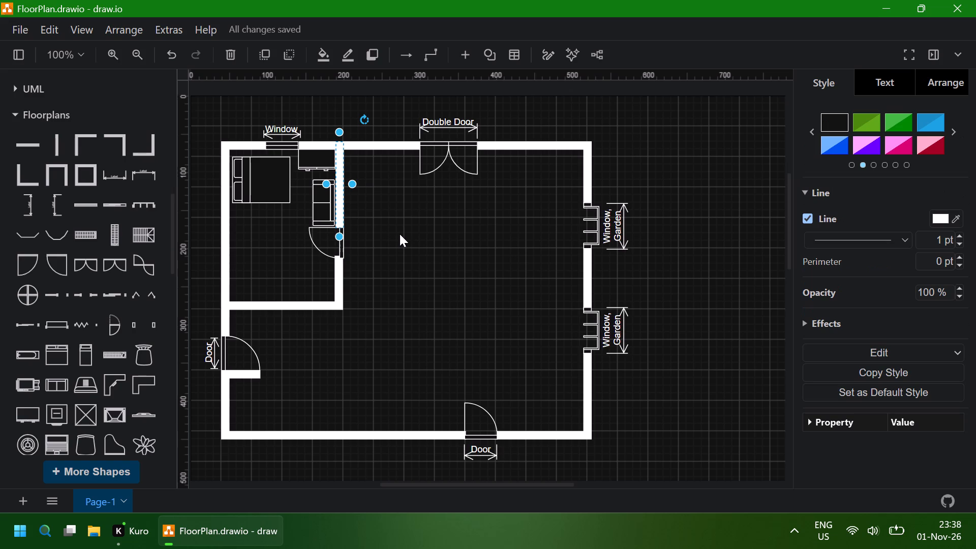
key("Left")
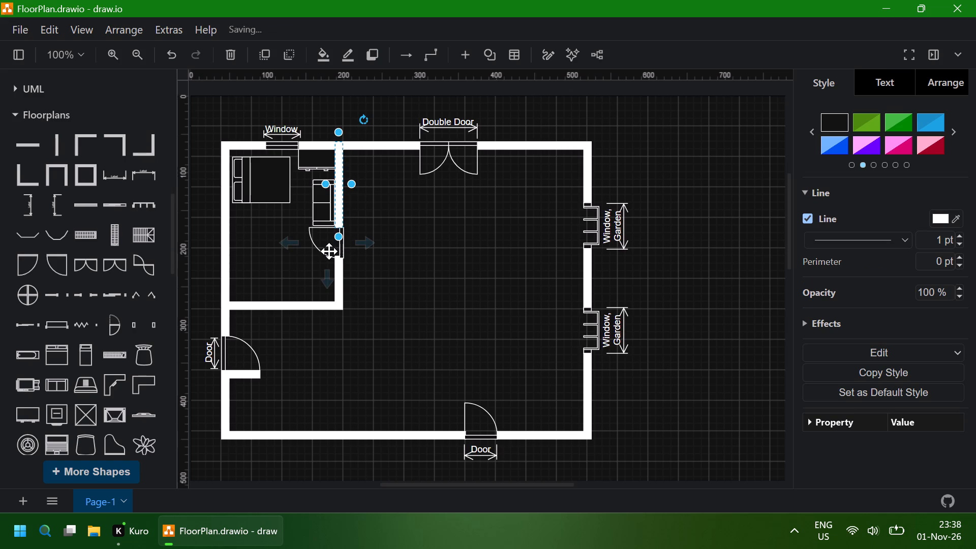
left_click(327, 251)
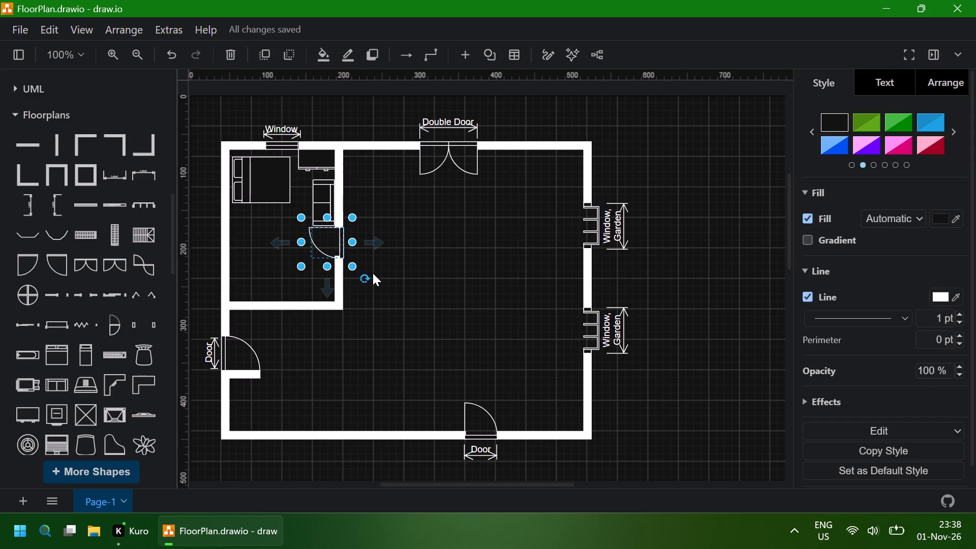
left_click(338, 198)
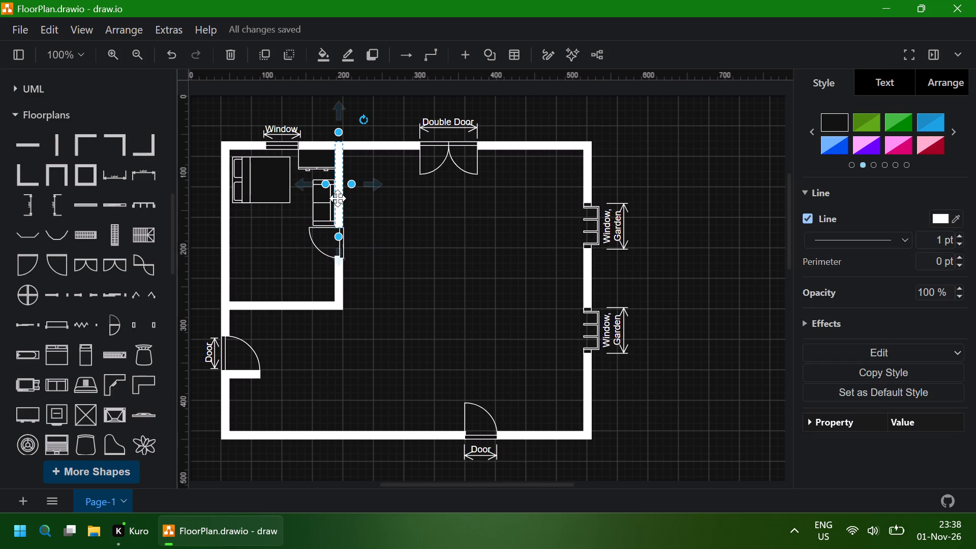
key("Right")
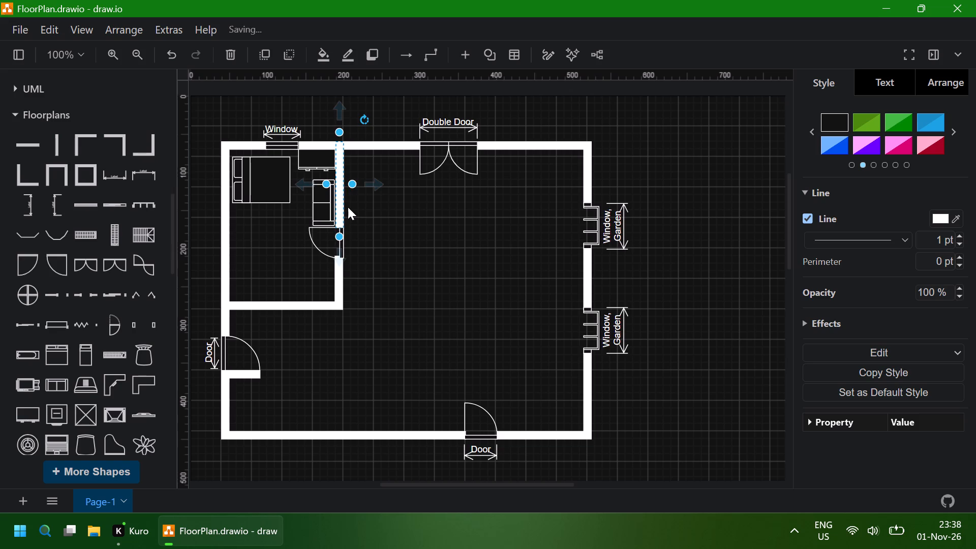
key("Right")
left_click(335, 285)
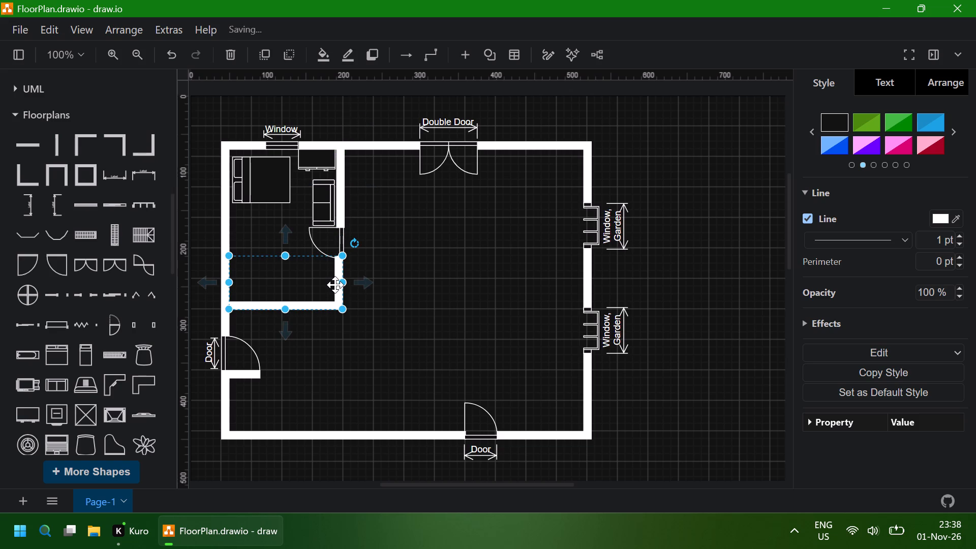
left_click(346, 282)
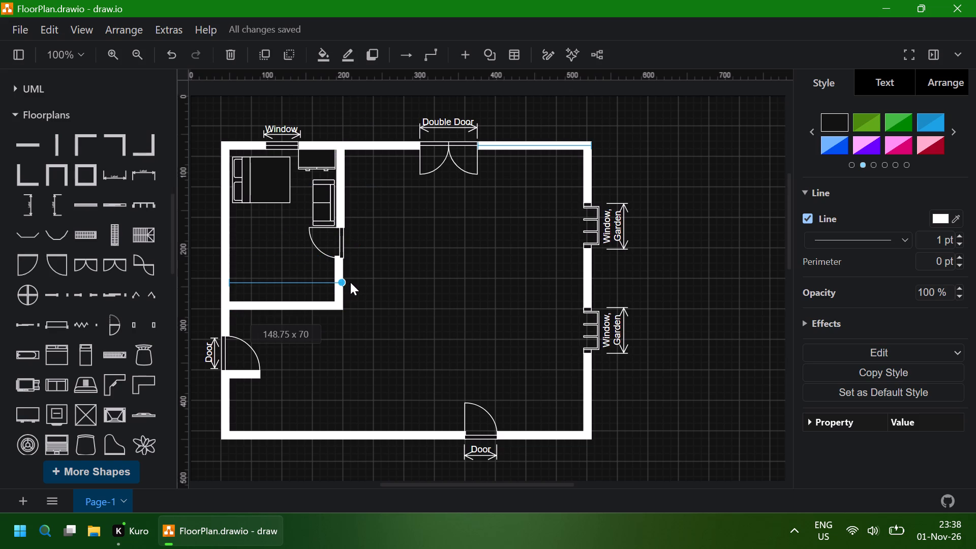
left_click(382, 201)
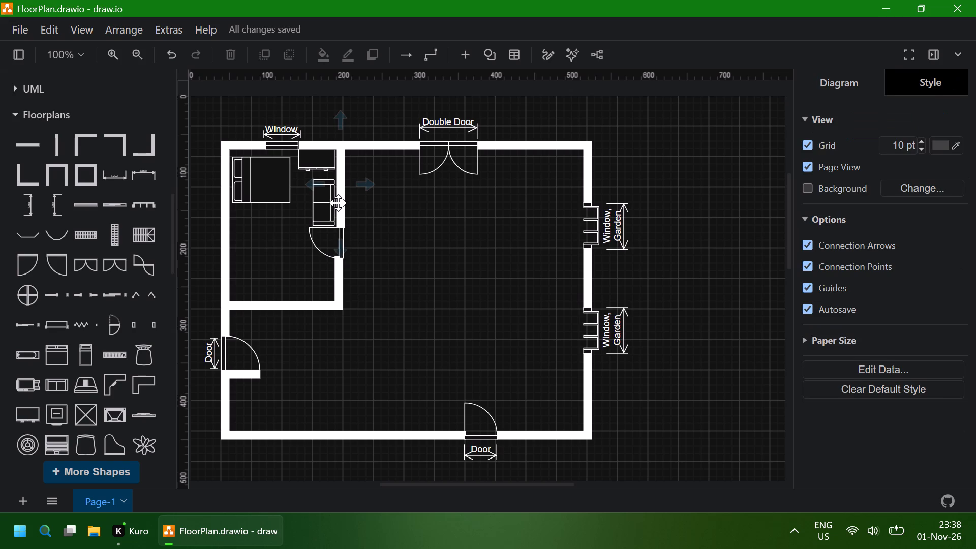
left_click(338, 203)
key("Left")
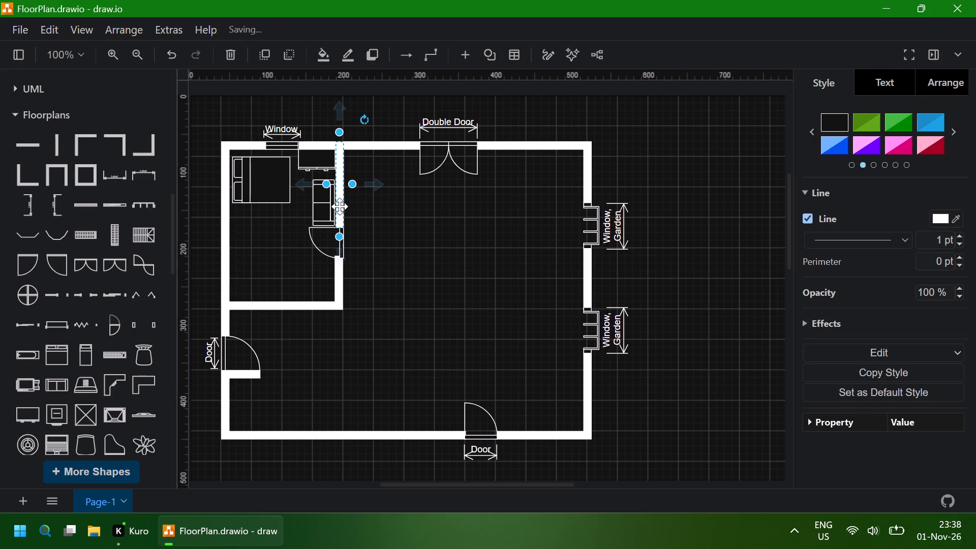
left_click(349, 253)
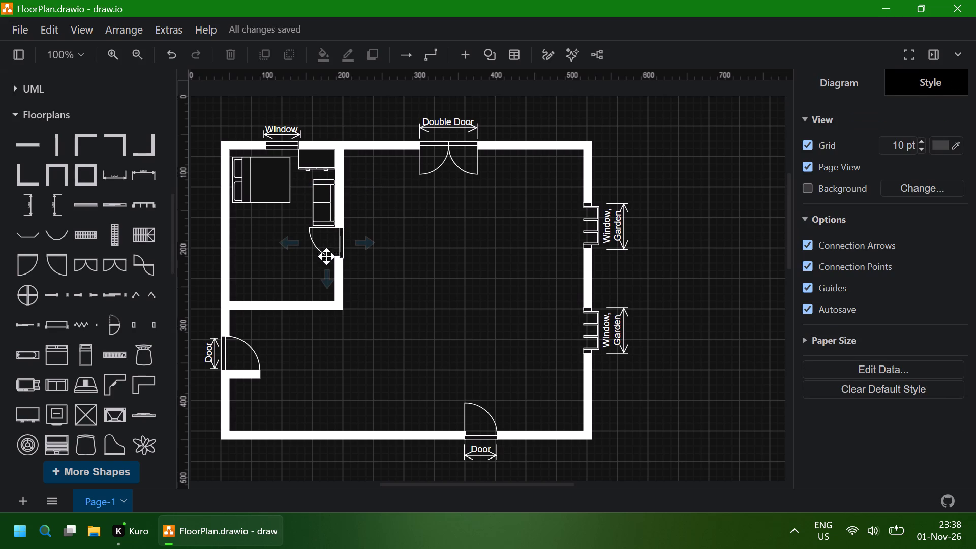
Nudge the bedroom door and the wall section north of it one step west, in line with the corner wall below.
left_click(337, 248)
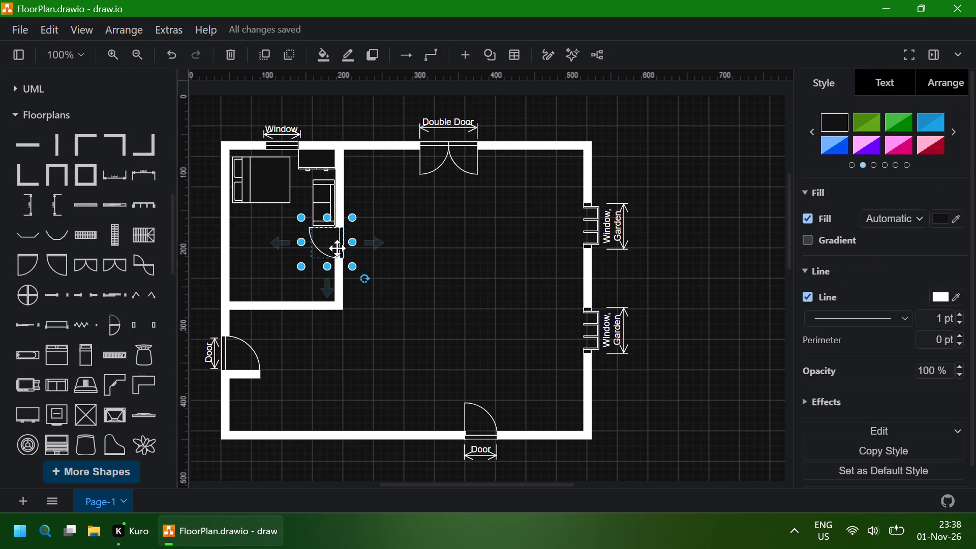
key("Left")
left_click(394, 243)
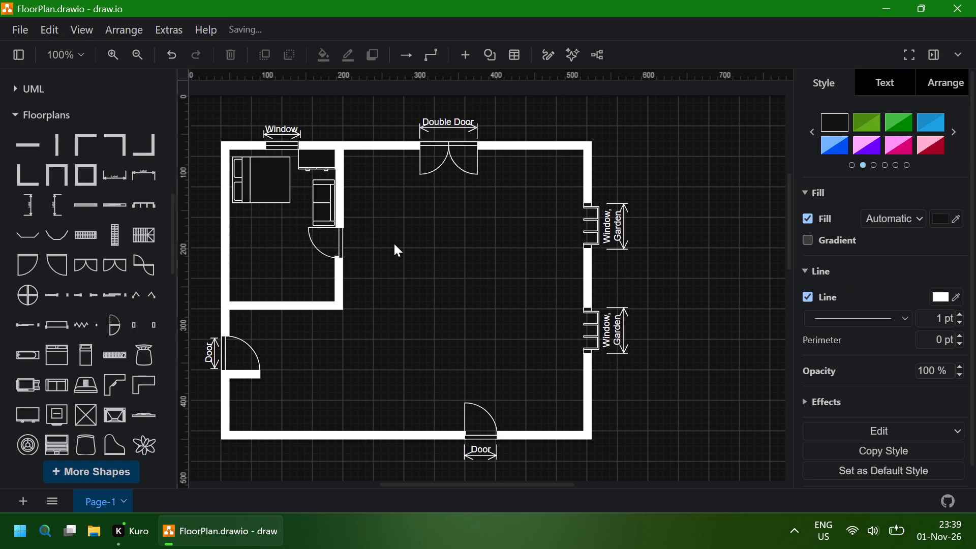
left_click(339, 211)
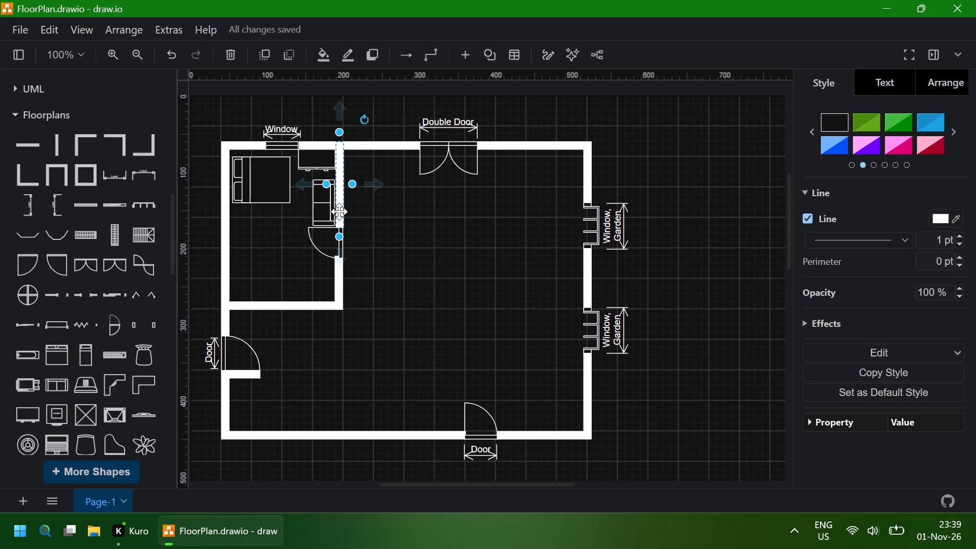
key("Left")
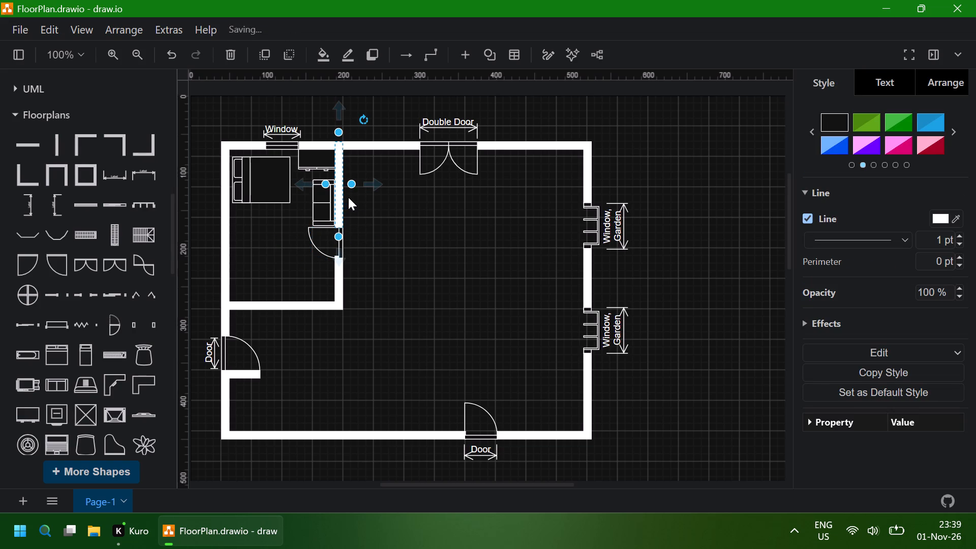
left_click(373, 234)
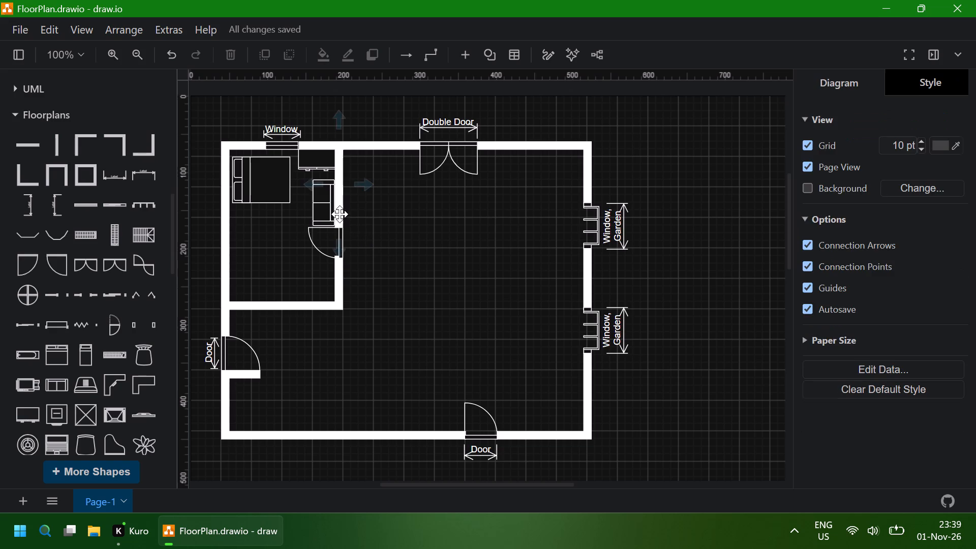
Nudge the sofa and the dresser one step west, clear of the shifted bedroom wall.
left_click(323, 202)
key("Left")
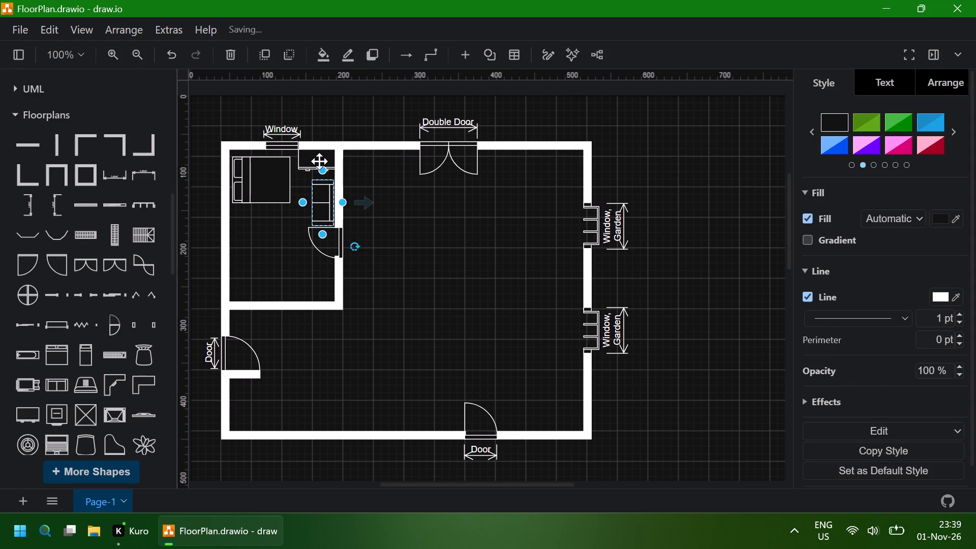
left_click(319, 161)
key("Left")
left_click(372, 196)
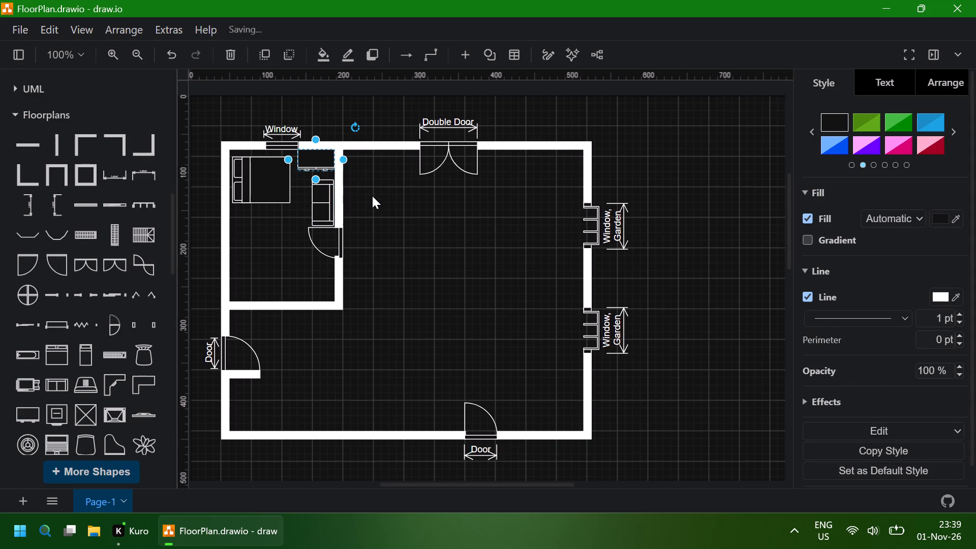
Narrow the dresser from its west side so it sits just clear of the bedroom window.
left_click(308, 160)
left_click_drag(288, 158, 290, 158)
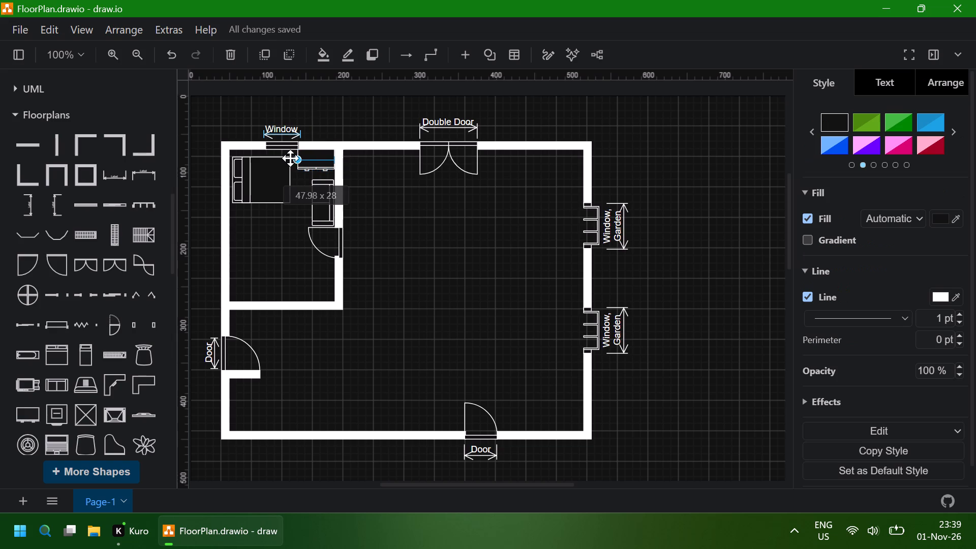
left_click_drag(290, 158, 293, 158)
left_click(381, 191)
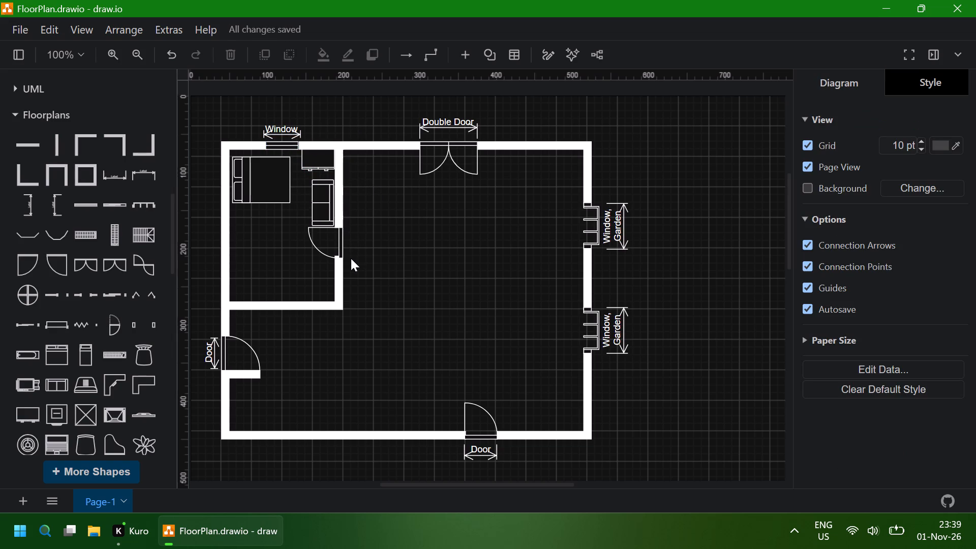
Nudge the bedroom's southeast corner wall four steps south so its upper end meets the door's bottom edge.
left_click(339, 270)
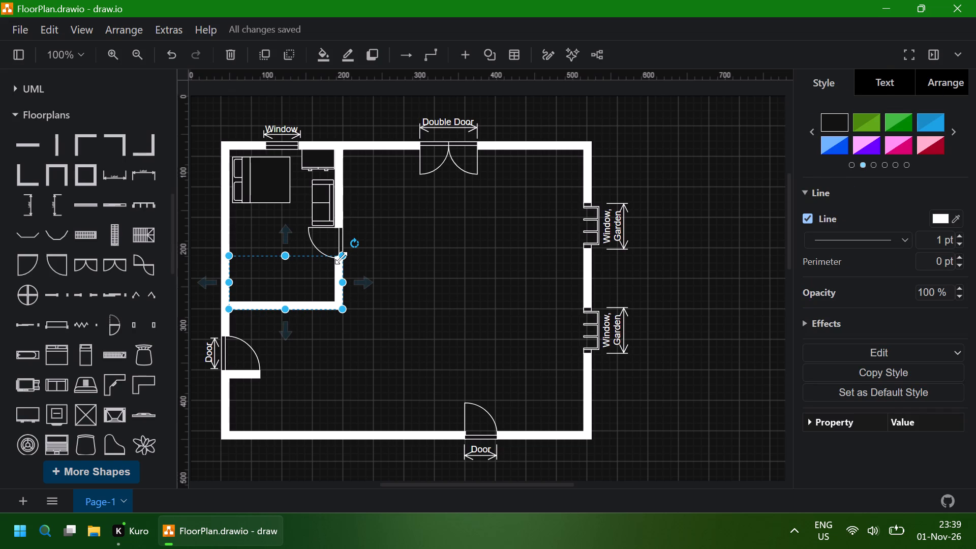
left_click(341, 258)
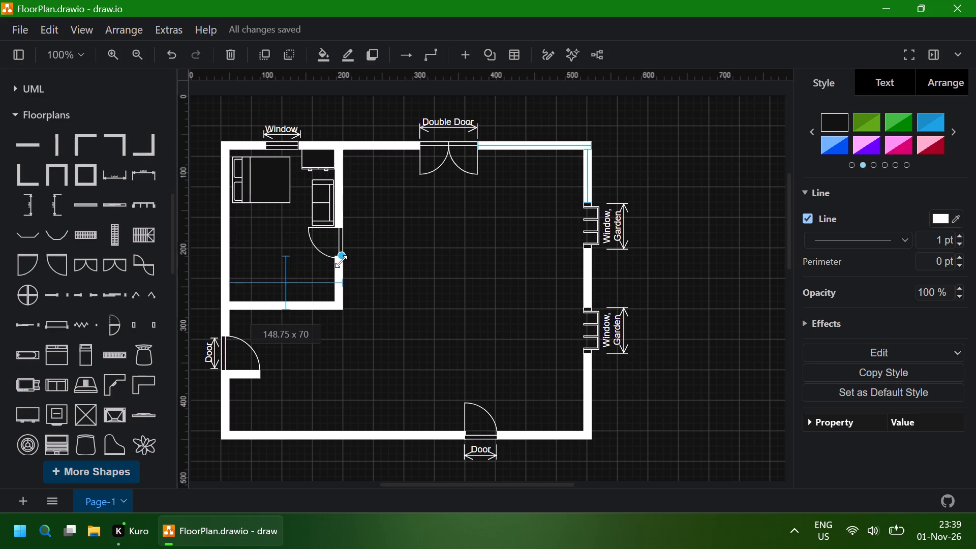
key("Down")
key("Down")
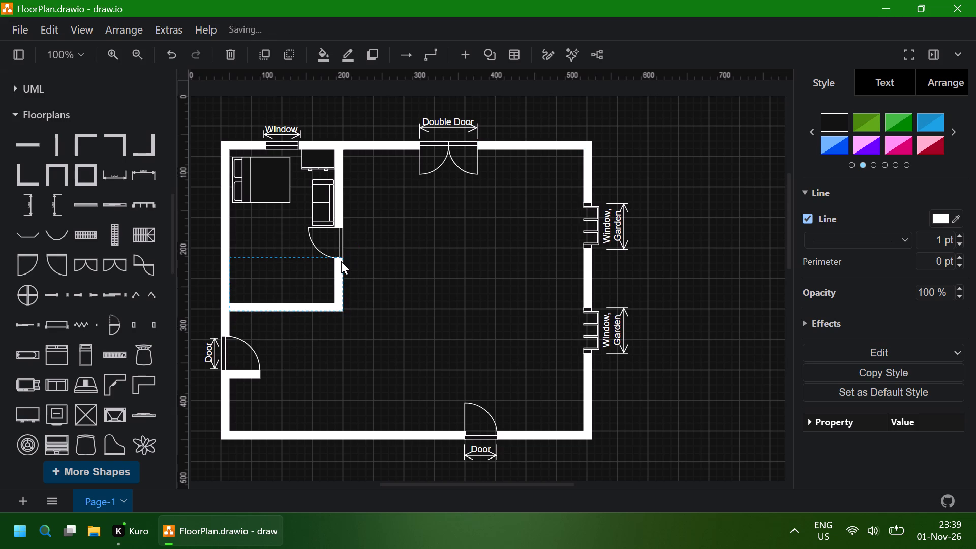
key("Down")
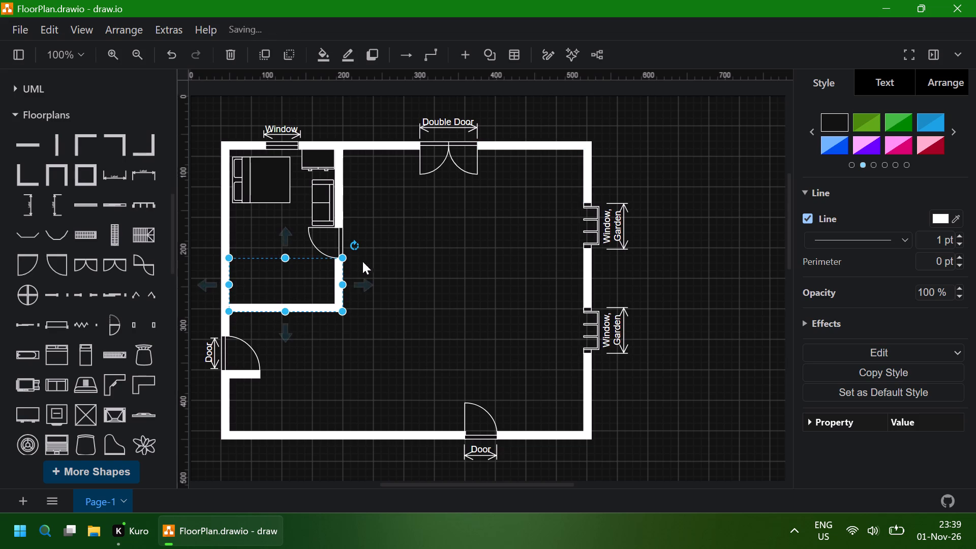
left_click(386, 263)
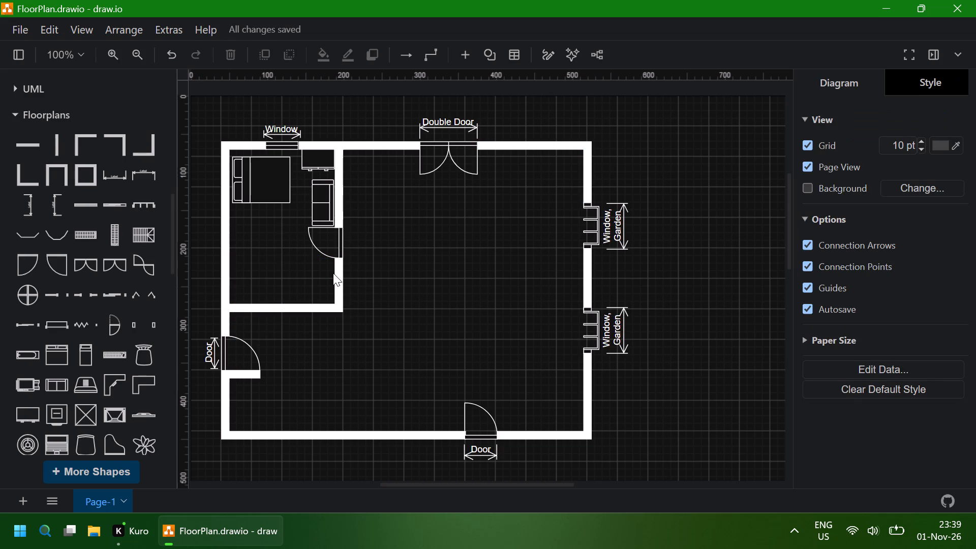
left_click(337, 280)
key("Down")
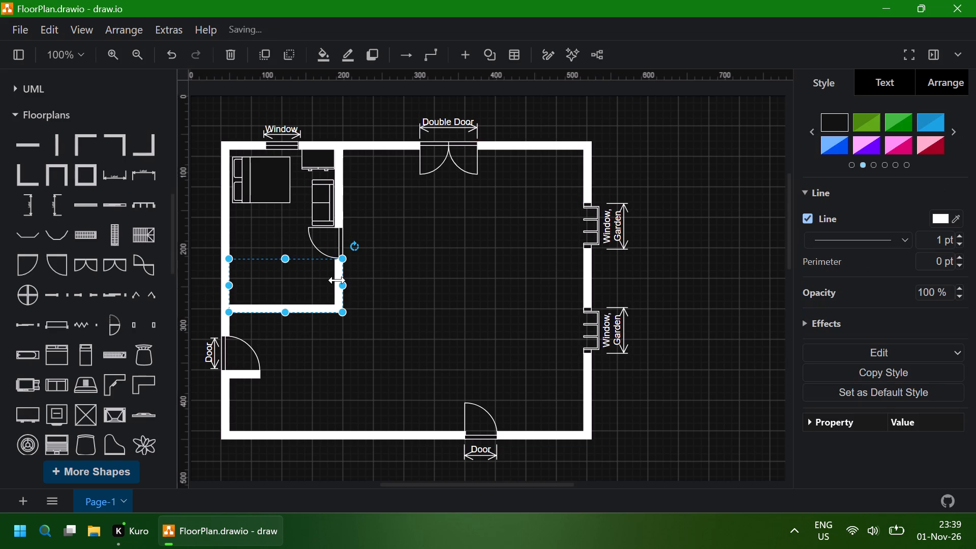
left_click(381, 278)
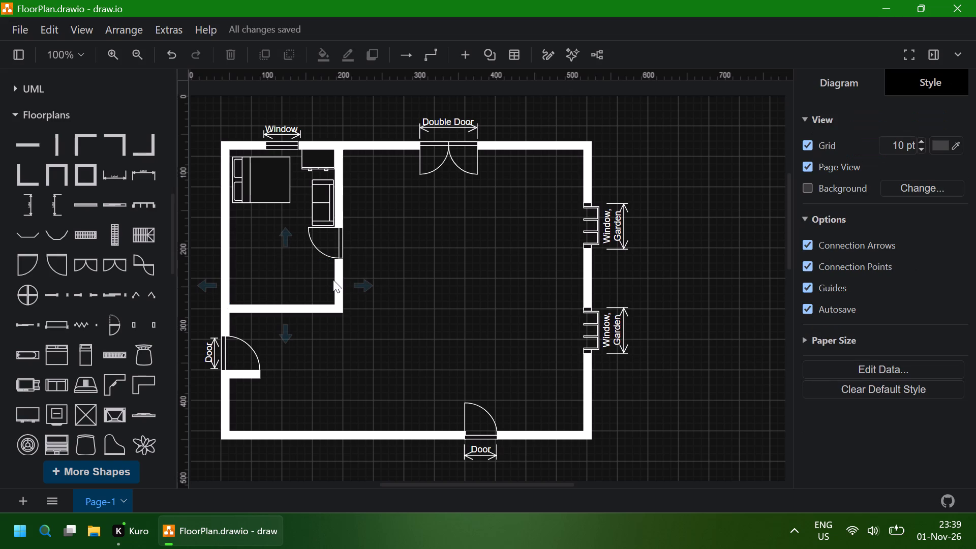
Nudge the bedroom door one step south, toward the corner wall below it.
left_click(335, 280)
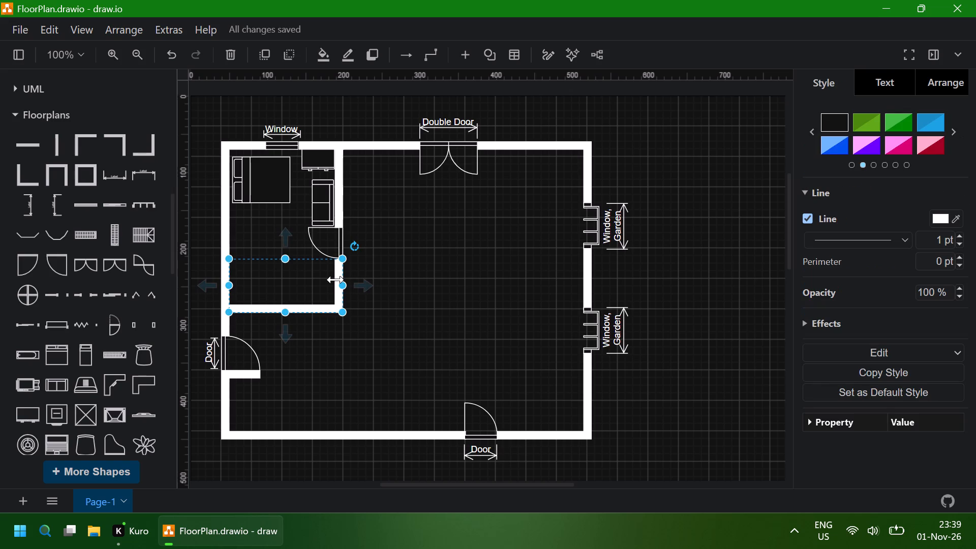
left_click(338, 240)
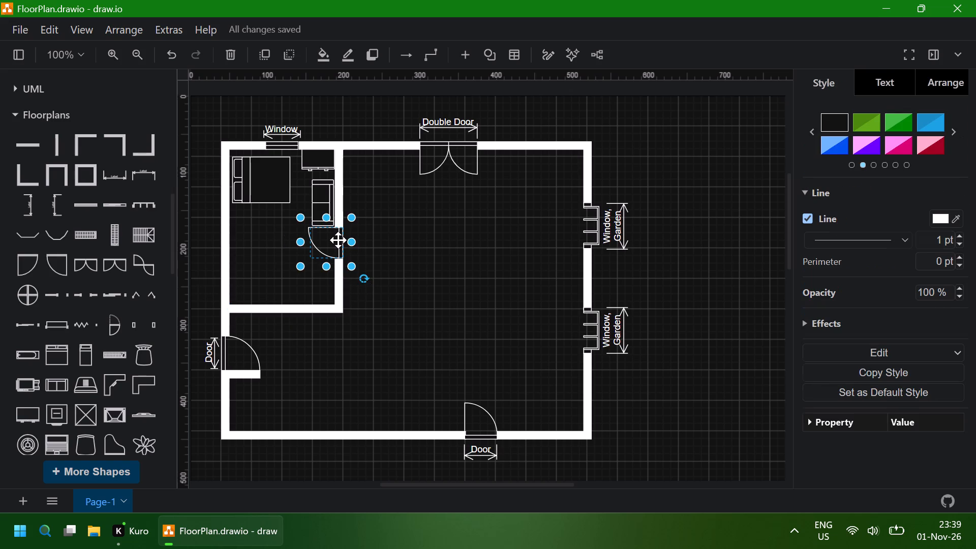
key("Down")
left_click(383, 254)
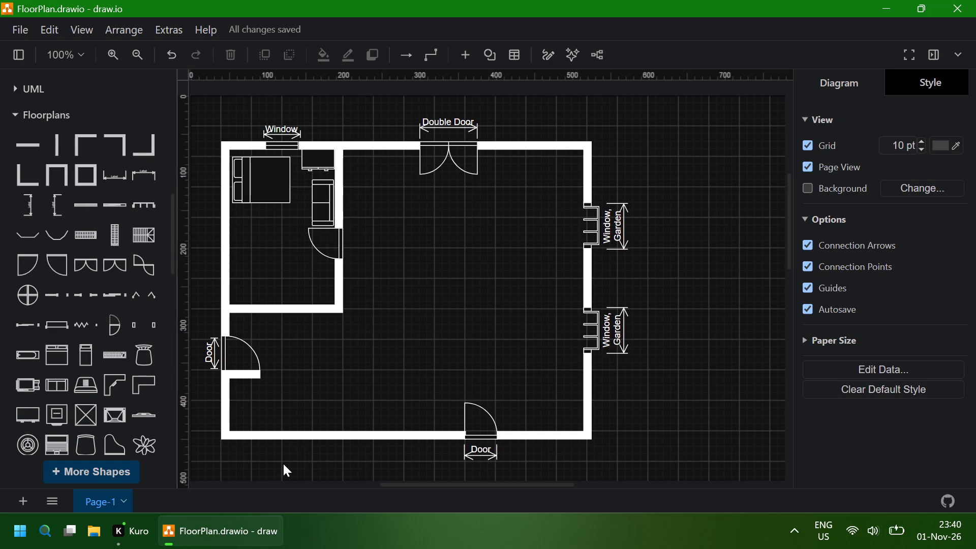
Shorten the southwest corner wall from its east end so it stops in line with the bedroom's east wall.
left_click(337, 437)
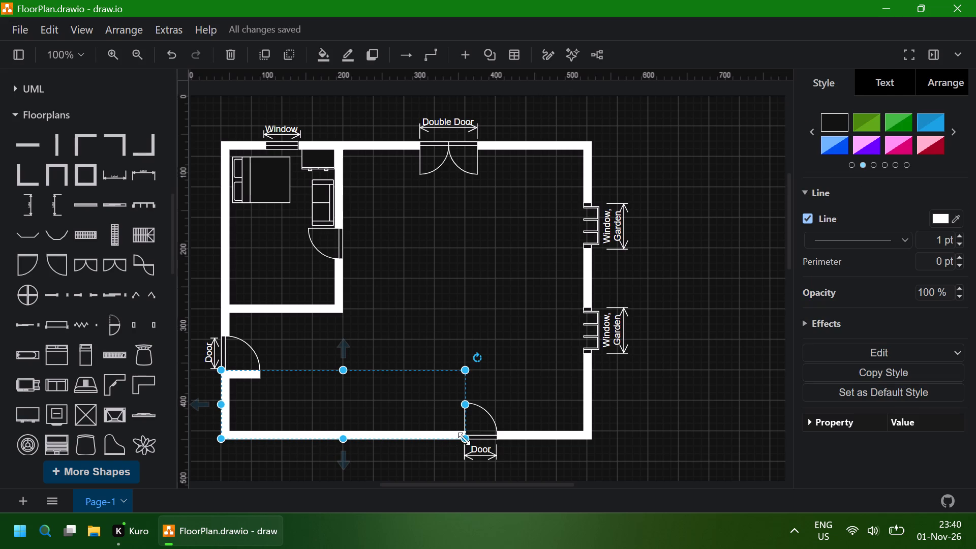
left_click_drag(464, 439, 387, 443)
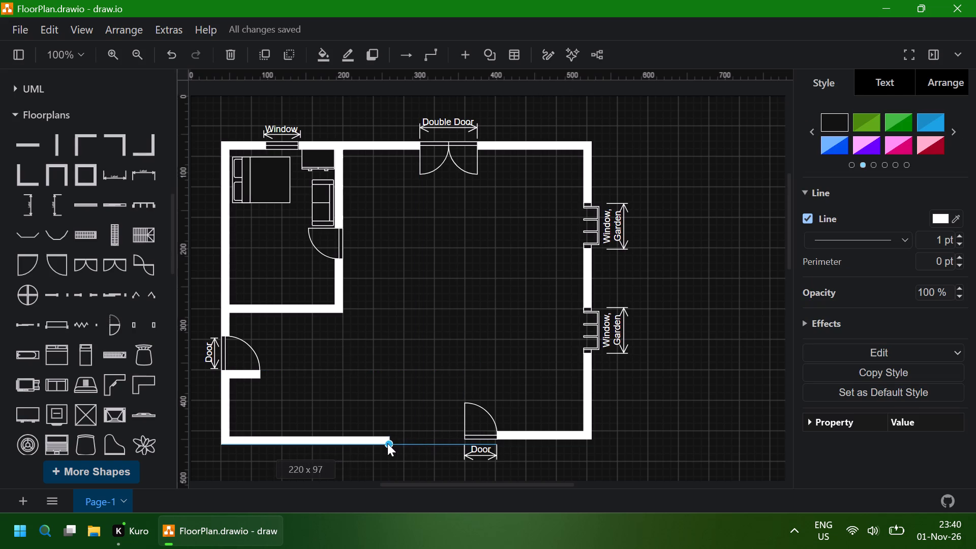
left_click_drag(387, 443, 333, 439)
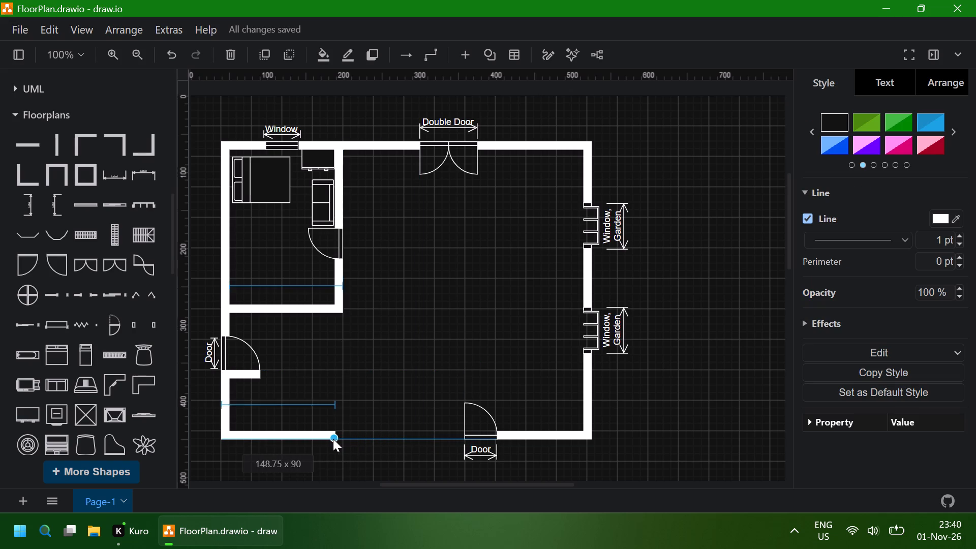
left_click_drag(333, 439, 321, 439)
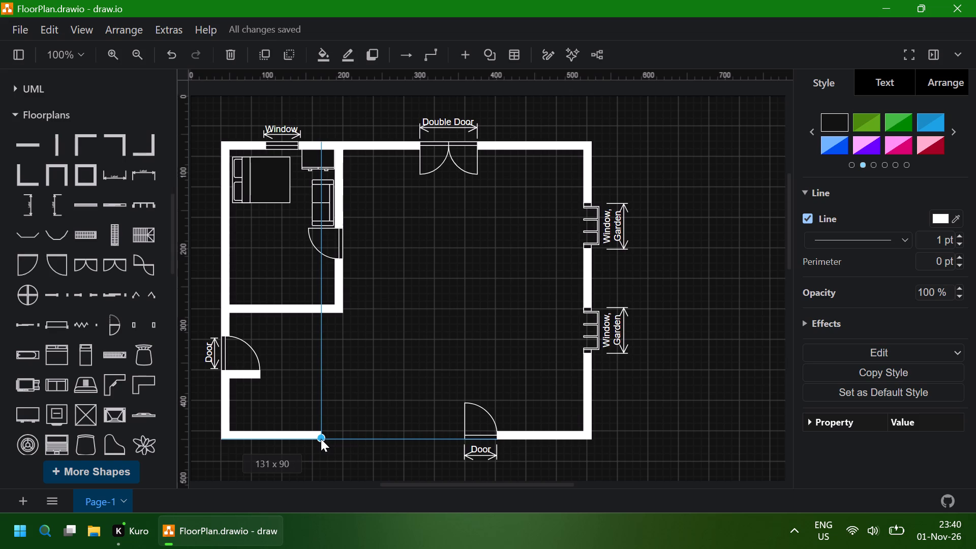
left_click_drag(321, 439, 314, 437)
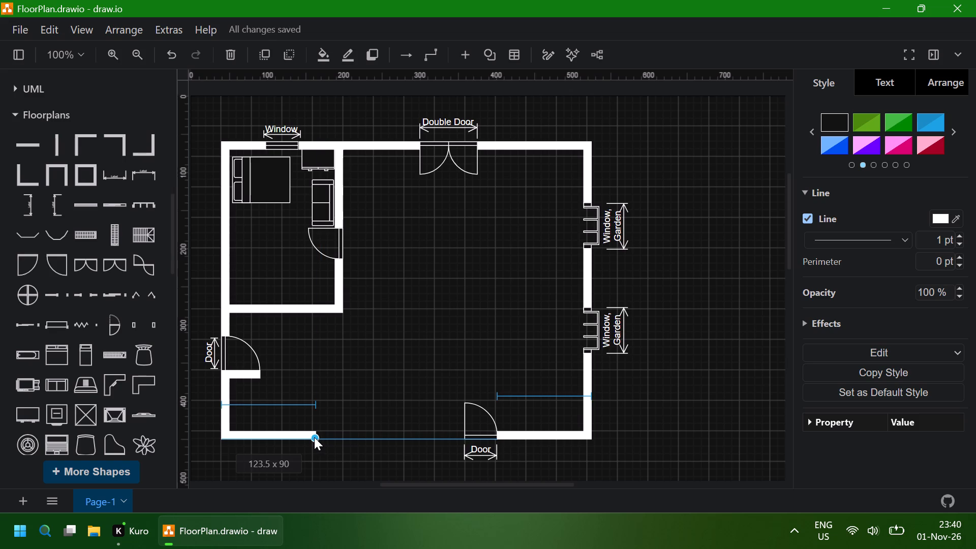
left_click_drag(314, 437, 332, 437)
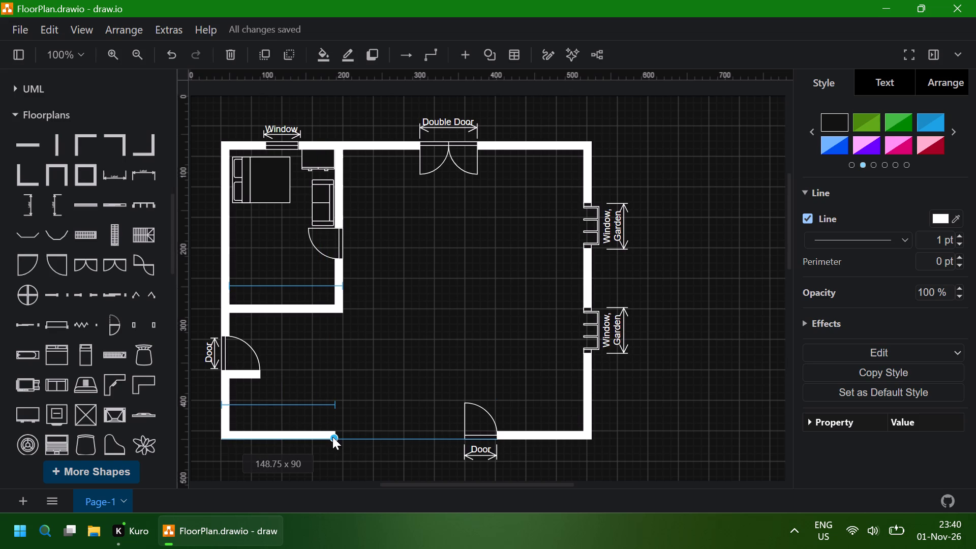
left_click_drag(332, 437, 341, 437)
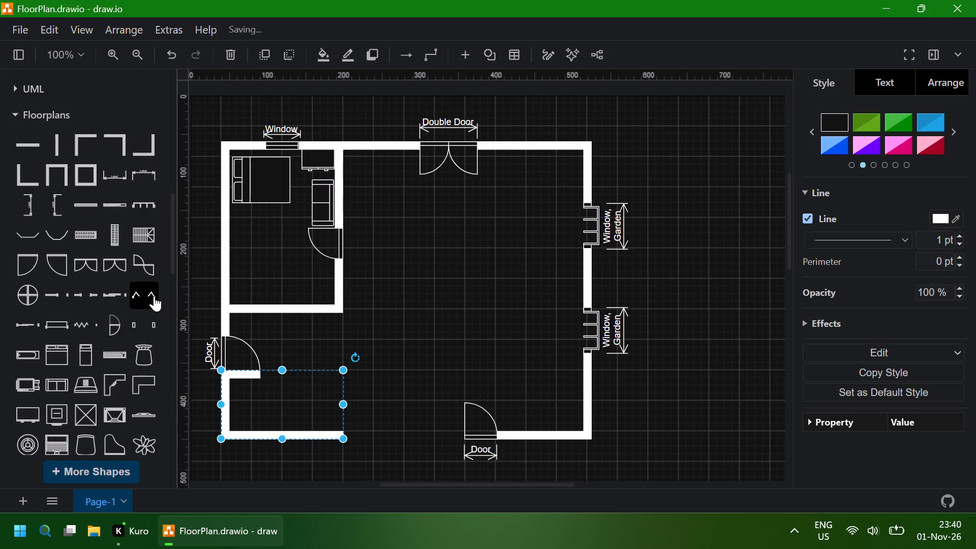
Add a horizontal wall segment on the south wall line, ending at the south door and leaving a window-sized gap to its west.
left_click(35, 143)
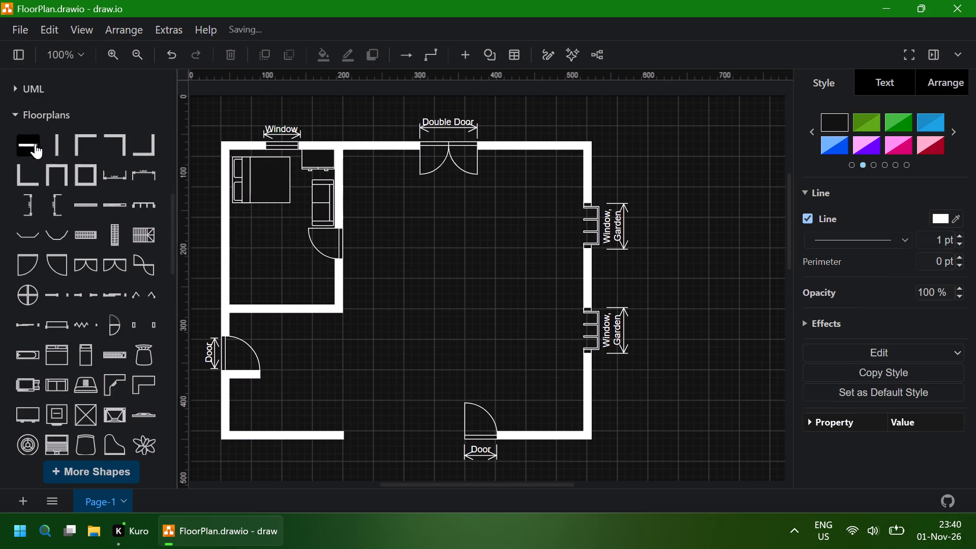
left_click_drag(477, 284, 410, 434)
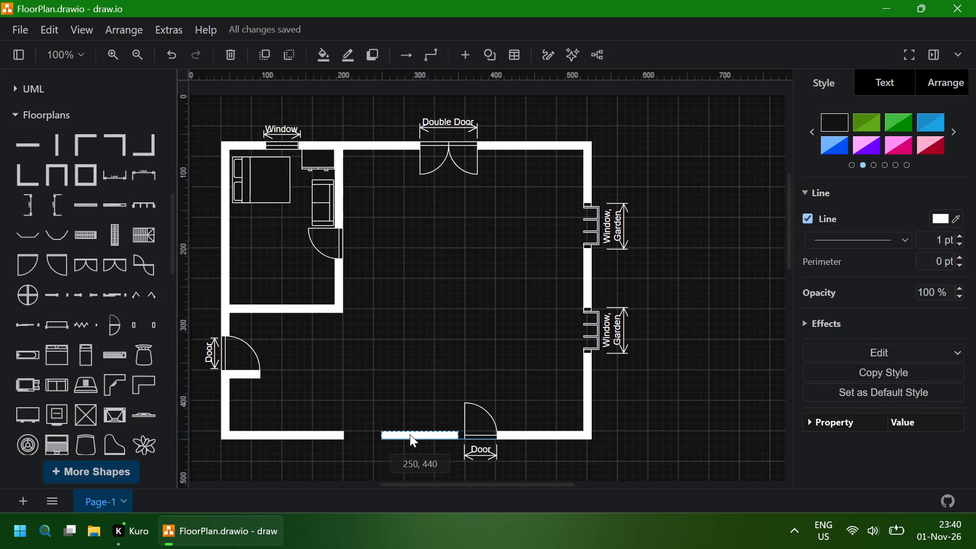
left_click_drag(410, 434, 414, 434)
left_click(386, 375)
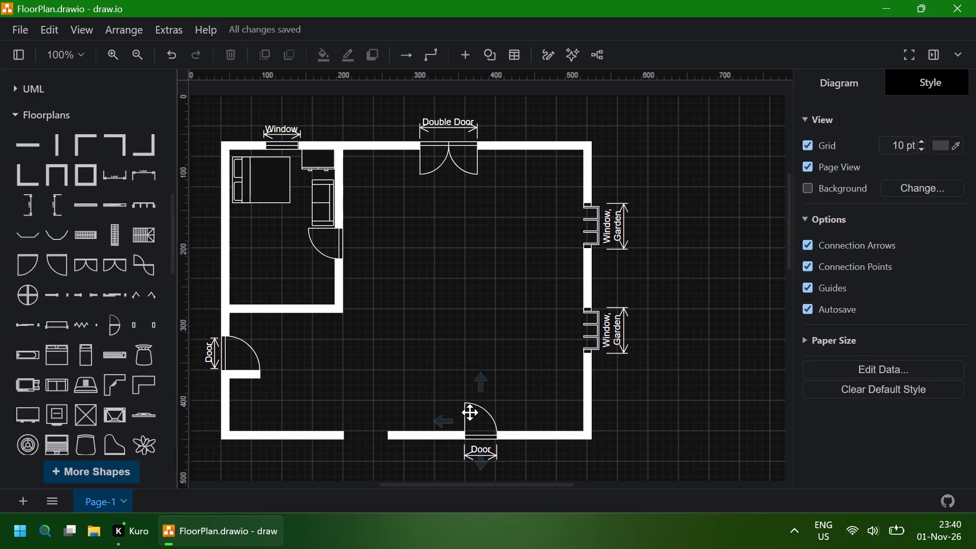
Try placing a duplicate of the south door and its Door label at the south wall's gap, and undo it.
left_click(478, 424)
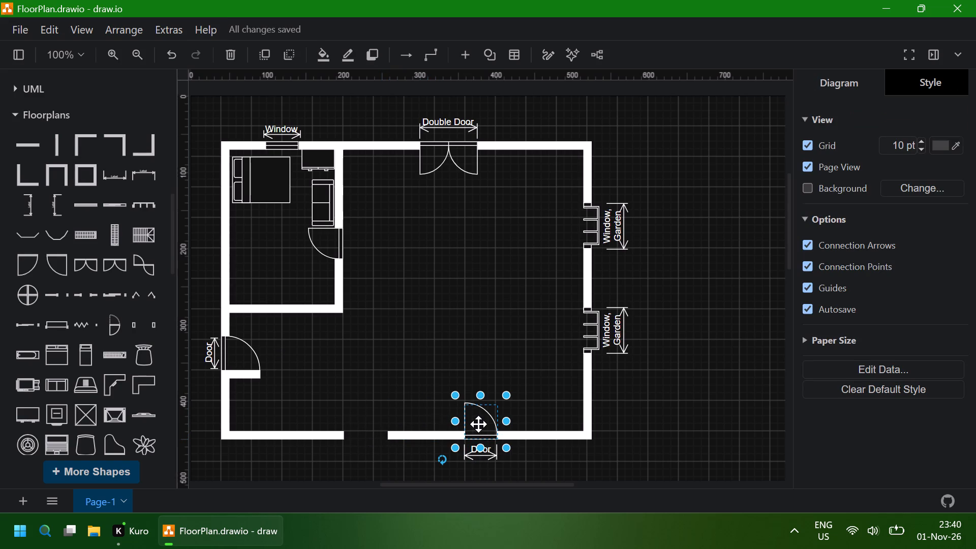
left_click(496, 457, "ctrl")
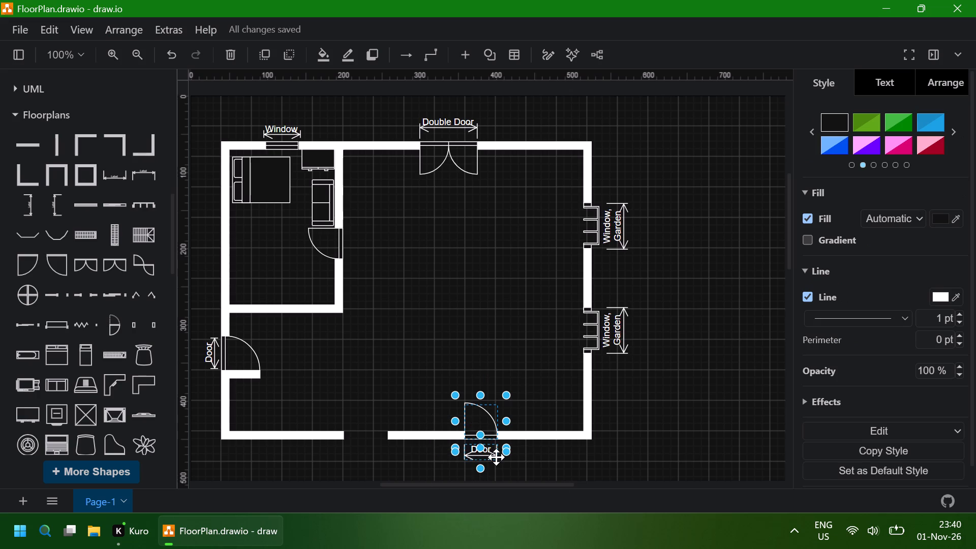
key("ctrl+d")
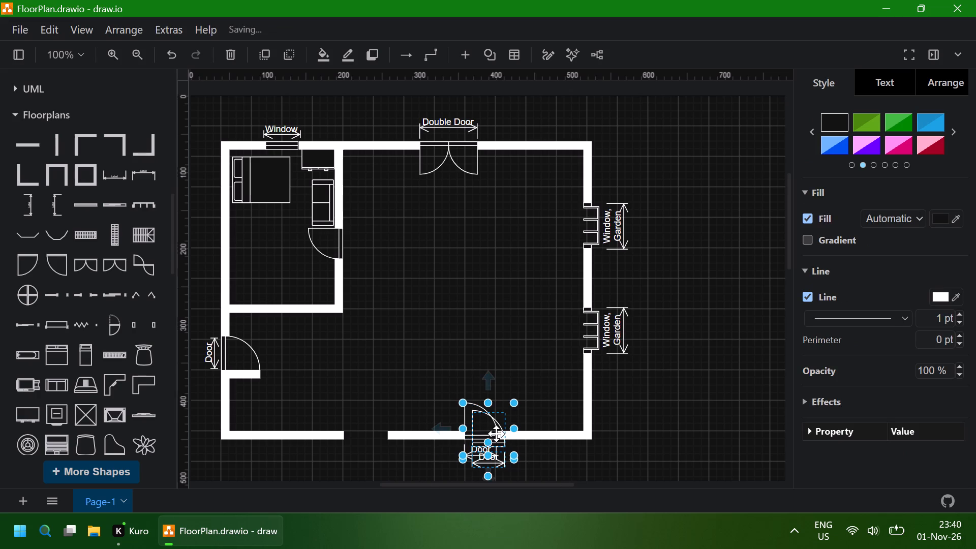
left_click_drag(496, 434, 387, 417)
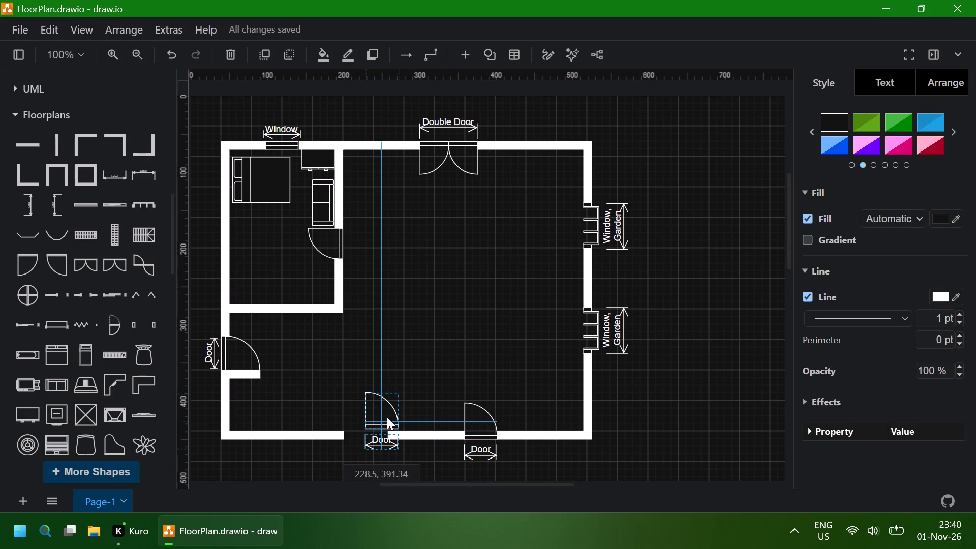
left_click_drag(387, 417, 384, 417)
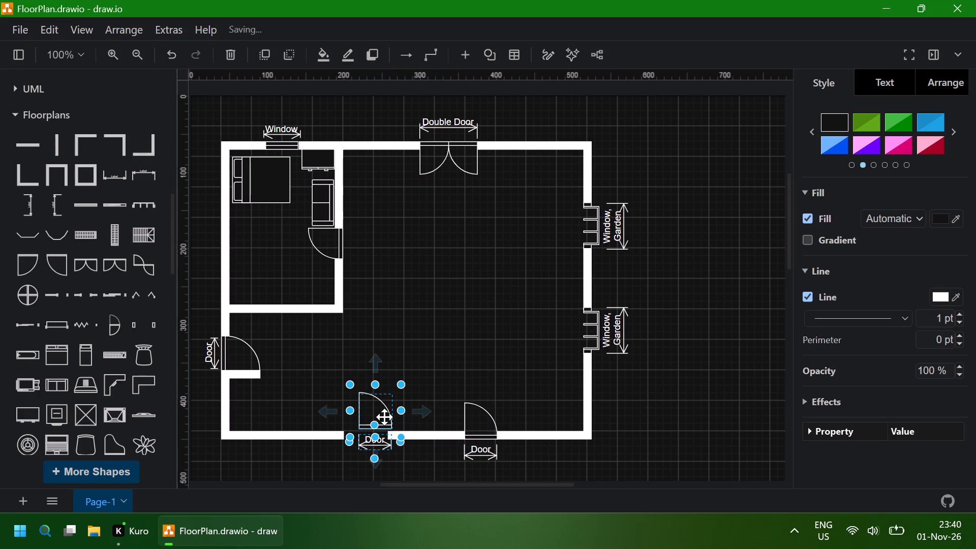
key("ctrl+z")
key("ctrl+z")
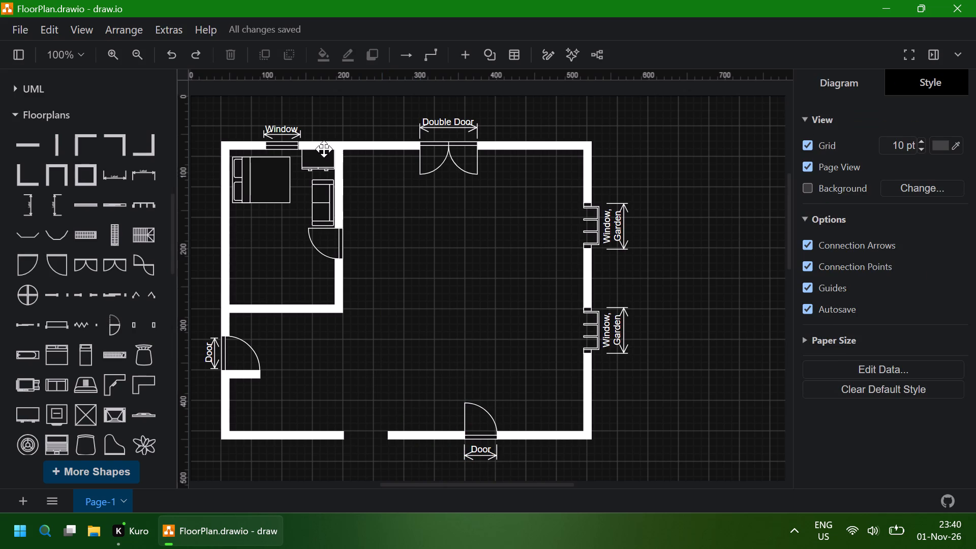
Duplicate the southern garden window on the east wall with its Window, Garden label, and place the copies just above the south wall's gap.
left_click(592, 326)
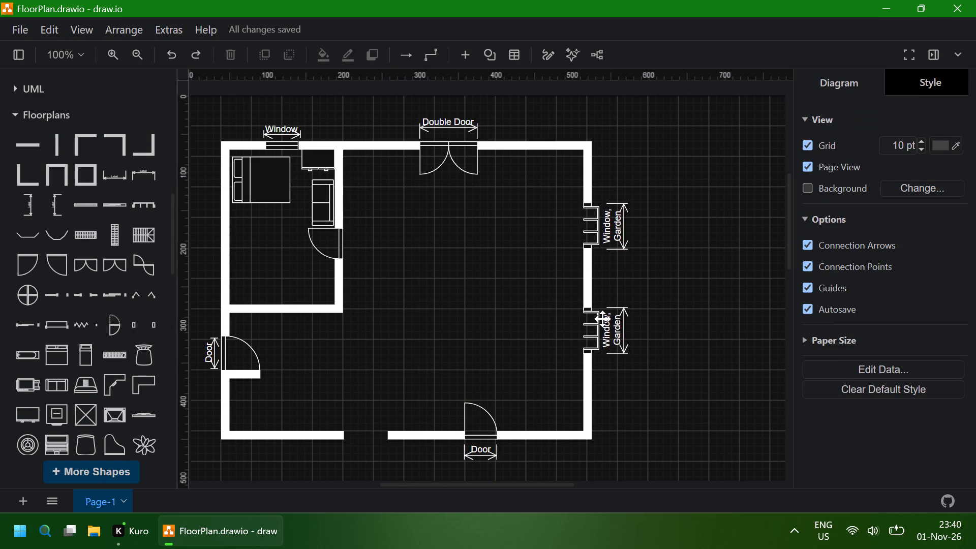
left_click(602, 319)
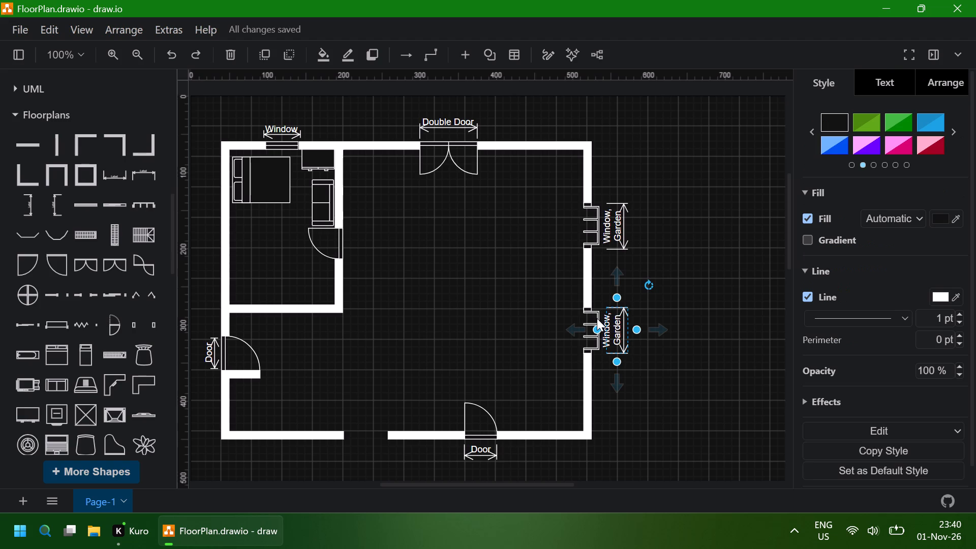
left_click(597, 318, "ctrl")
left_click(587, 323)
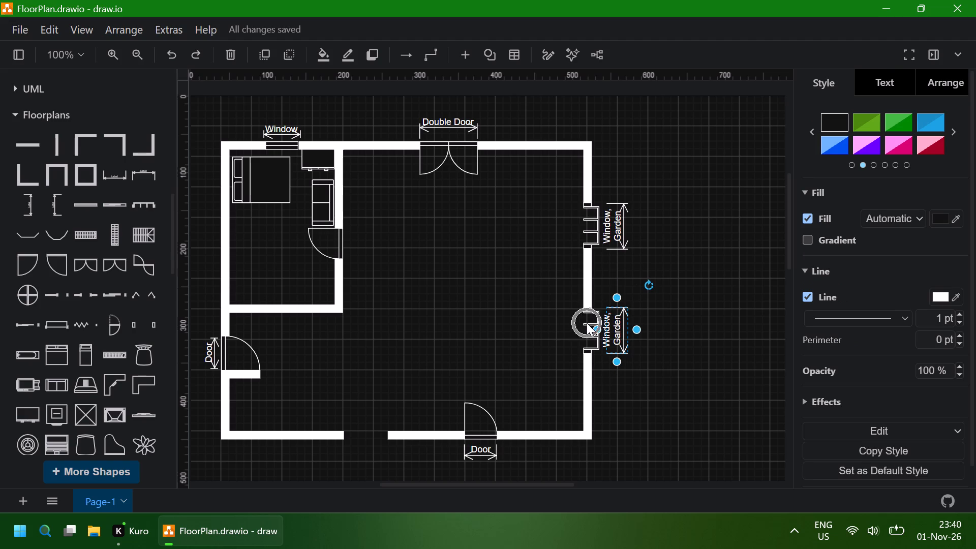
left_click(594, 312)
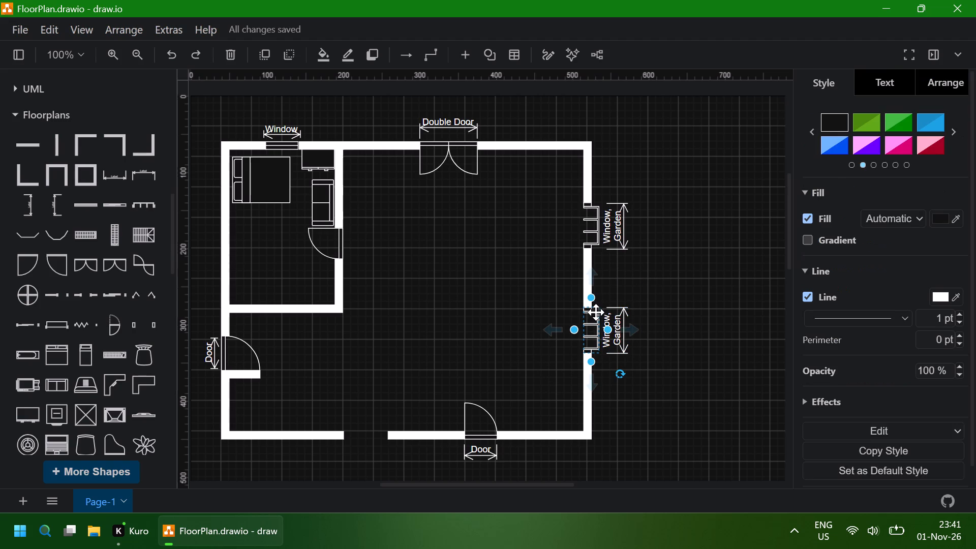
left_click(609, 315, "ctrl")
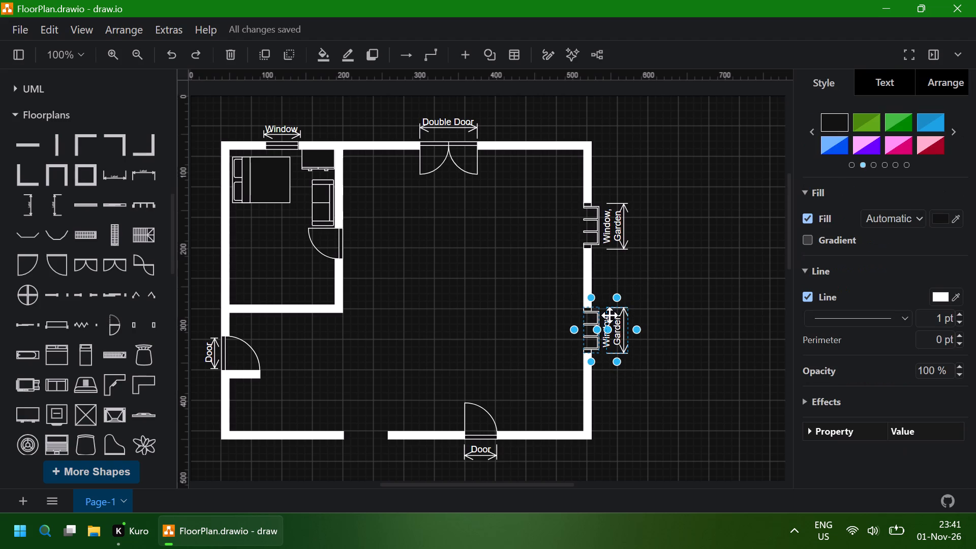
key("ctrl+d")
left_click_drag(620, 324, 564, 348)
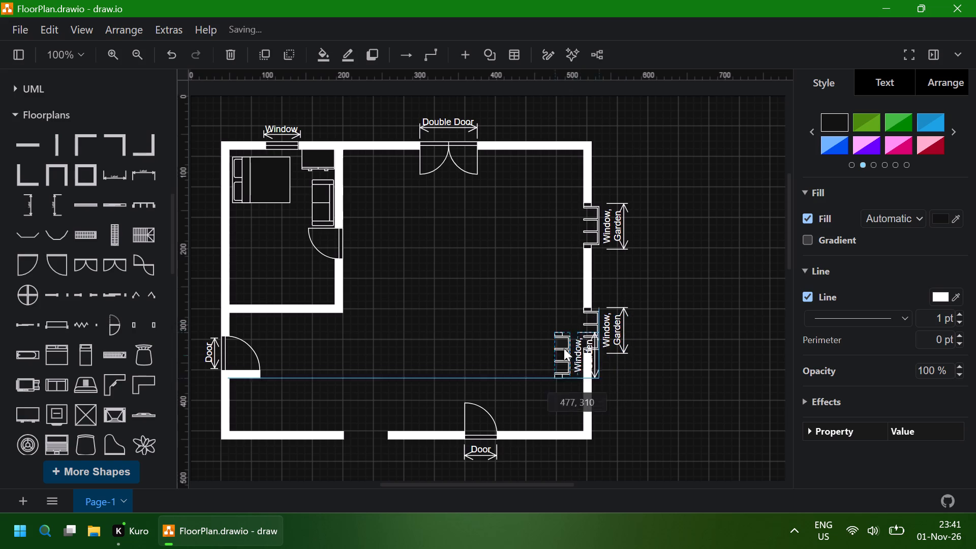
left_click_drag(564, 348, 416, 370)
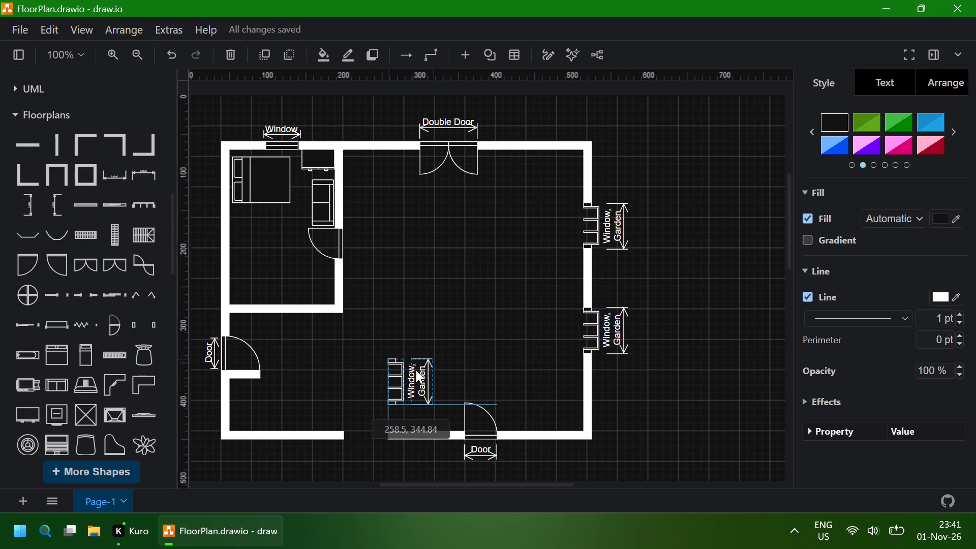
left_click_drag(416, 370, 386, 384)
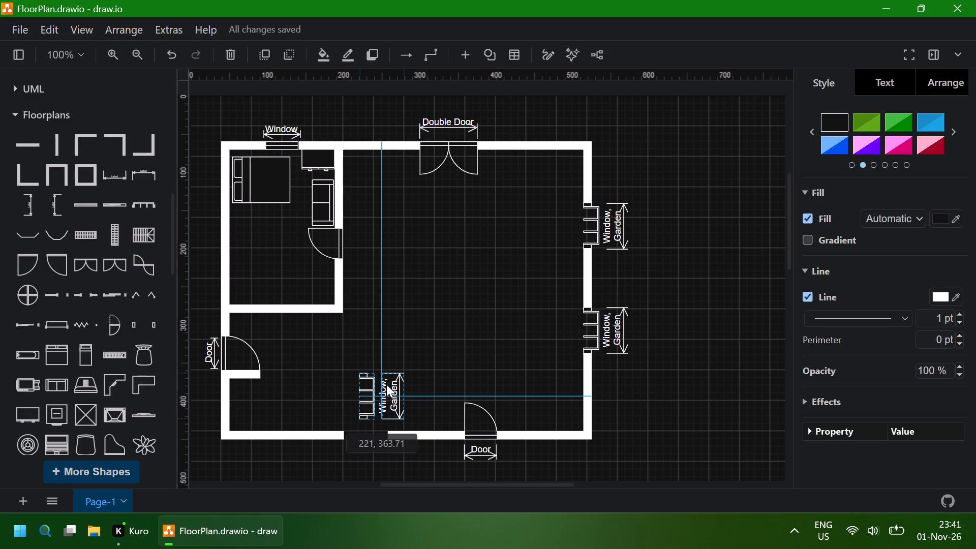
left_click_drag(386, 384, 382, 385)
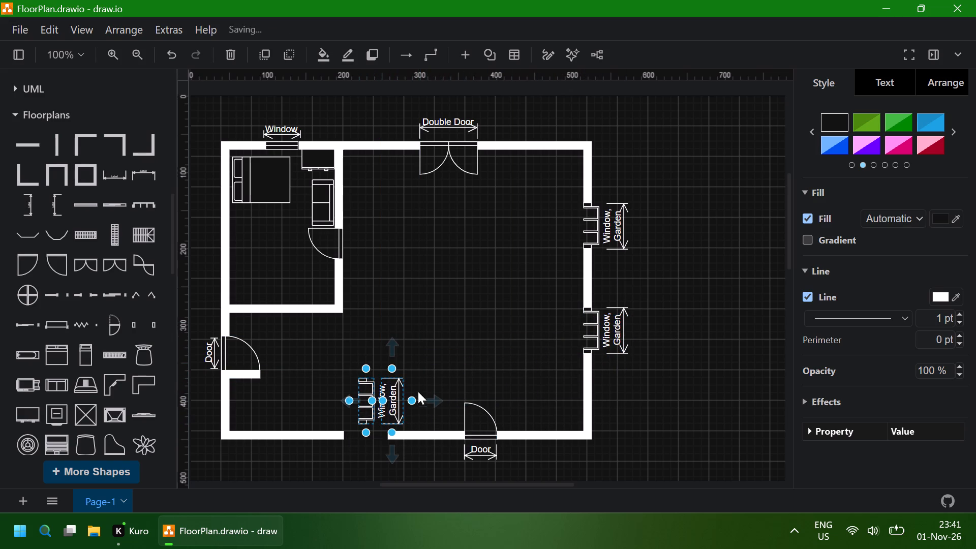
left_click(449, 360)
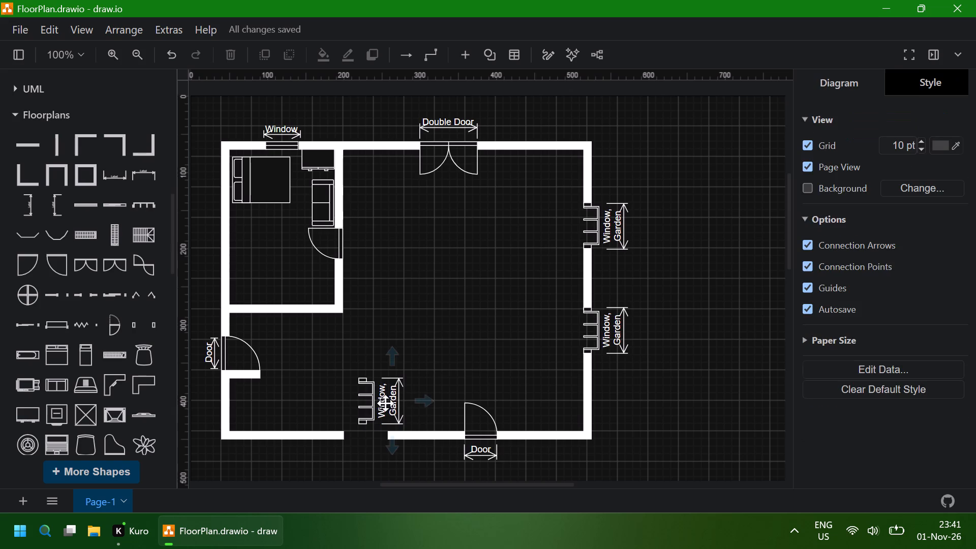
Rotate the copied garden window to lie horizontally facing outward and fit it into the south wall's gap at 200, 440.
left_click(373, 406)
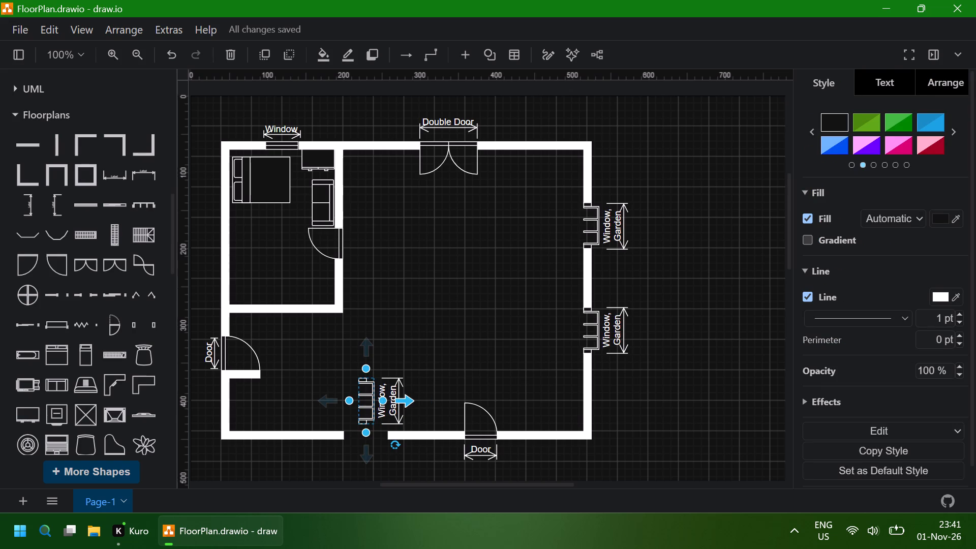
left_click_drag(396, 446, 340, 428)
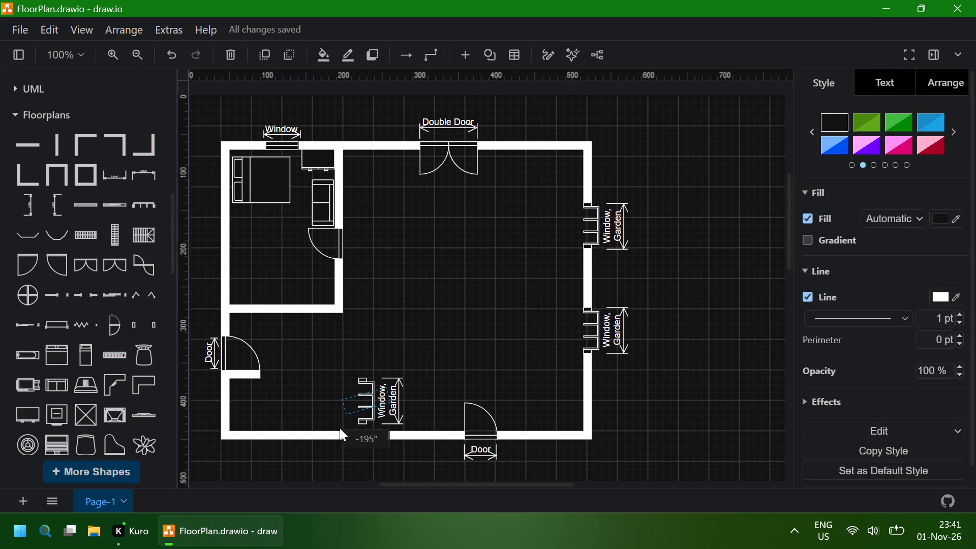
left_click_drag(340, 428, 336, 420)
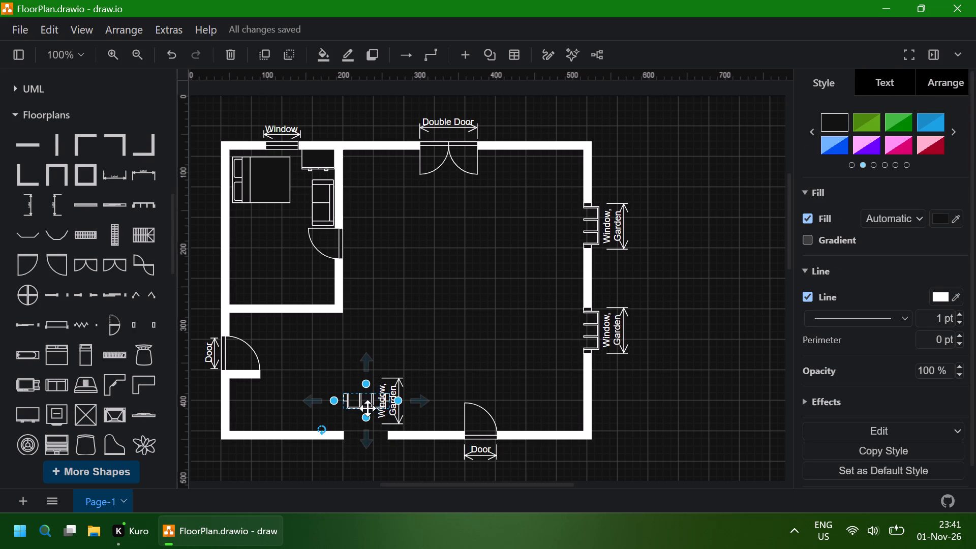
left_click_drag(368, 408, 368, 444)
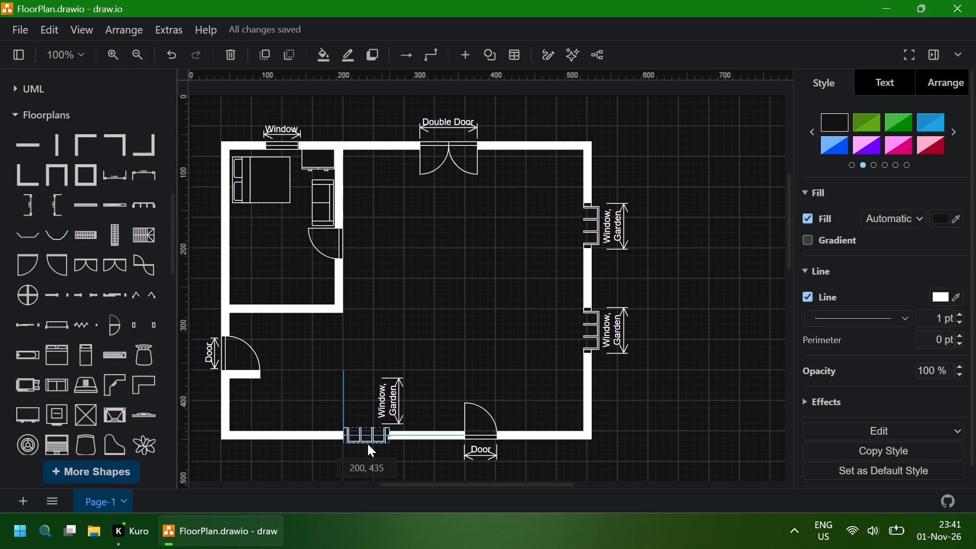
left_click_drag(368, 444, 368, 447)
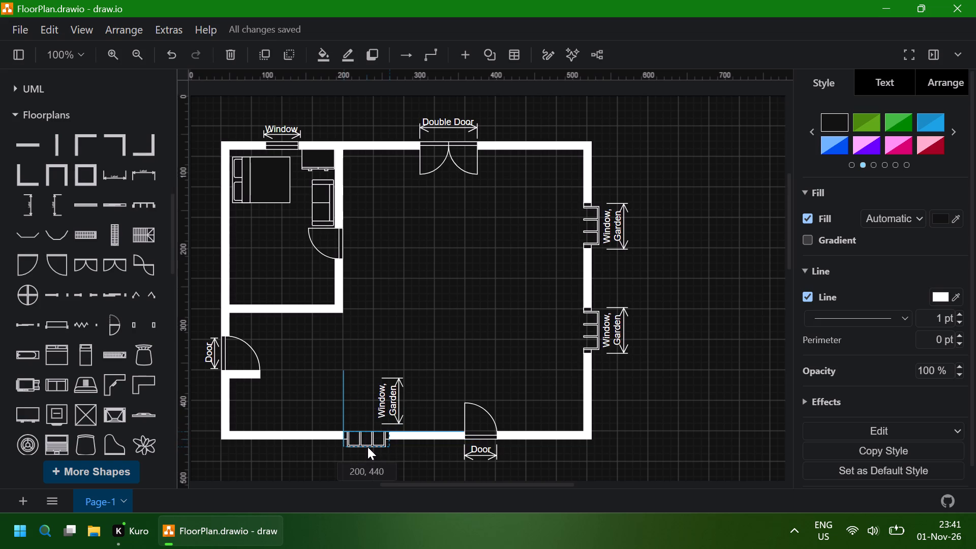
left_click_drag(368, 447, 368, 447)
left_click(417, 464)
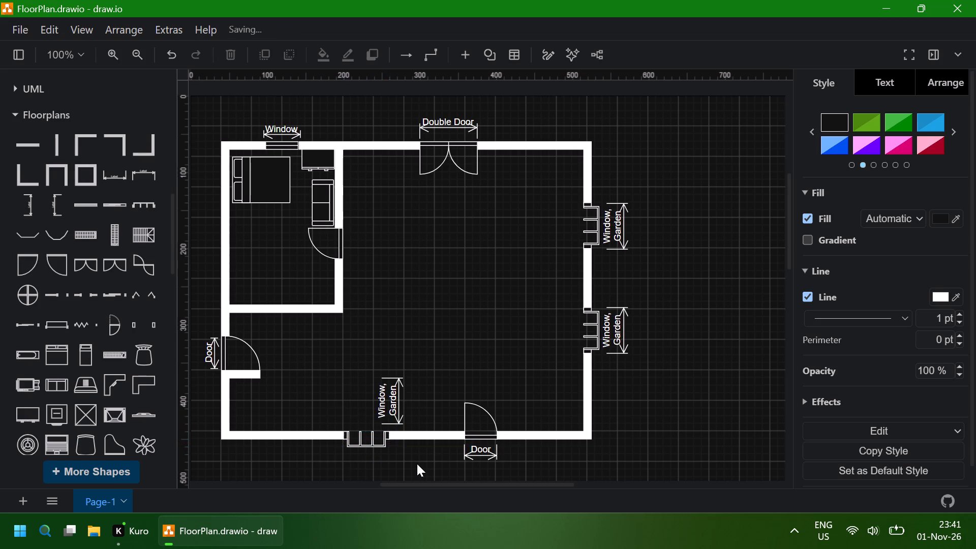
Rotate the copied Window, Garden label to horizontal and place it just below the garden window in the south wall.
left_click(393, 405)
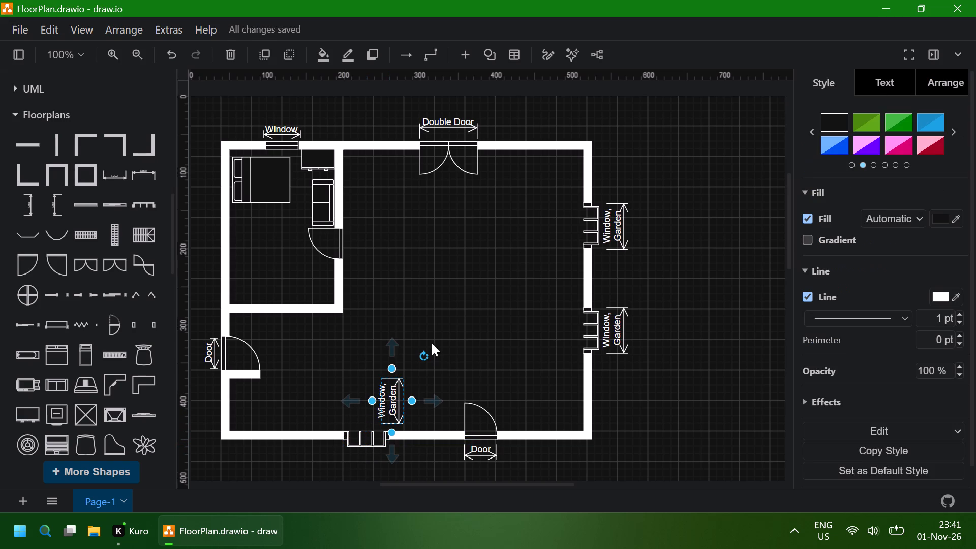
left_click_drag(424, 355, 438, 378)
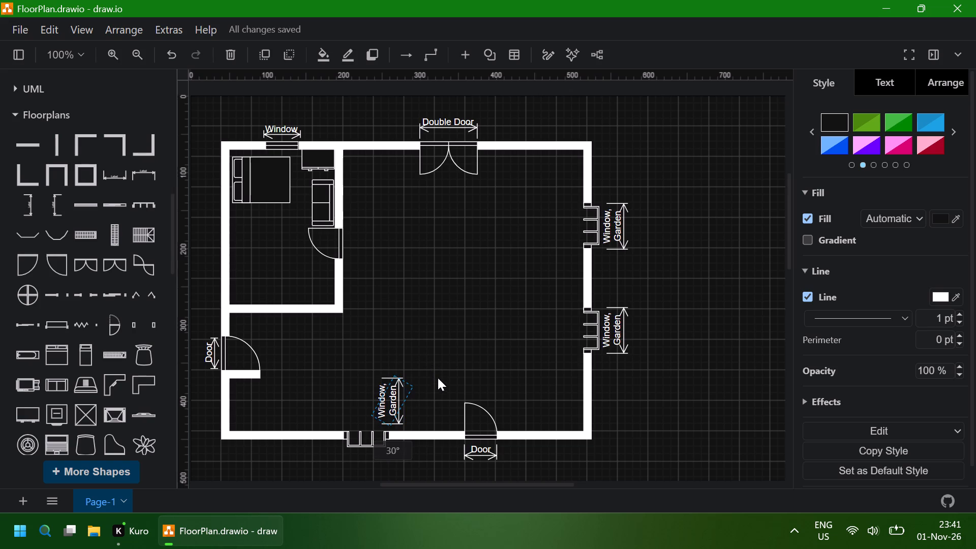
left_click_drag(438, 378, 422, 423)
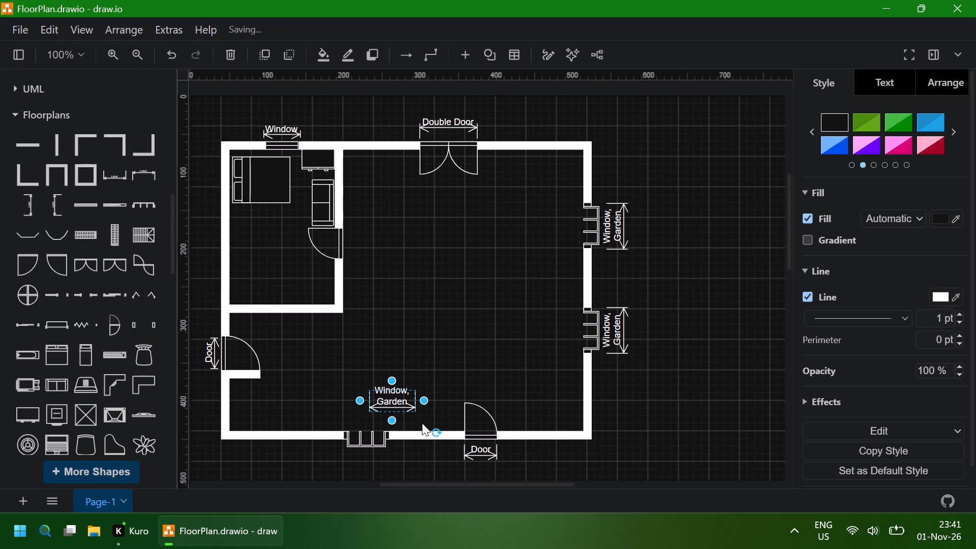
left_click(409, 401)
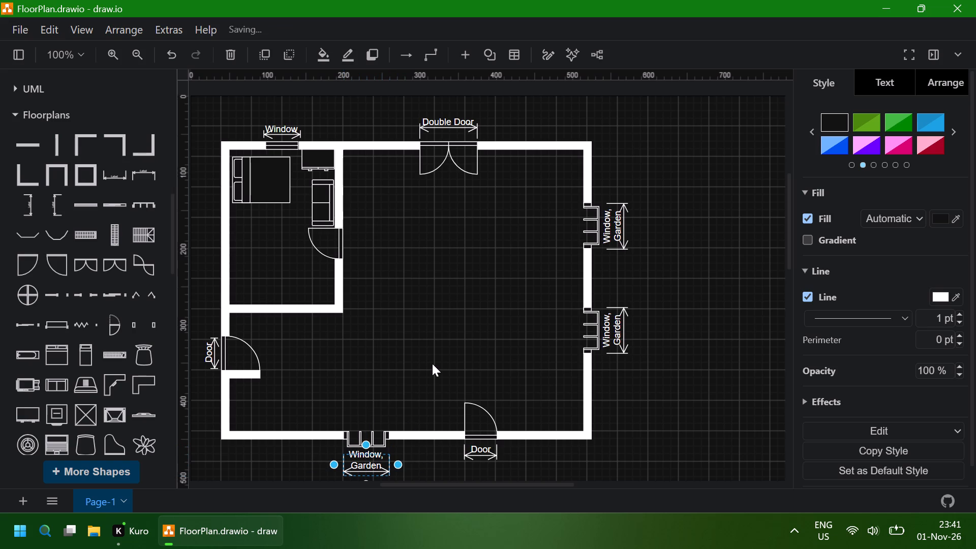
key("Up")
key("Up")
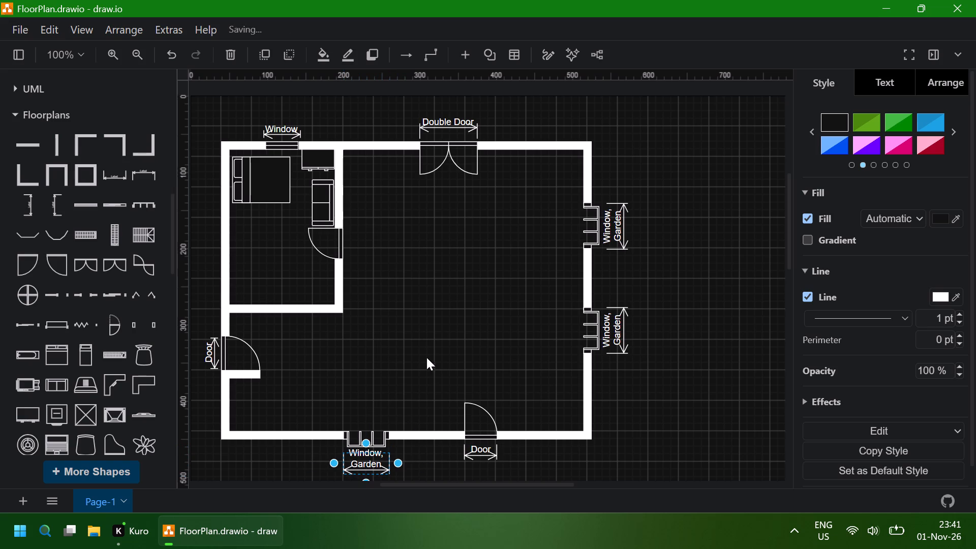
left_click(413, 347)
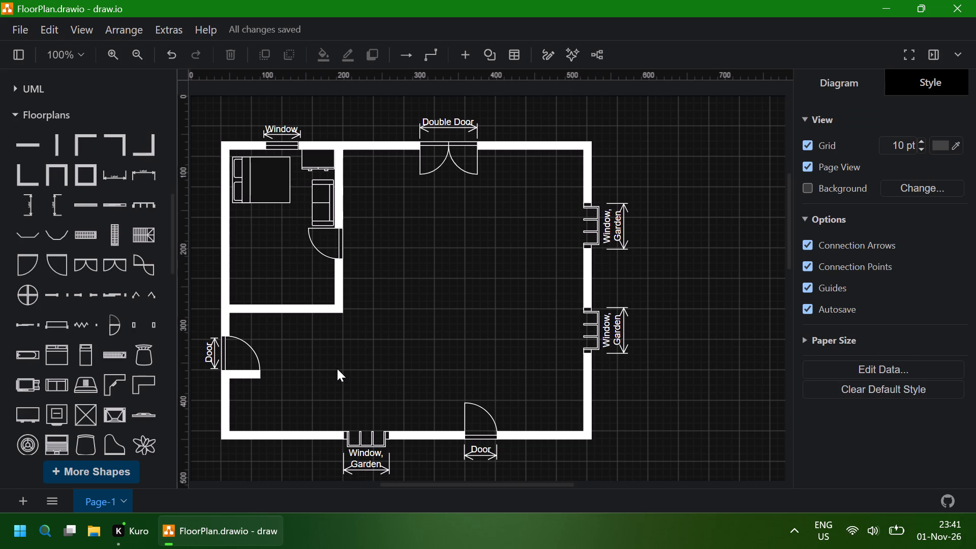
left_click(314, 384)
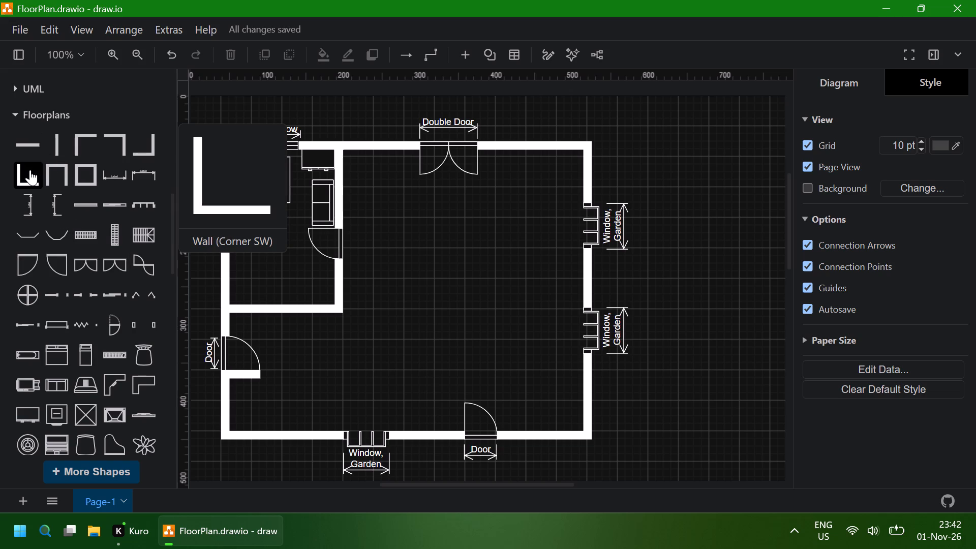
Add a north-east corner wall and place it at about 258.5, 340, with its vertical leg meeting the south wall just west of the south door.
left_click(115, 140)
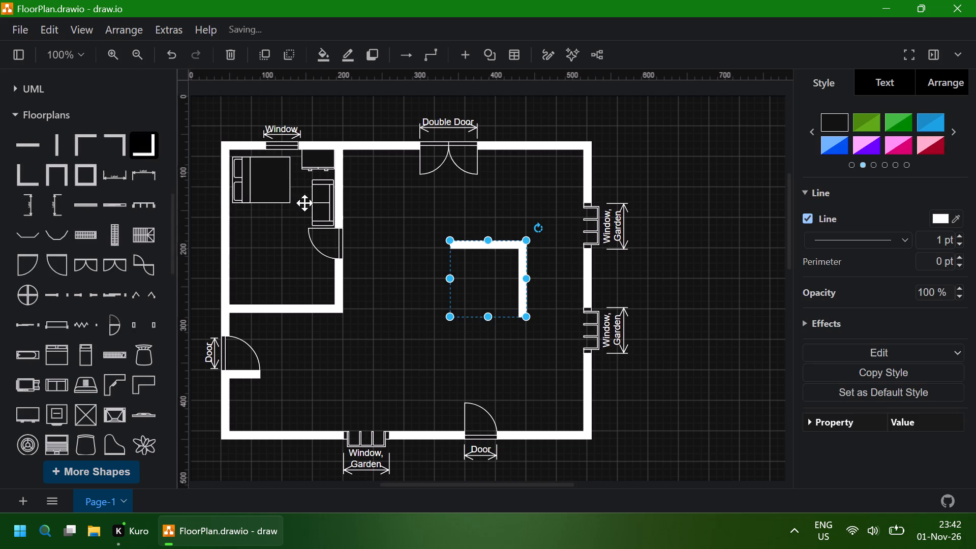
left_click_drag(521, 261, 461, 347)
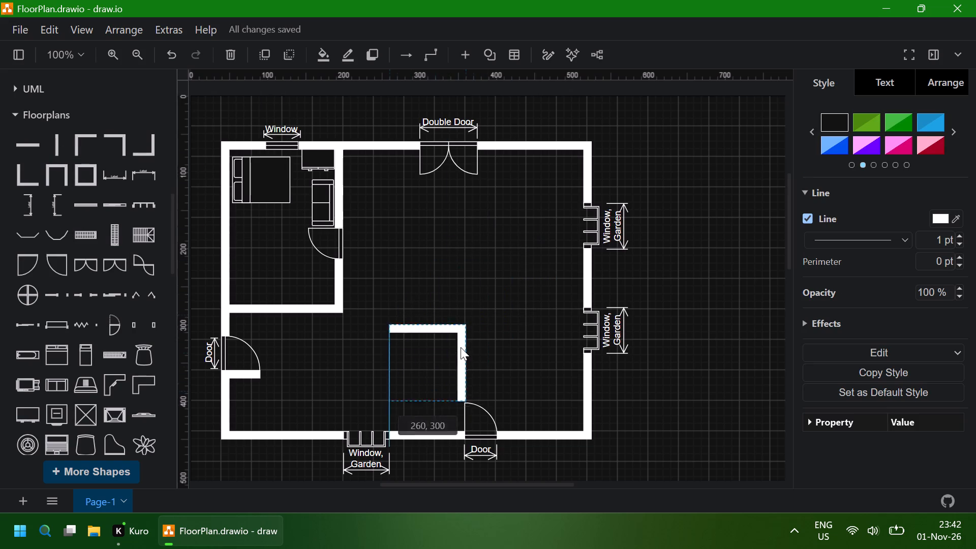
left_click_drag(461, 347, 458, 371)
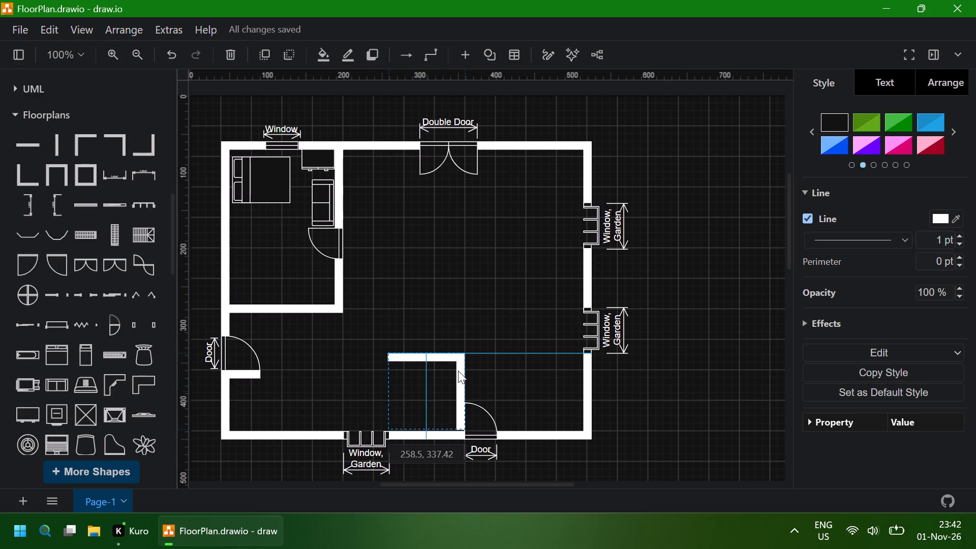
left_click_drag(458, 371, 456, 376)
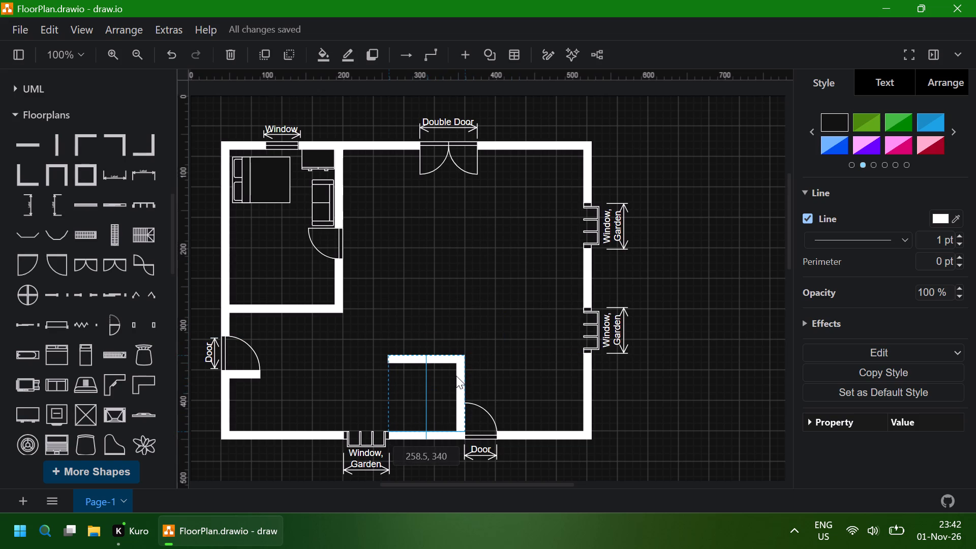
left_click_drag(456, 376, 455, 376)
left_click(463, 295)
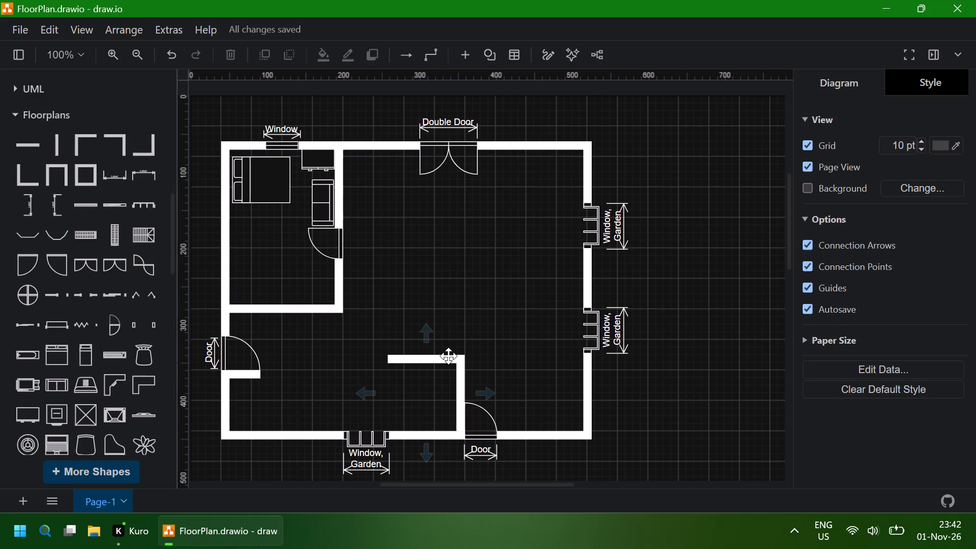
Enlarge the new corner wall north and west to a height of about 170, so its horizontal leg meets the bedroom's south-east corner.
left_click(446, 360)
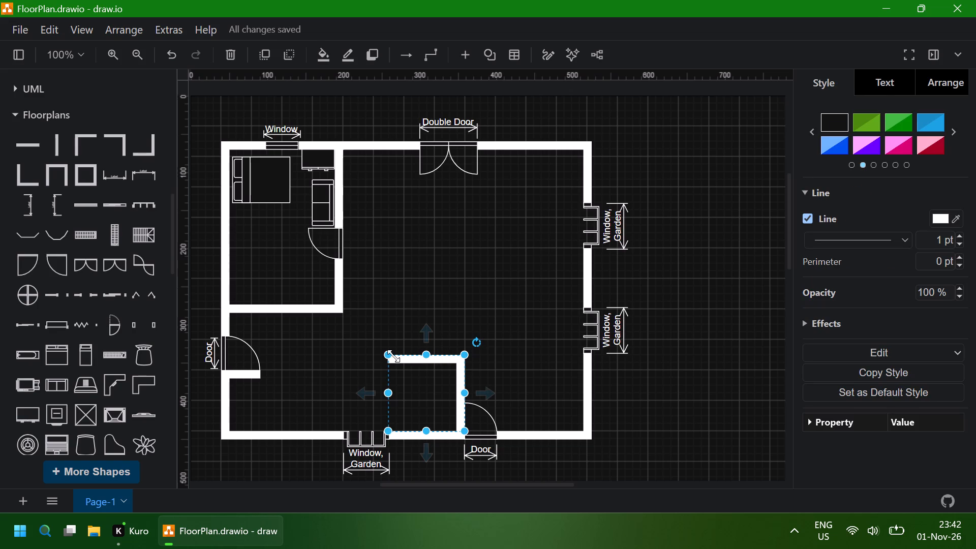
left_click_drag(390, 356, 392, 337)
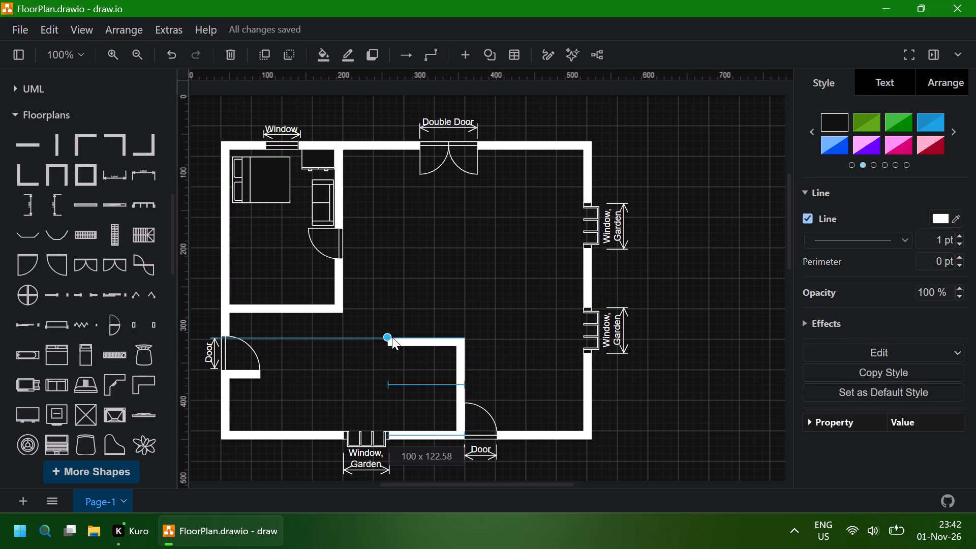
left_click_drag(392, 337, 394, 328)
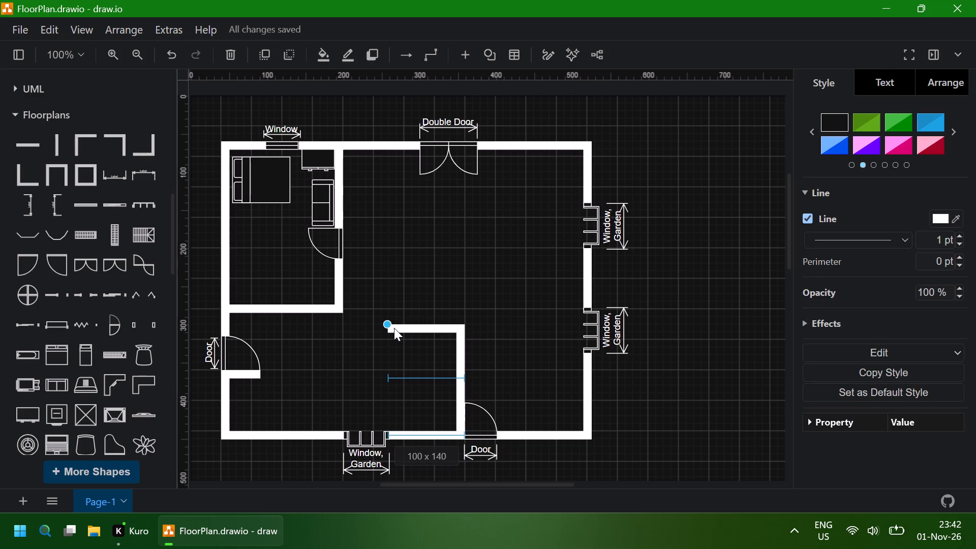
left_click_drag(394, 328, 394, 324)
left_click_drag(394, 324, 394, 312)
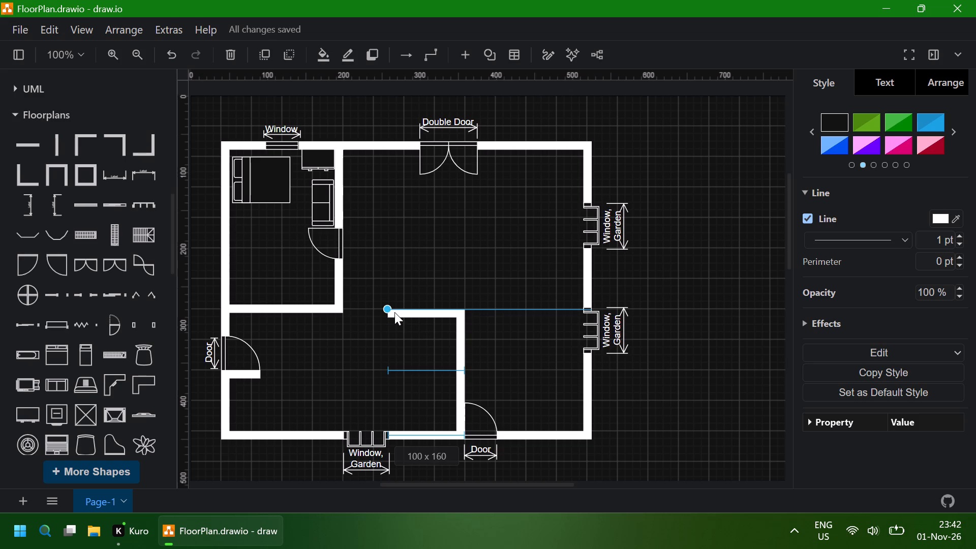
left_click_drag(394, 312, 394, 311)
left_click_drag(394, 311, 394, 305)
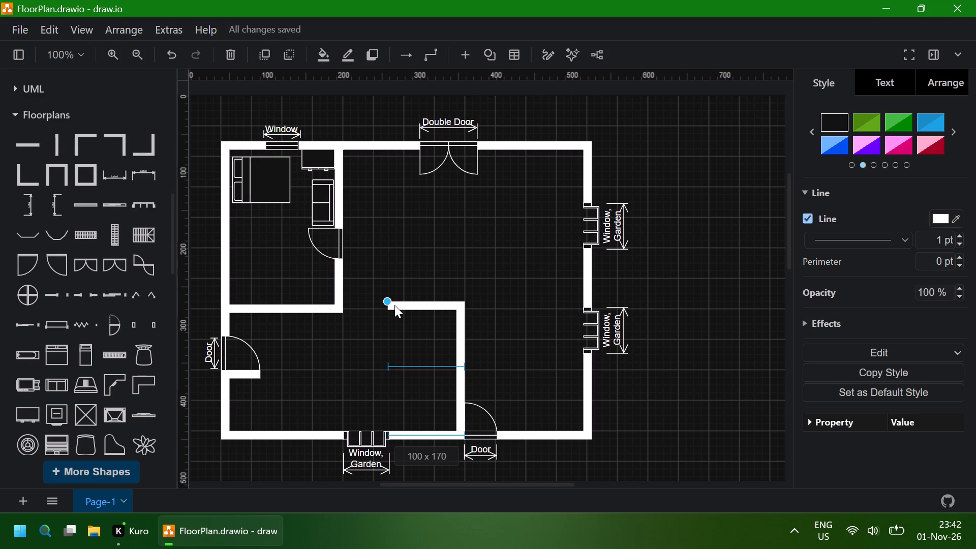
left_click_drag(394, 305, 394, 307)
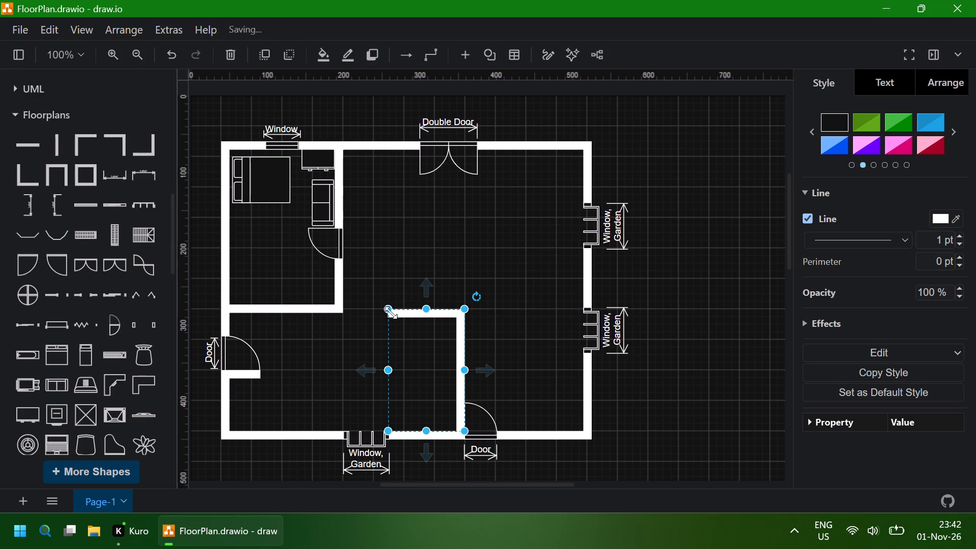
left_click_drag(387, 311, 369, 310)
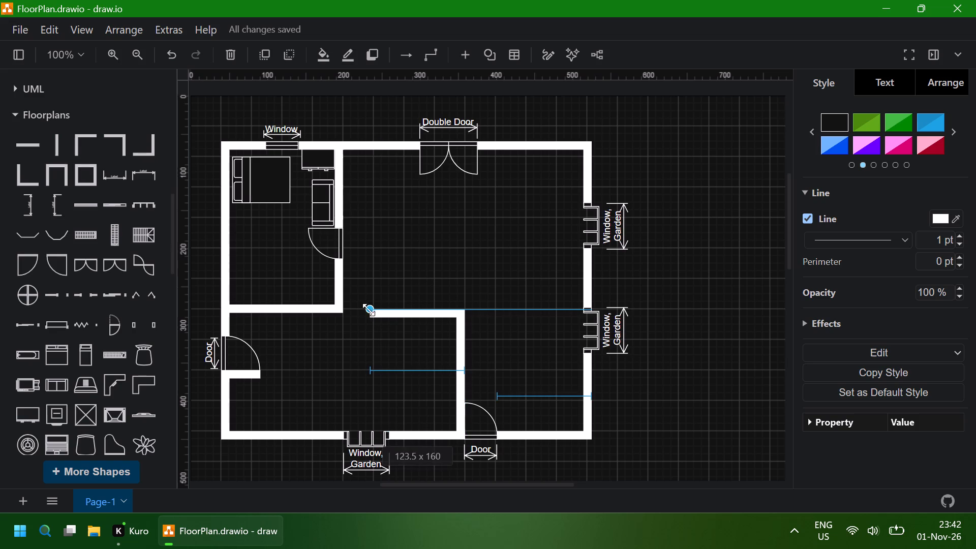
left_click_drag(369, 310, 349, 309)
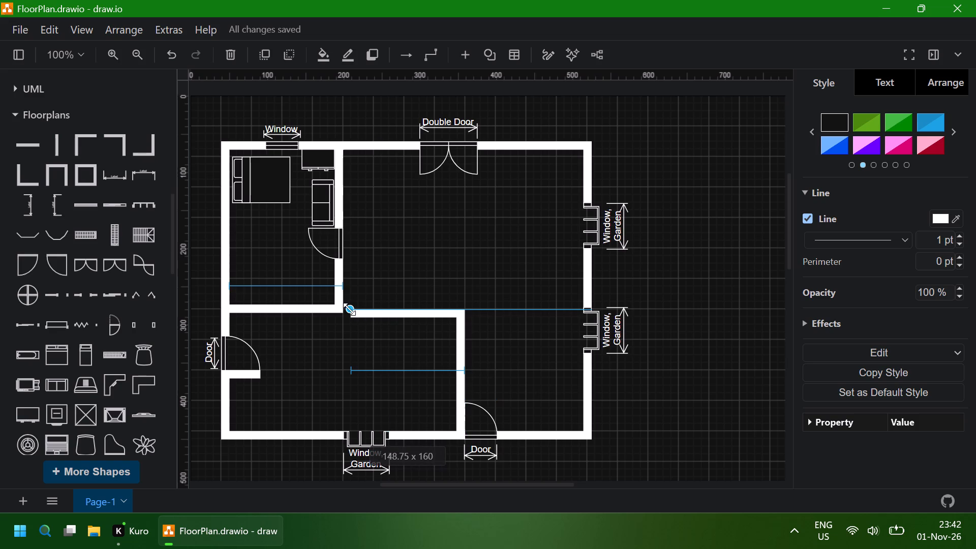
left_click_drag(349, 309, 345, 311)
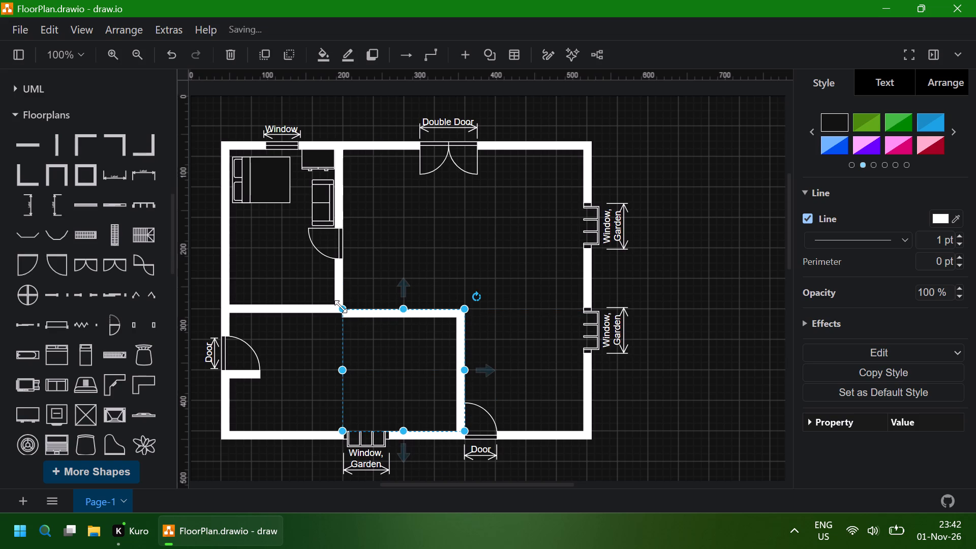
left_click_drag(341, 307, 341, 301)
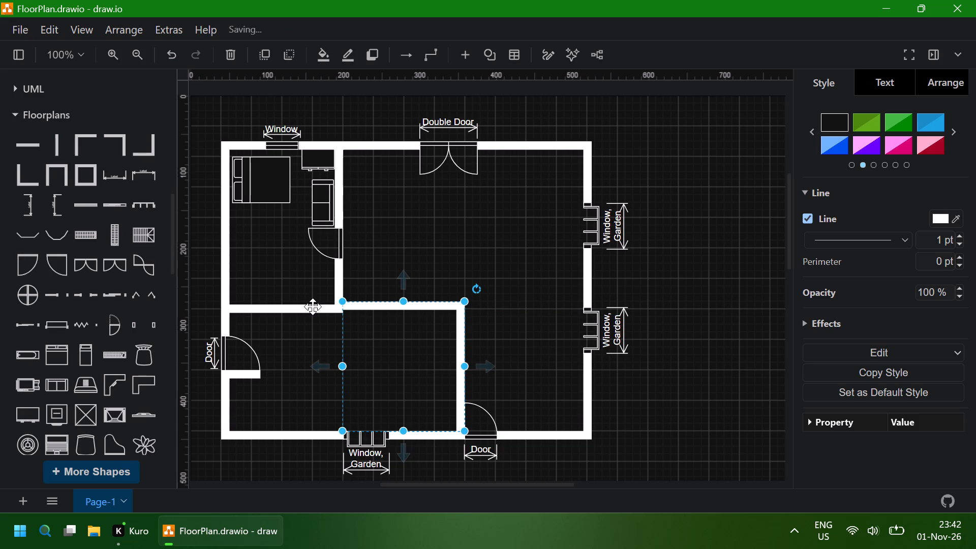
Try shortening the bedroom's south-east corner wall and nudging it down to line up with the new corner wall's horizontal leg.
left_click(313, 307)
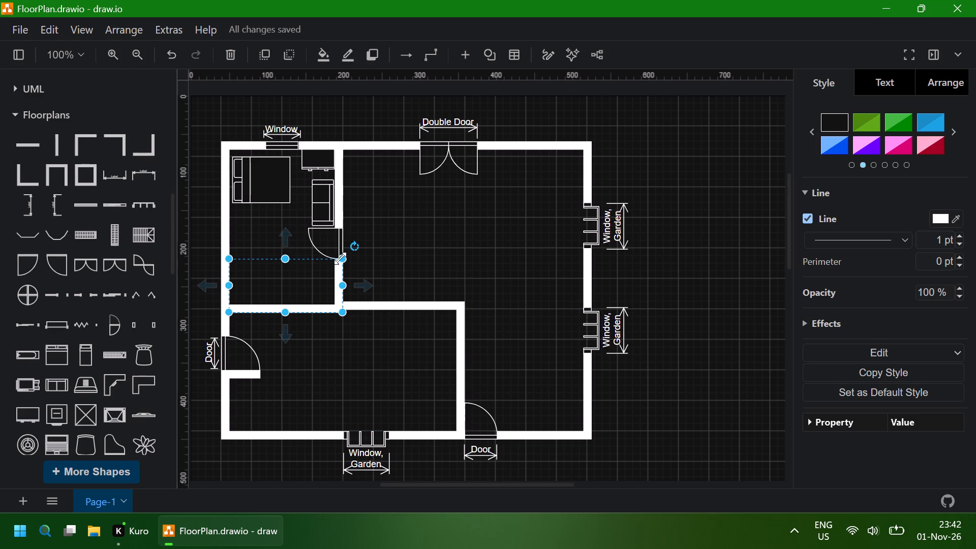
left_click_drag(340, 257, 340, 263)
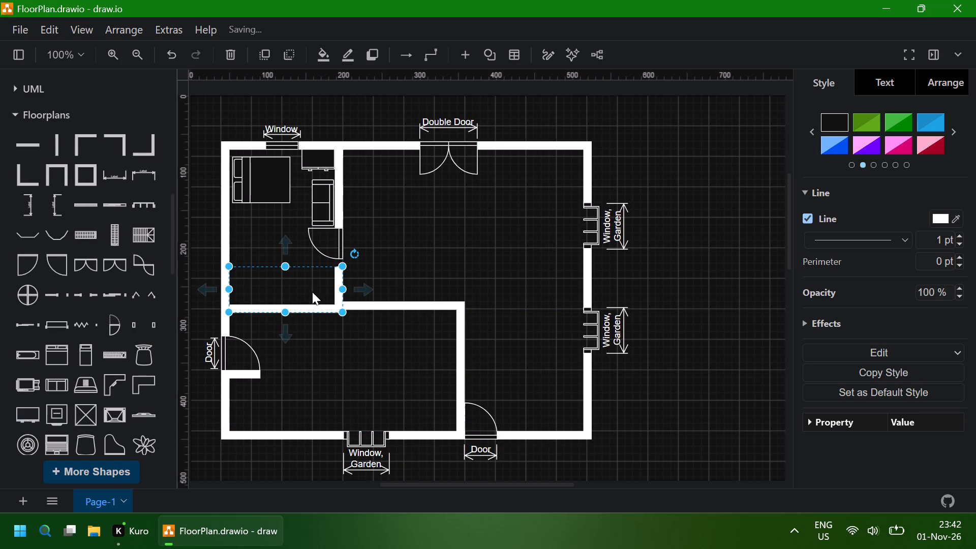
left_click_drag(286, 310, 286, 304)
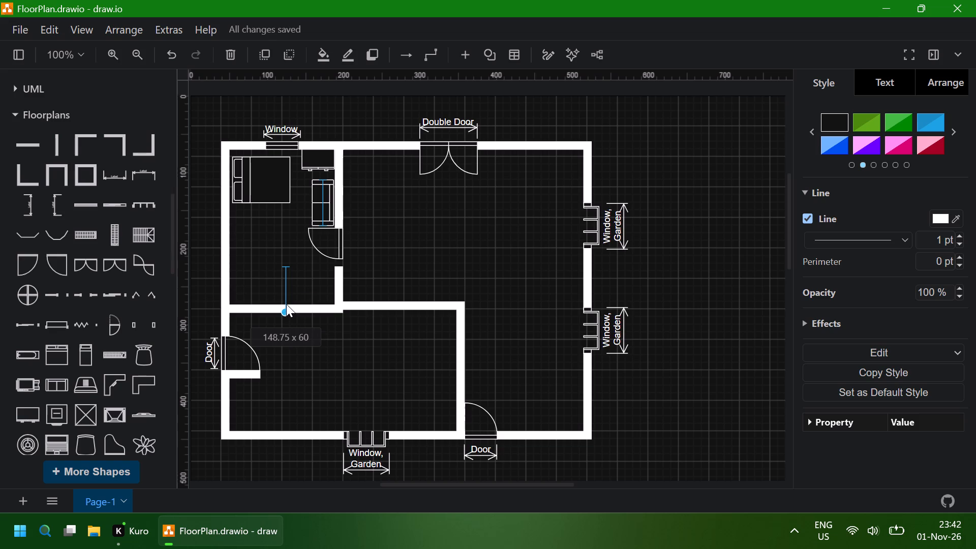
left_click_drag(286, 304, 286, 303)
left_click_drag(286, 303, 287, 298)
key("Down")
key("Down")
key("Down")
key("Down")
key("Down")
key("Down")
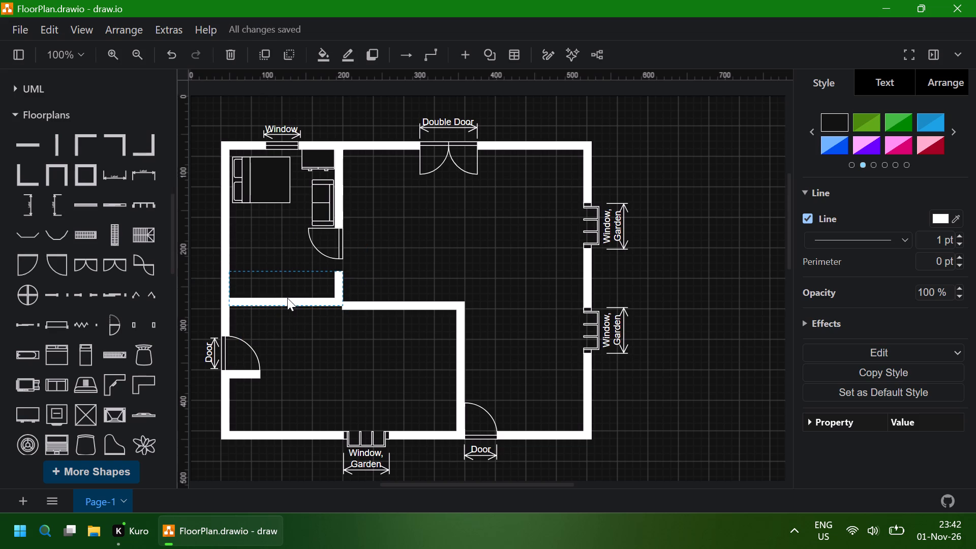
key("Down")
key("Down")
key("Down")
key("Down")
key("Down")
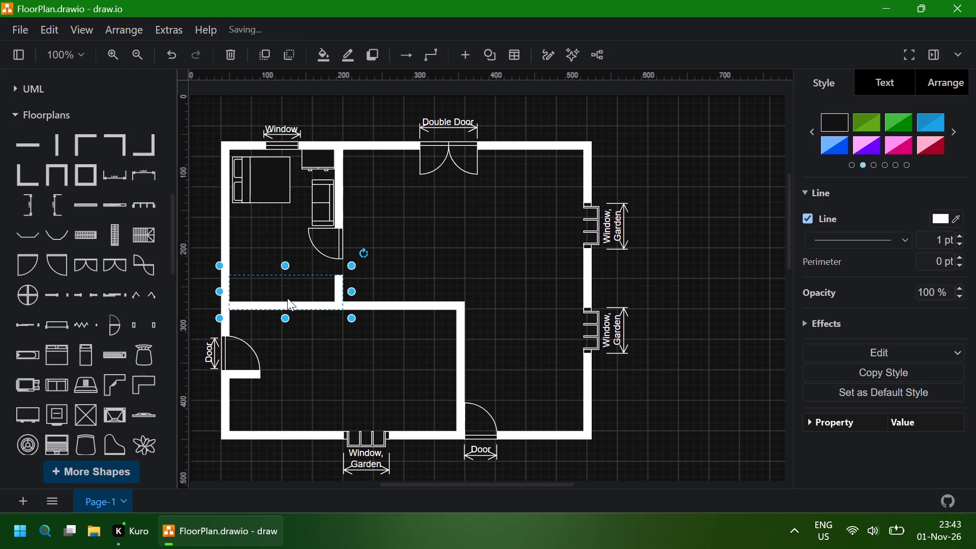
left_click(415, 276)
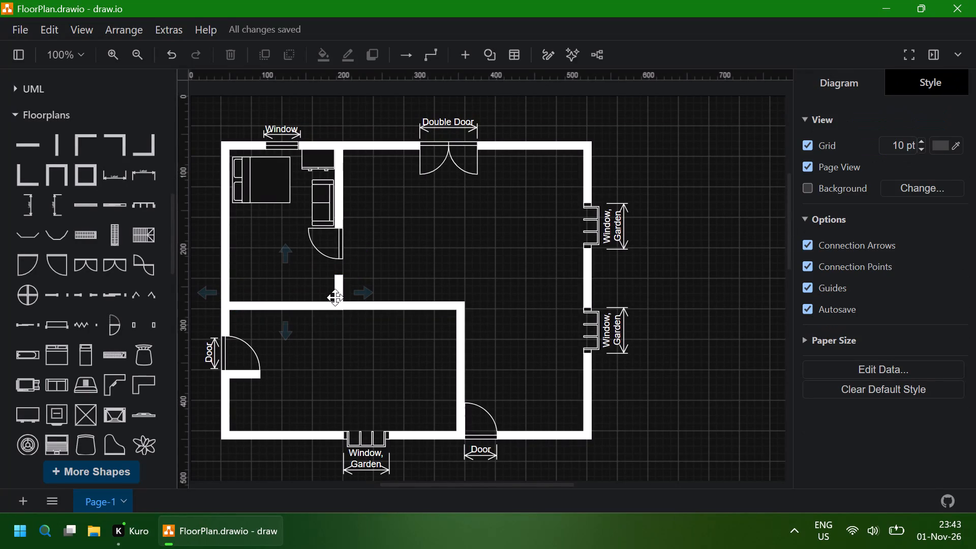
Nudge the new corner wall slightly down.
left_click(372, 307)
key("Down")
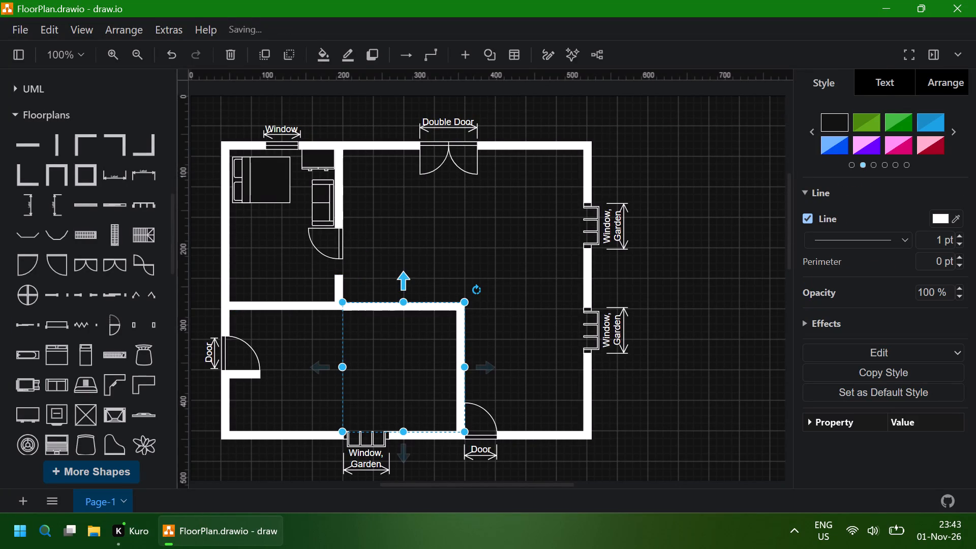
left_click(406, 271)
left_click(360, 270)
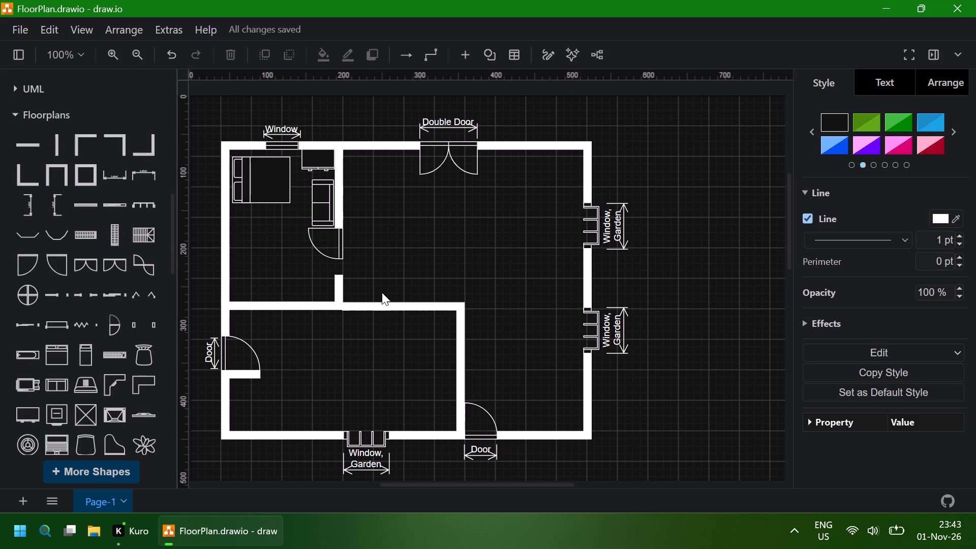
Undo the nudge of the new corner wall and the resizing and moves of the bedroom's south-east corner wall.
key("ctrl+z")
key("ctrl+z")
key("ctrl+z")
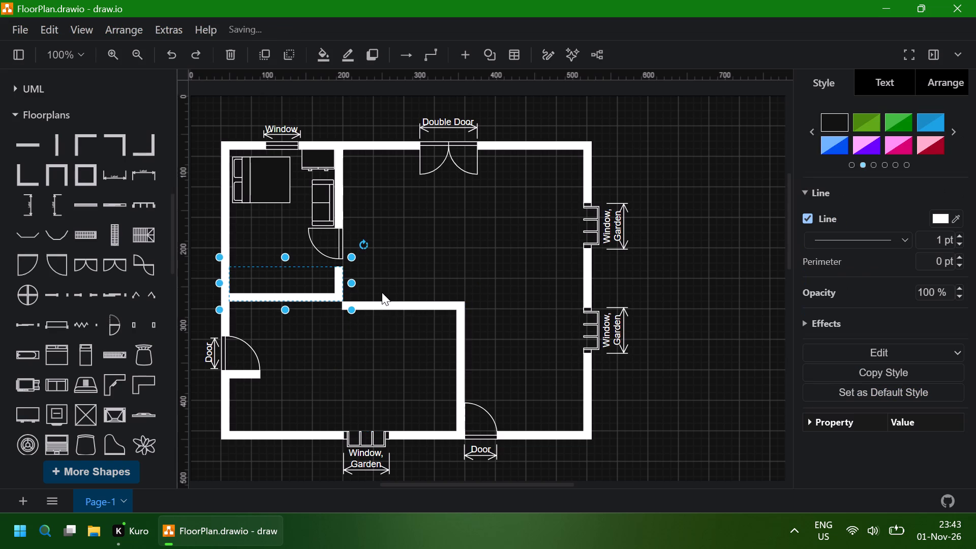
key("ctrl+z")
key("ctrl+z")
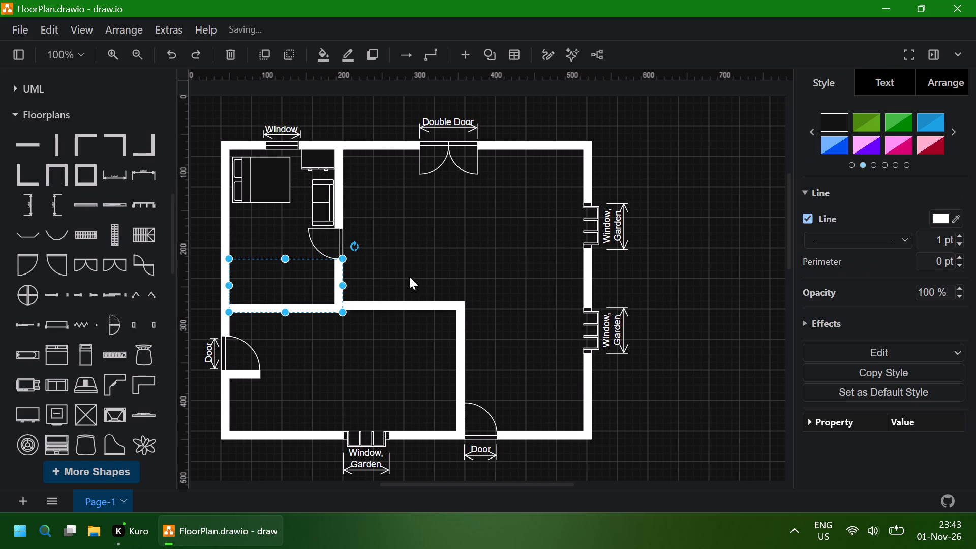
Undo the resizing, placement and insertion of the new corner wall, removing it from the plan.
left_click(409, 277)
left_click(405, 307)
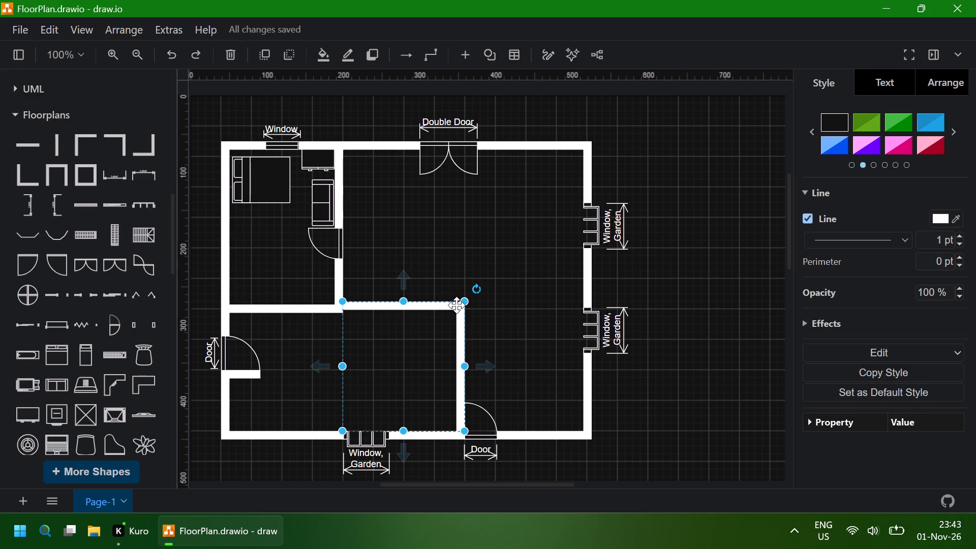
key("ctrl+z")
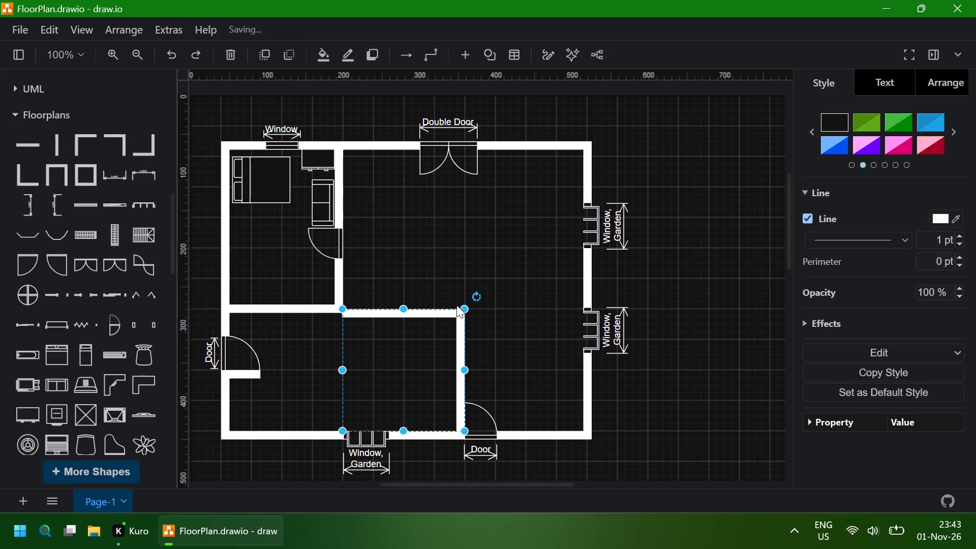
key("ctrl+z")
key("ctrl+z")
key("ctrl+z")
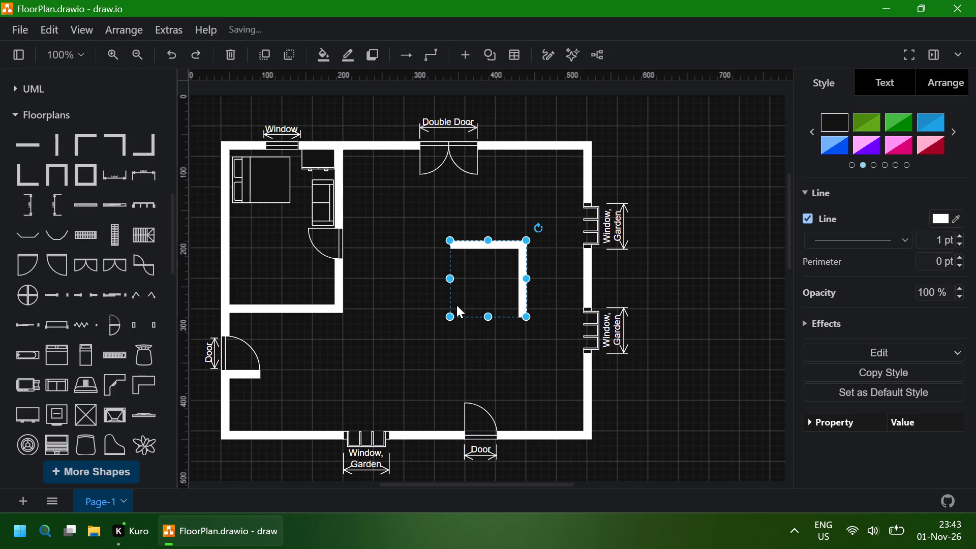
key("ctrl+z")
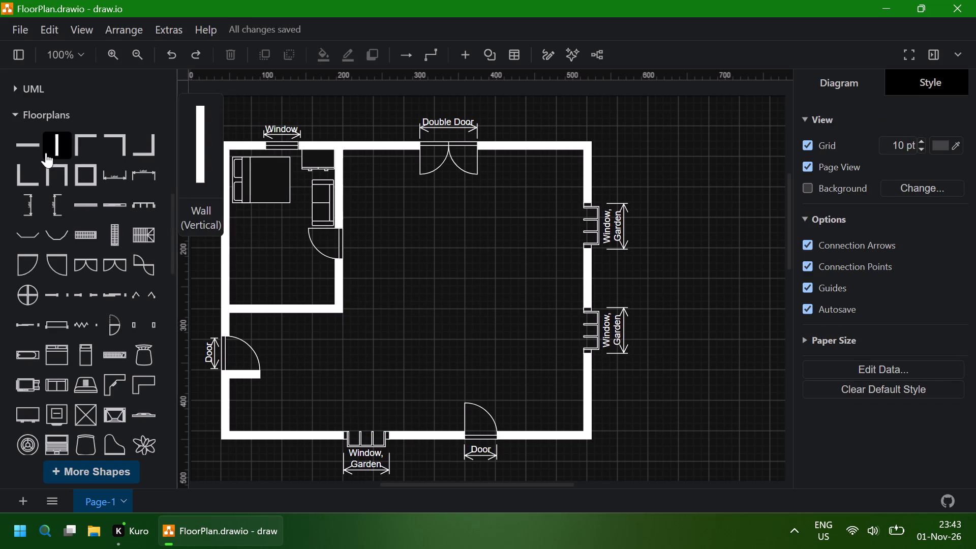
Add a vertical wall about 150 long, rising from the south outer wall along the south door's west side.
left_click(52, 147)
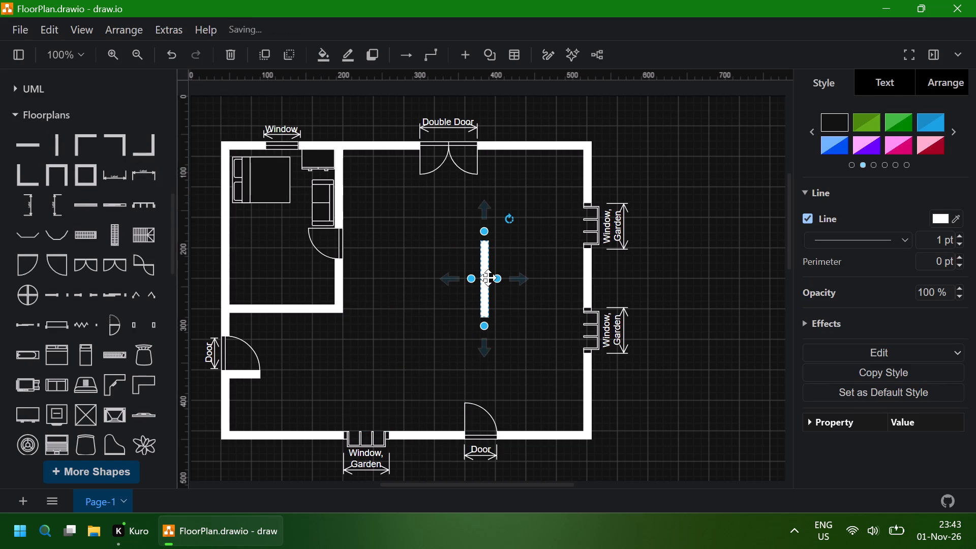
left_click_drag(482, 271, 456, 367)
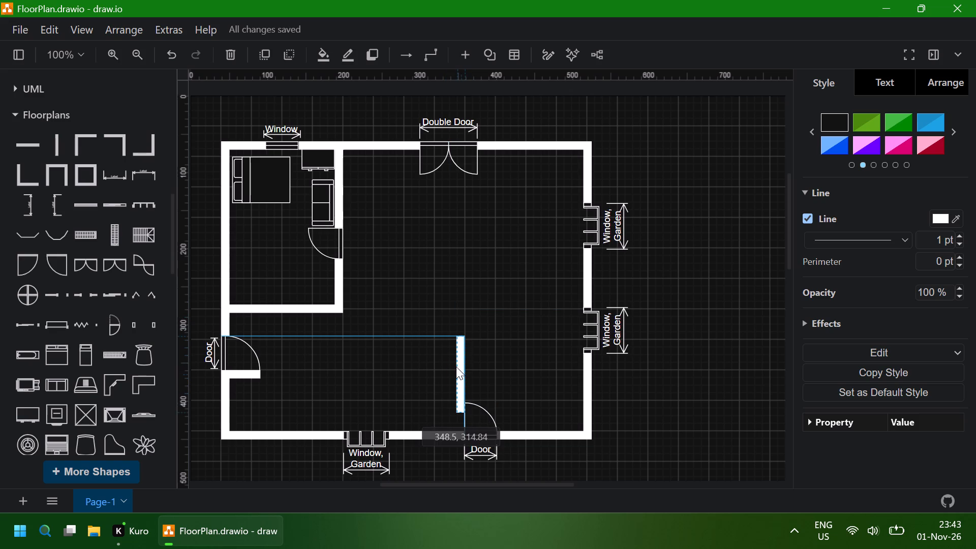
left_click_drag(456, 367, 455, 386)
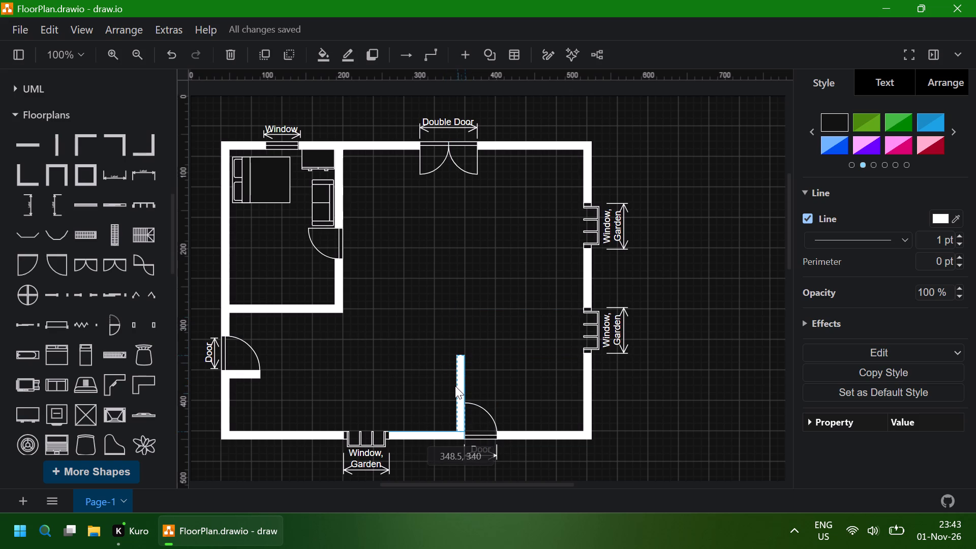
left_click_drag(455, 386, 455, 386)
left_click_drag(462, 343, 463, 322)
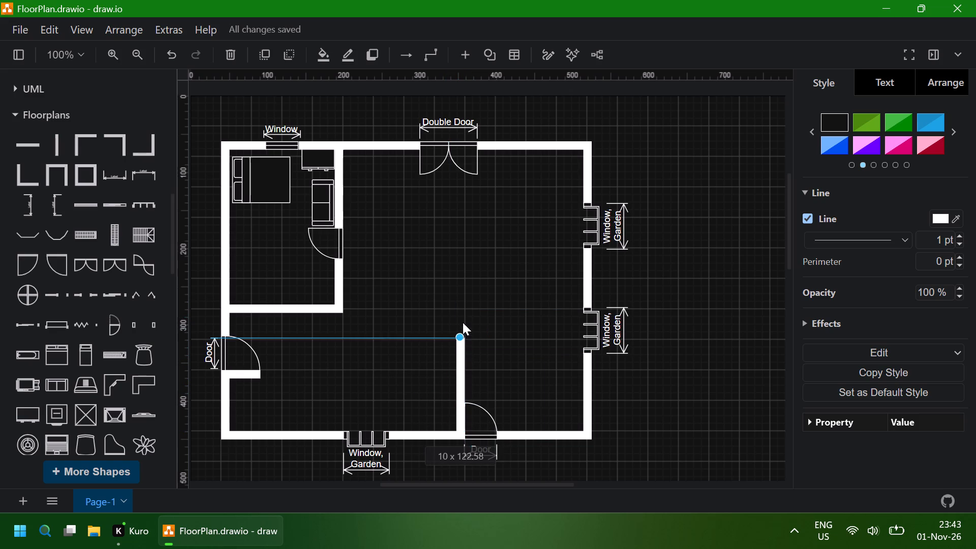
left_click_drag(463, 322, 463, 313)
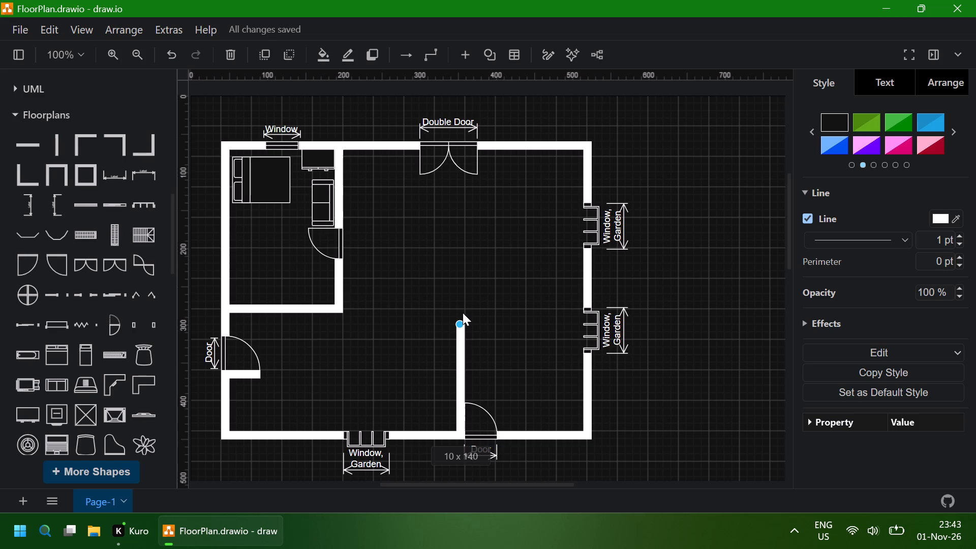
left_click_drag(463, 313, 463, 309)
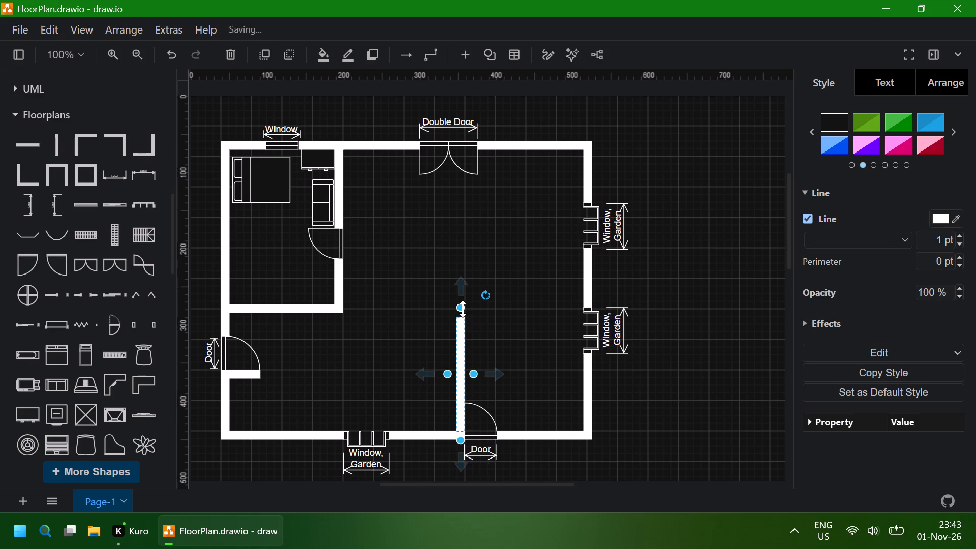
left_click(494, 330)
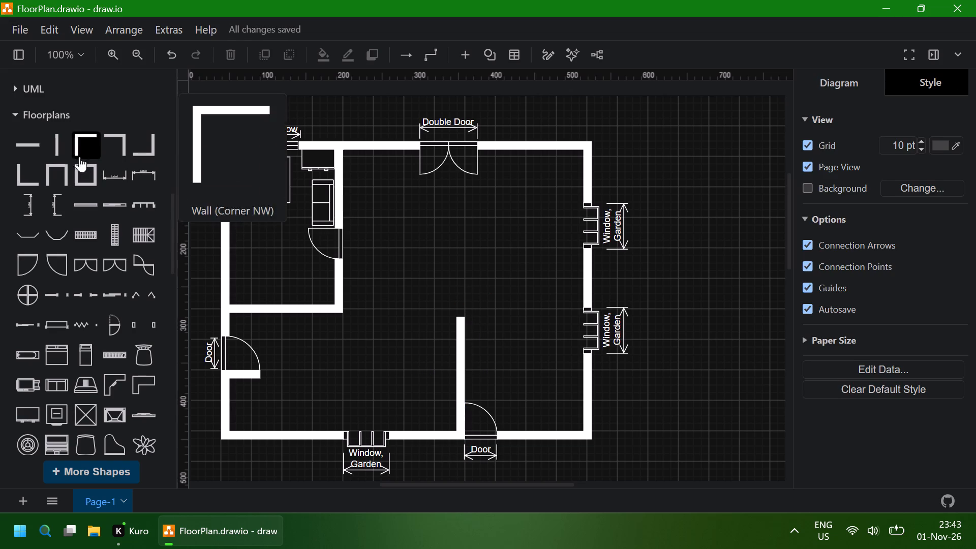
Add a horizontal wall above the new vertical wall, level with the bedroom's south wall and ending near the vertical wall's east edge.
left_click(37, 135)
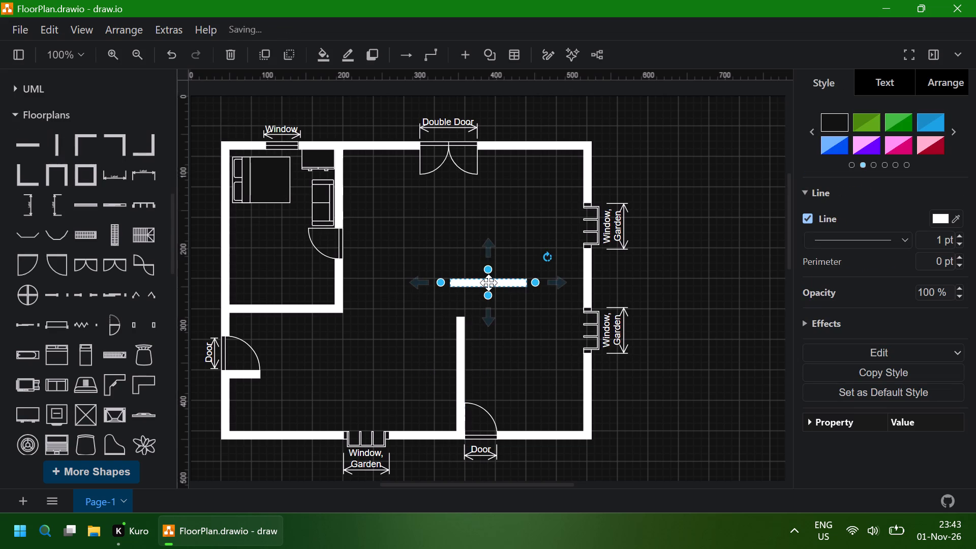
left_click_drag(492, 282, 430, 303)
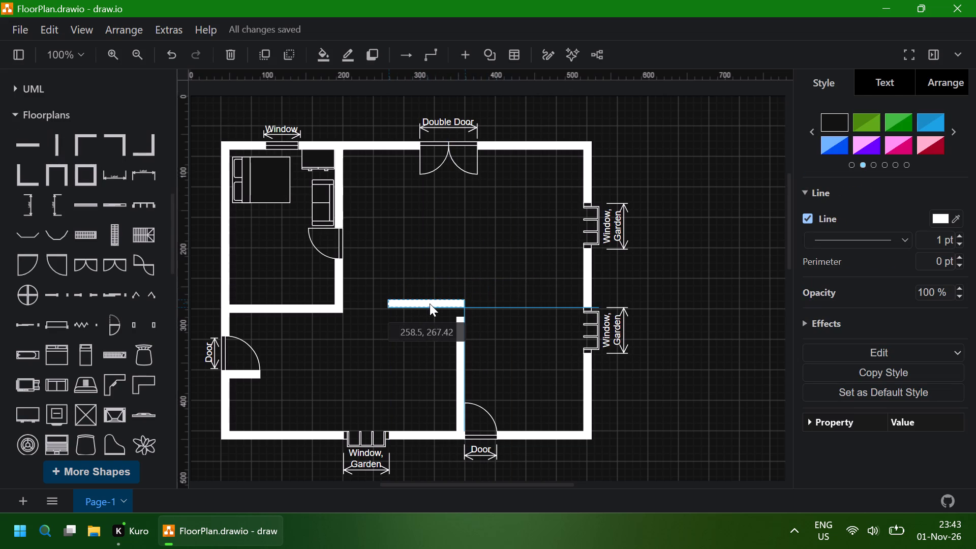
left_click_drag(430, 303, 430, 309)
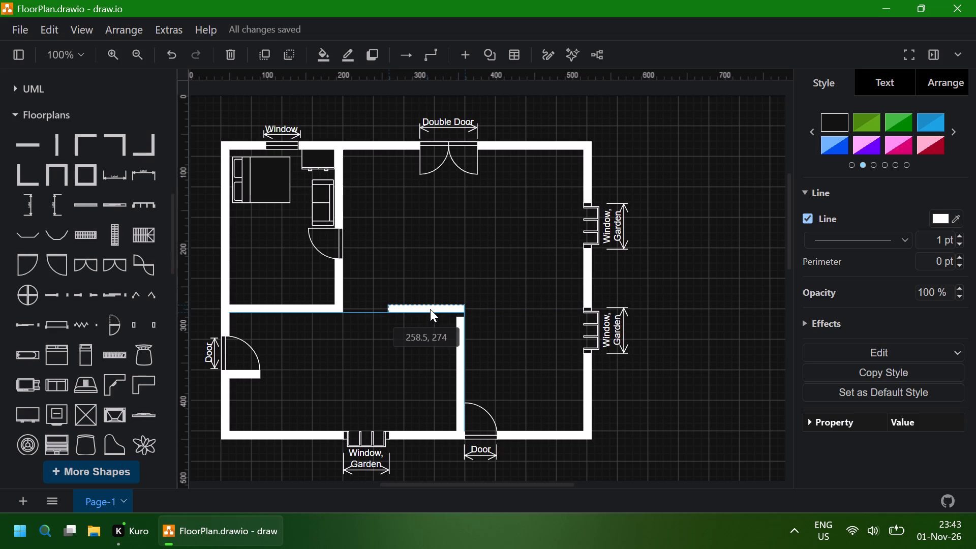
left_click_drag(430, 309, 430, 304)
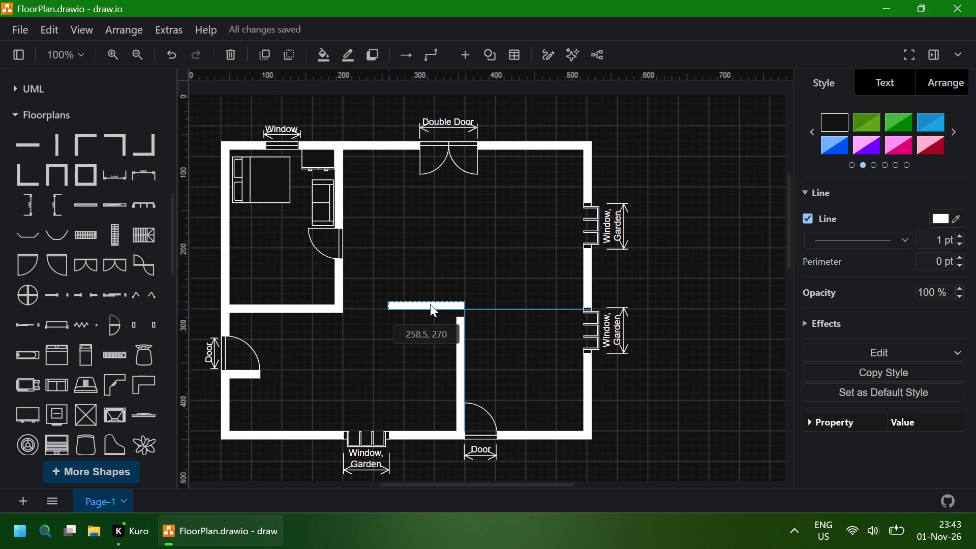
left_click_drag(430, 304, 430, 309)
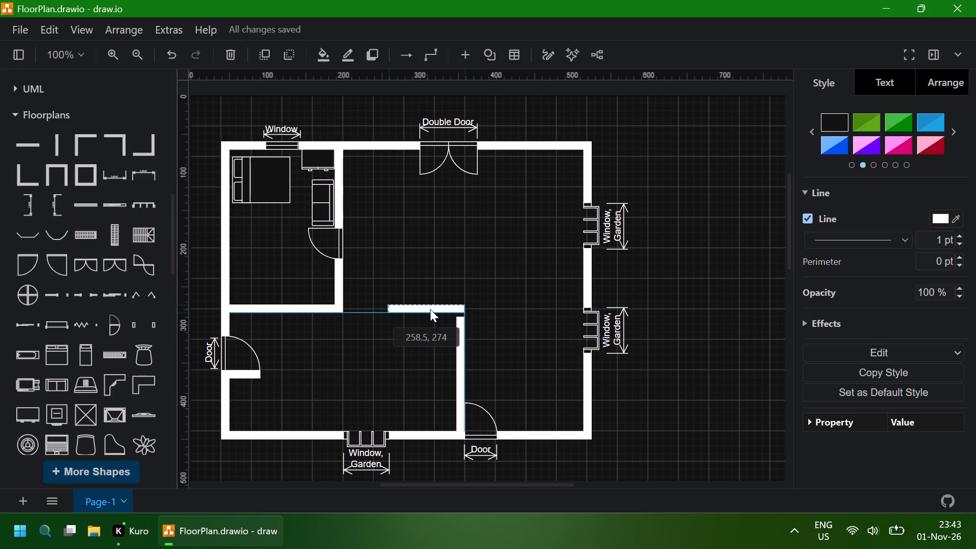
left_click_drag(430, 309, 430, 304)
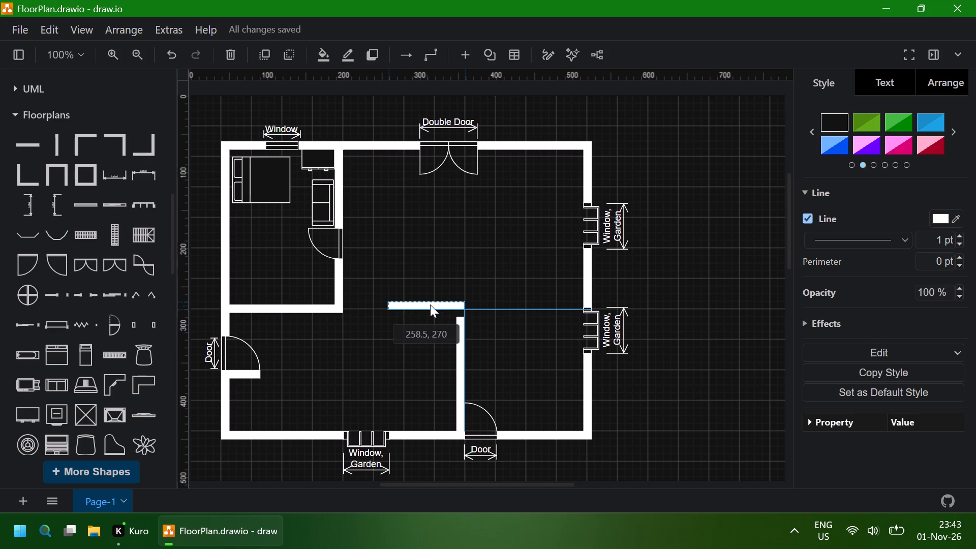
left_click_drag(430, 304, 435, 309)
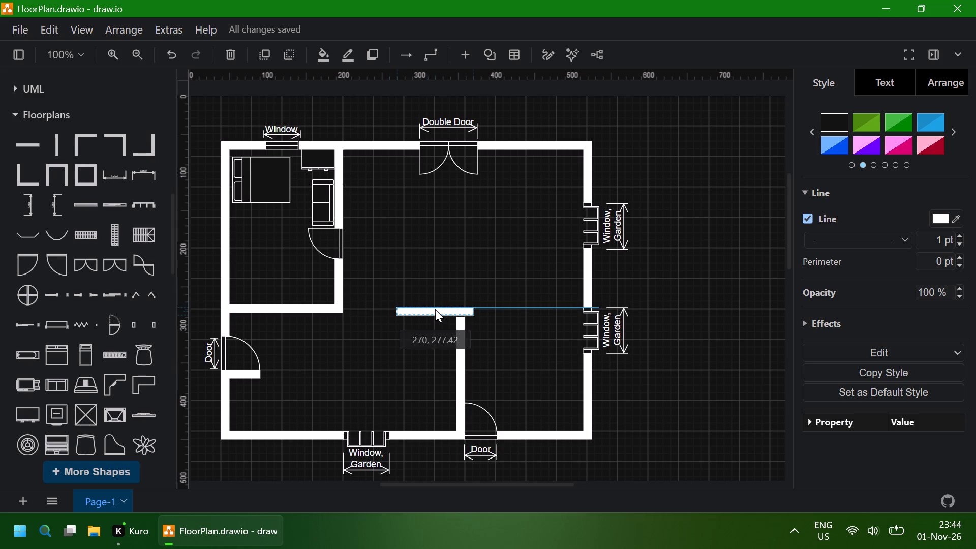
left_click_drag(435, 309, 435, 309)
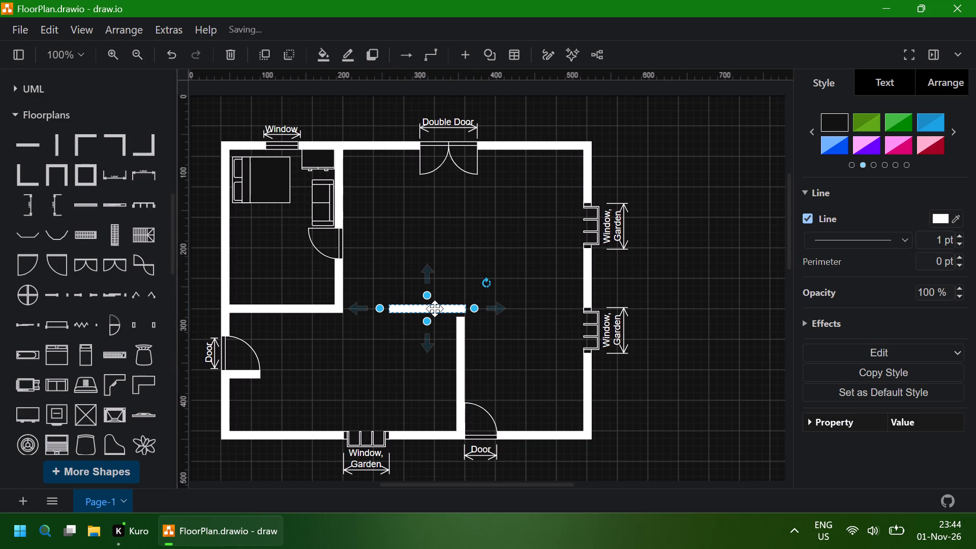
Nudge the new vertical wall up 6 pt so its top meets the short horizontal wall.
left_click(461, 335)
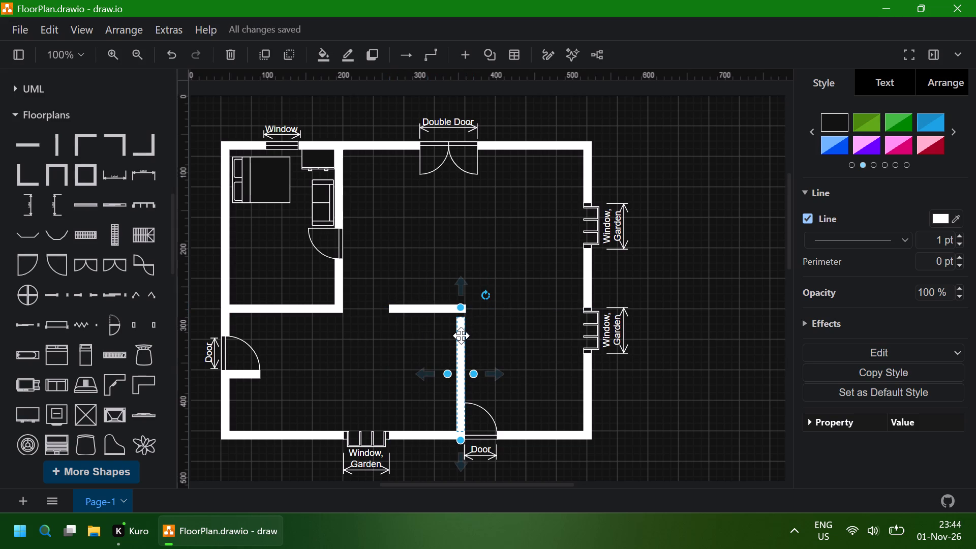
key("Up")
key("Up")
key("Up")
key("Up")
key("Up")
key("Up")
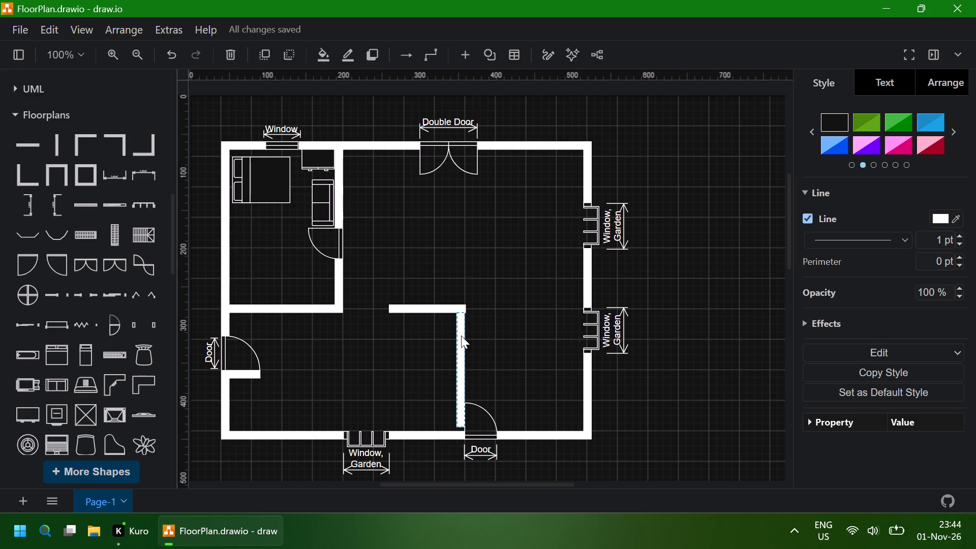
Nudge the short horizontal wall slightly west so its east end lines up with the vertical wall's outer edge.
left_click(440, 302)
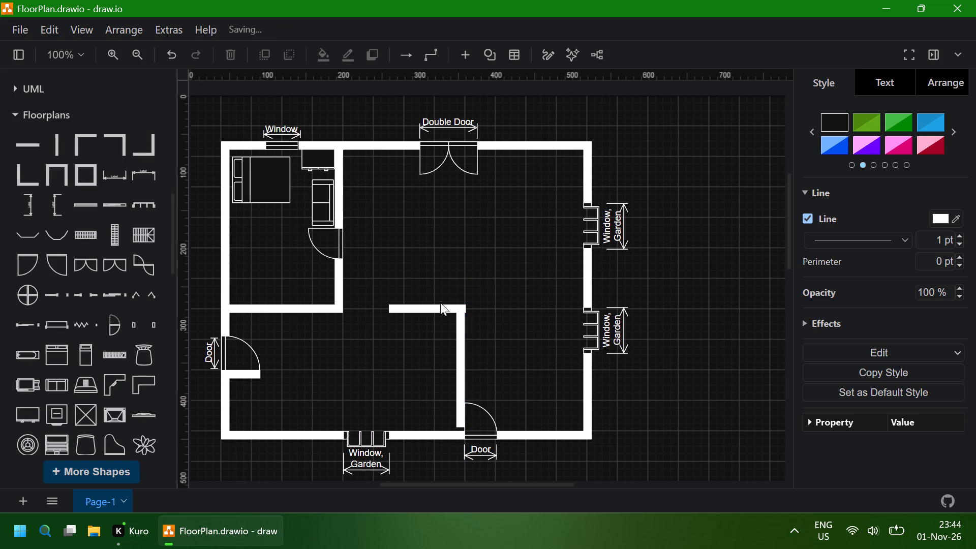
left_click(433, 305)
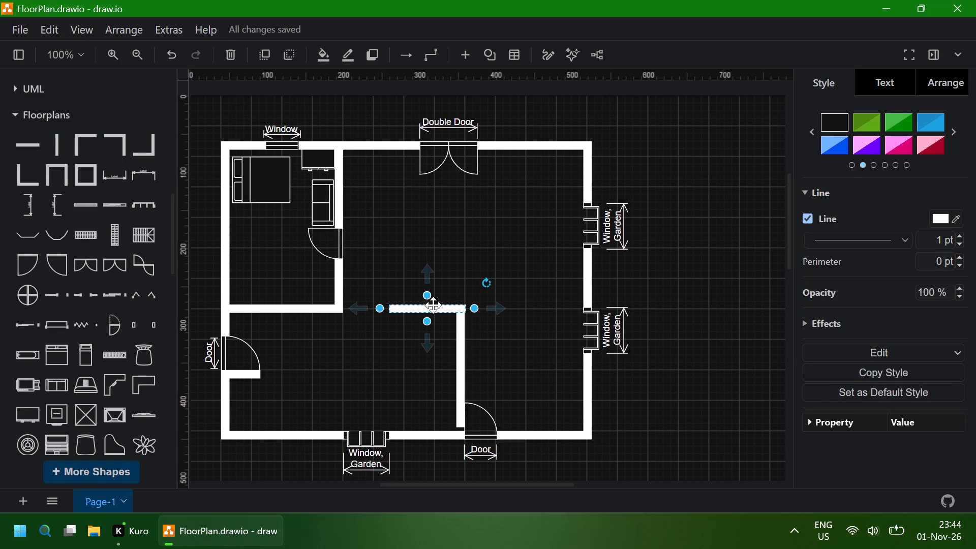
key("Left")
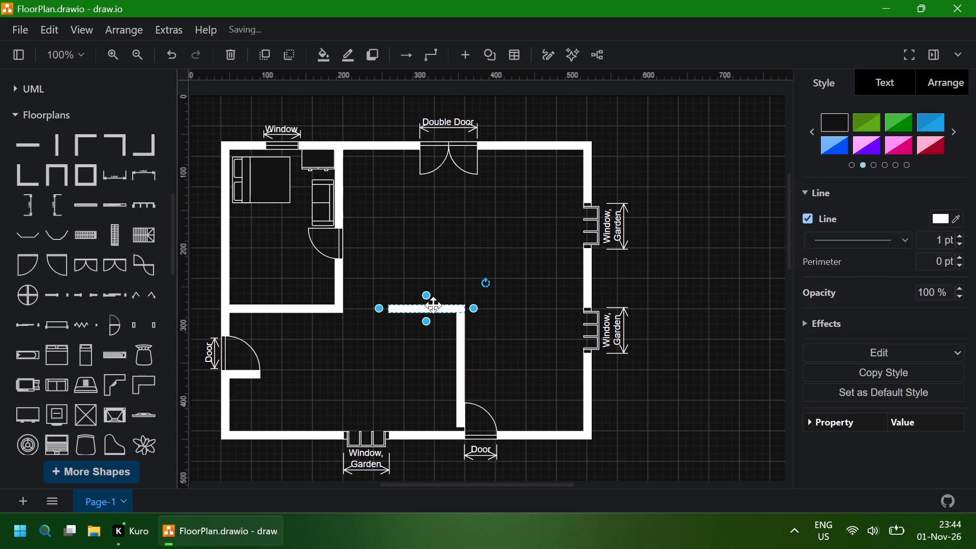
left_click(420, 356)
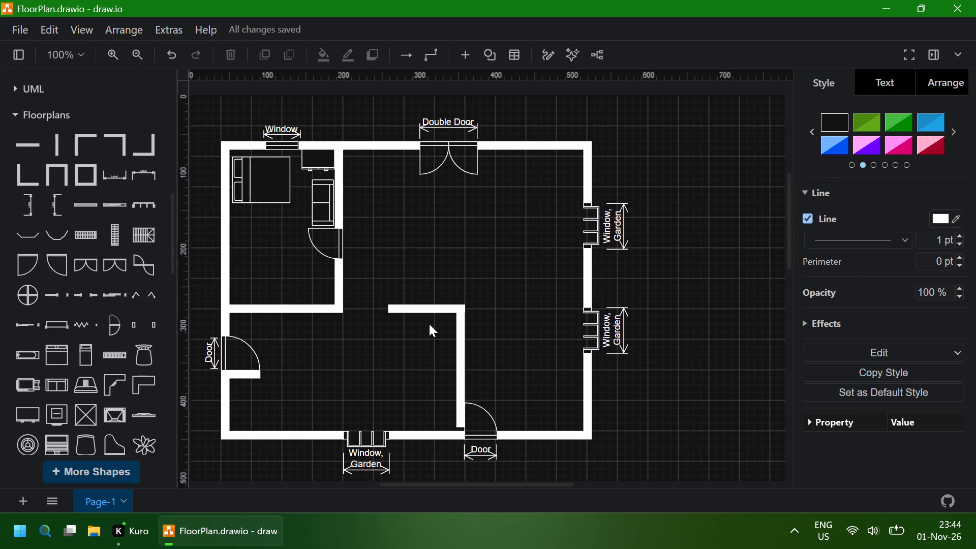
left_click(437, 310)
key("Left")
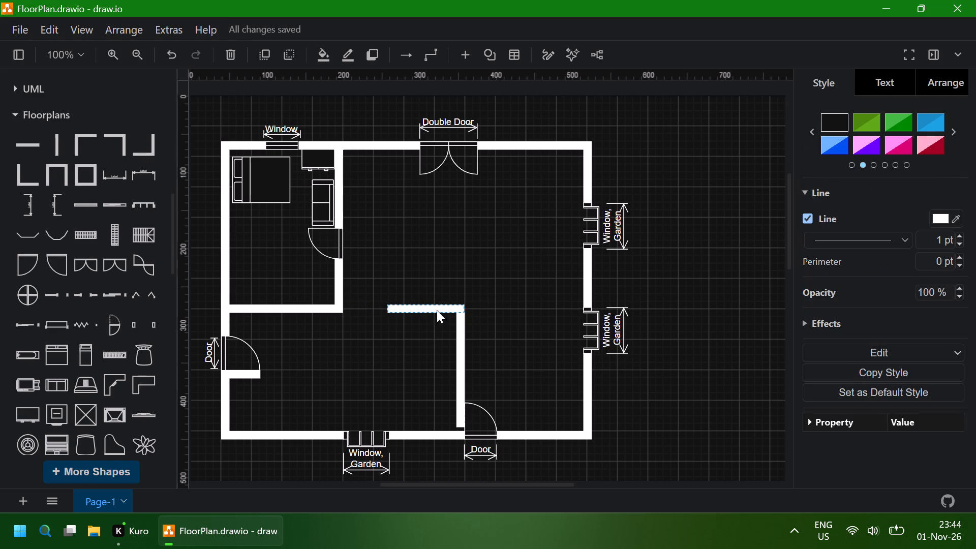
left_click(437, 342)
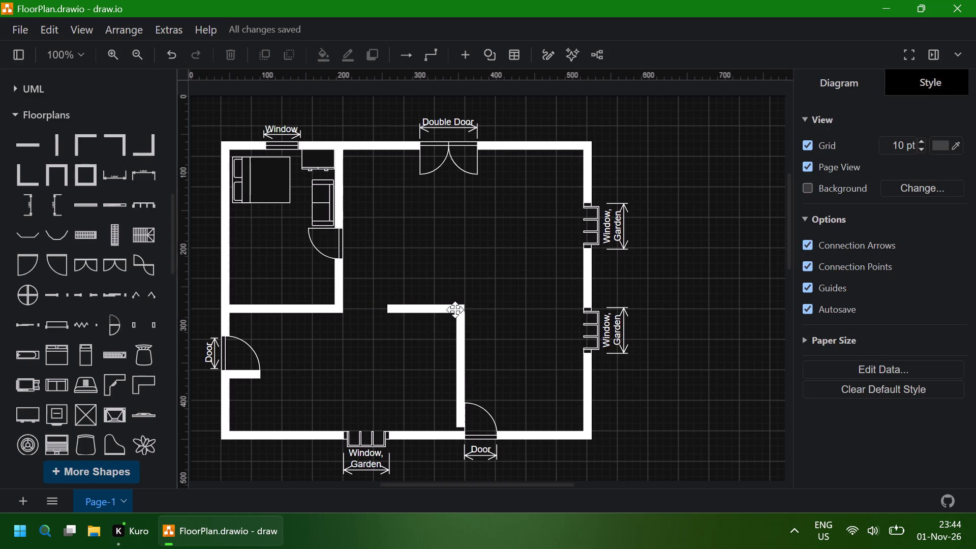
left_click(426, 313)
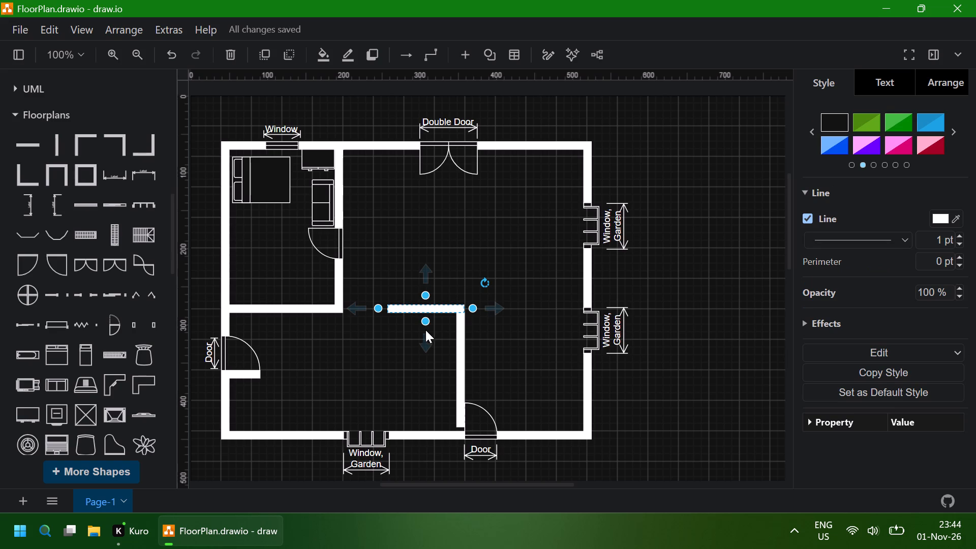
left_click(524, 354)
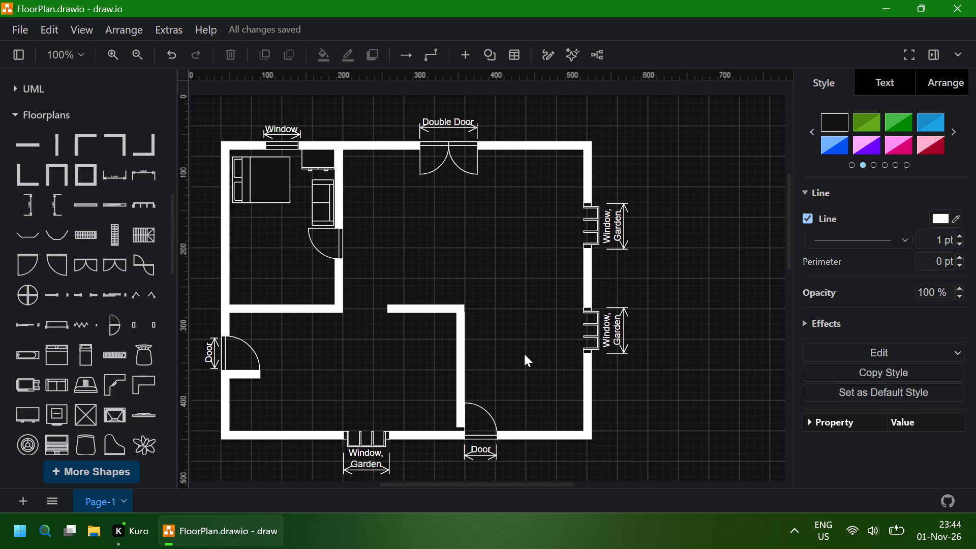
left_click(442, 305)
key("Right")
key("Left")
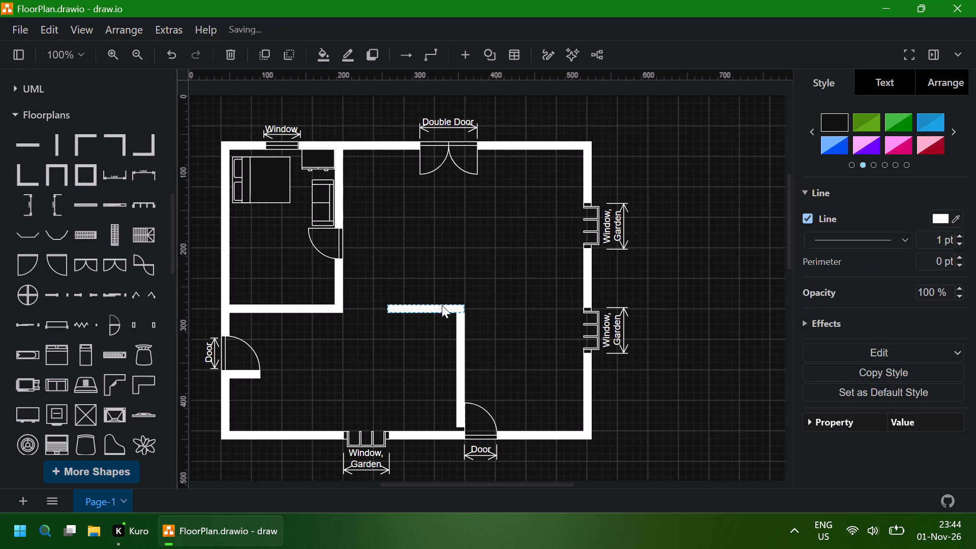
key("Right")
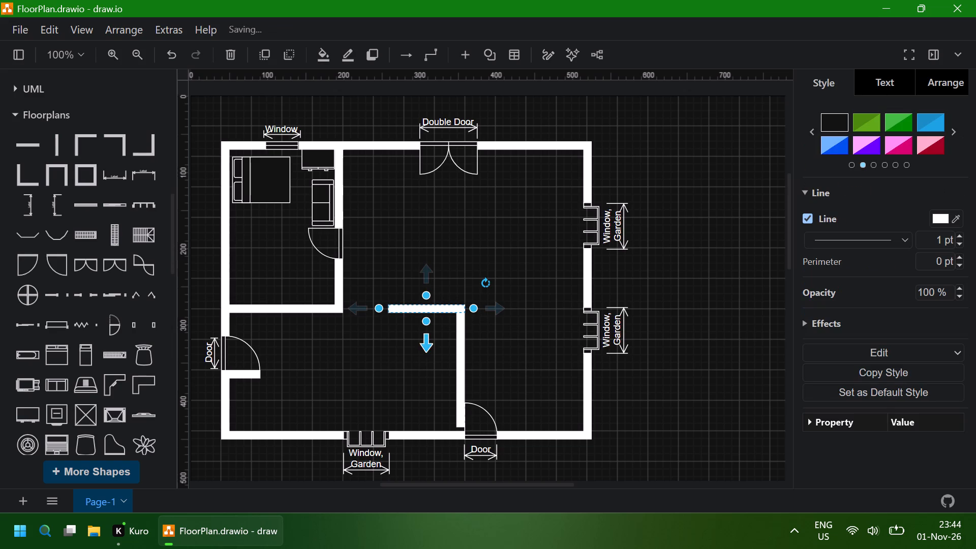
left_click(390, 351)
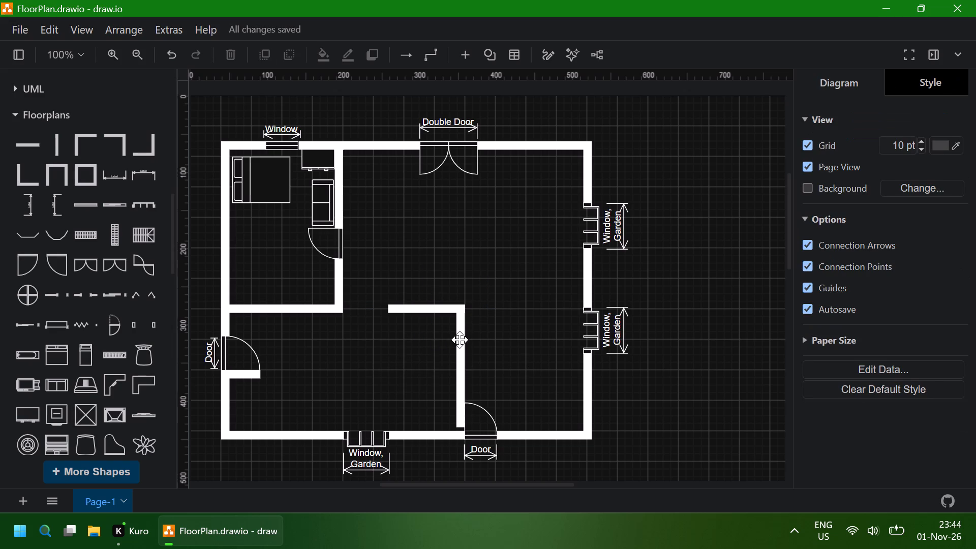
Stretch the new vertical wall's lower end down to meet the south outer wall.
left_click(460, 340)
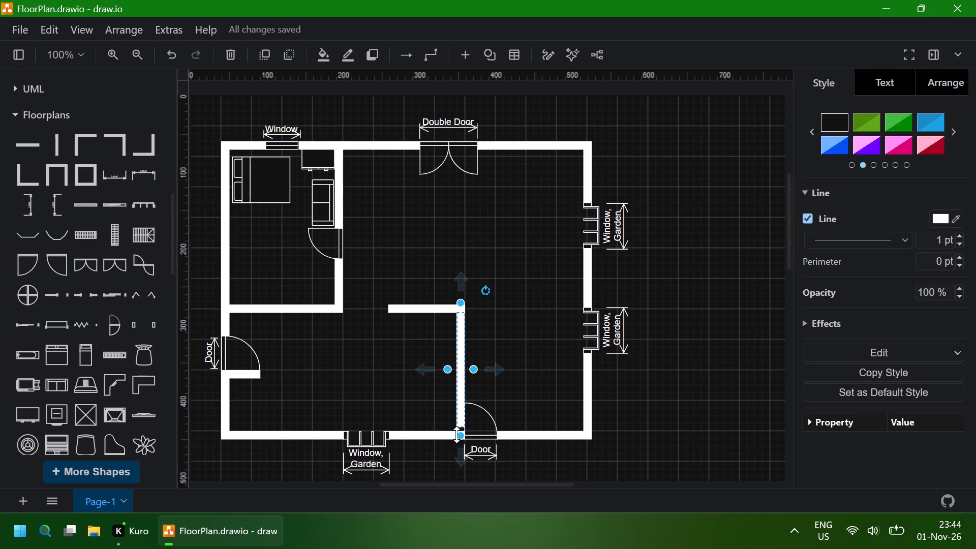
left_click(460, 437)
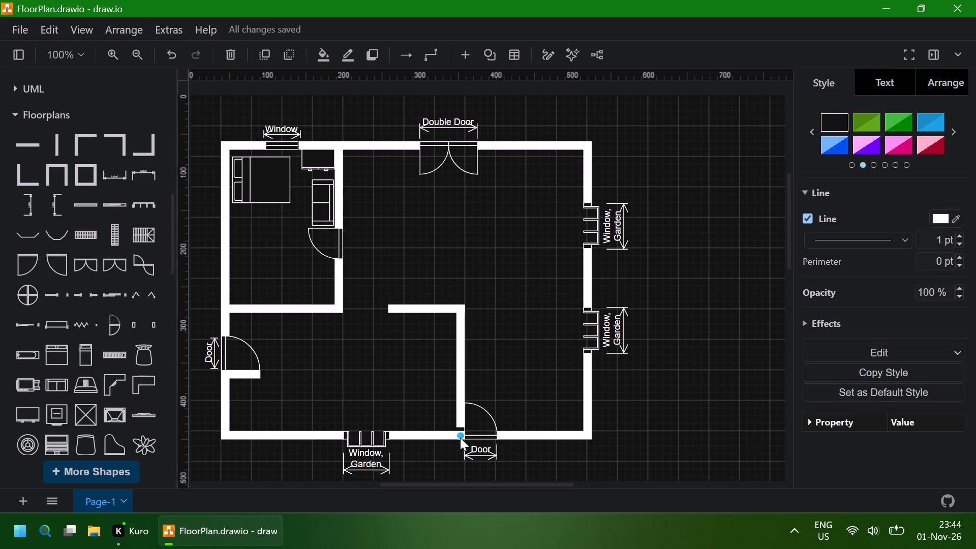
left_click(514, 341)
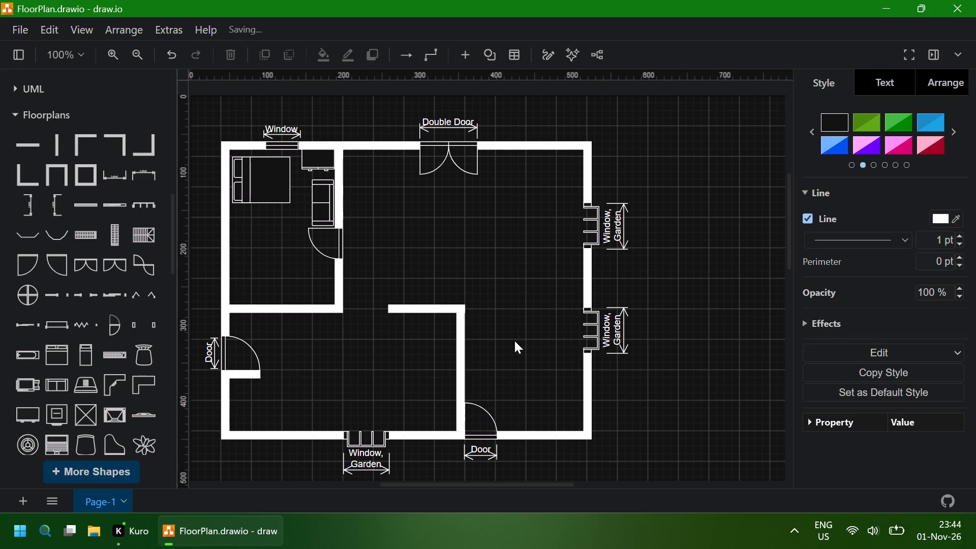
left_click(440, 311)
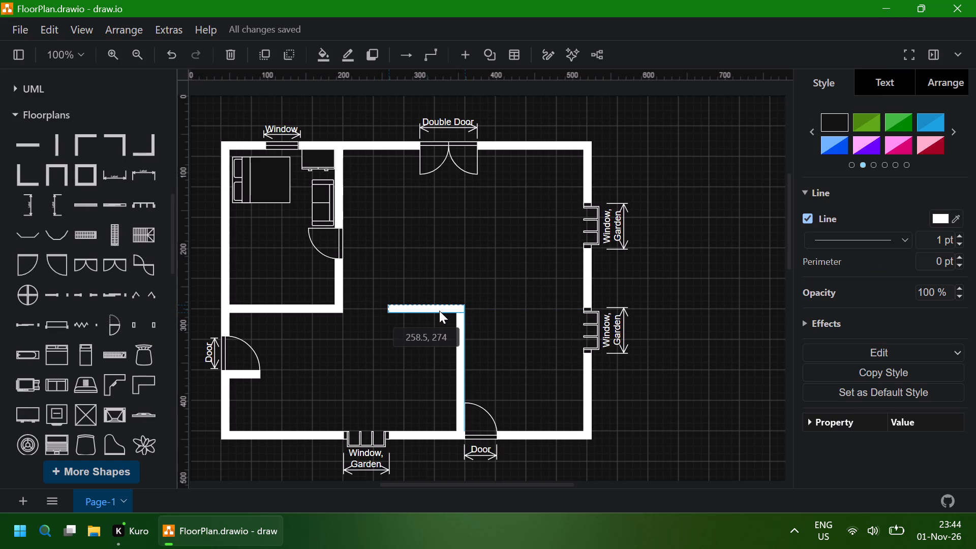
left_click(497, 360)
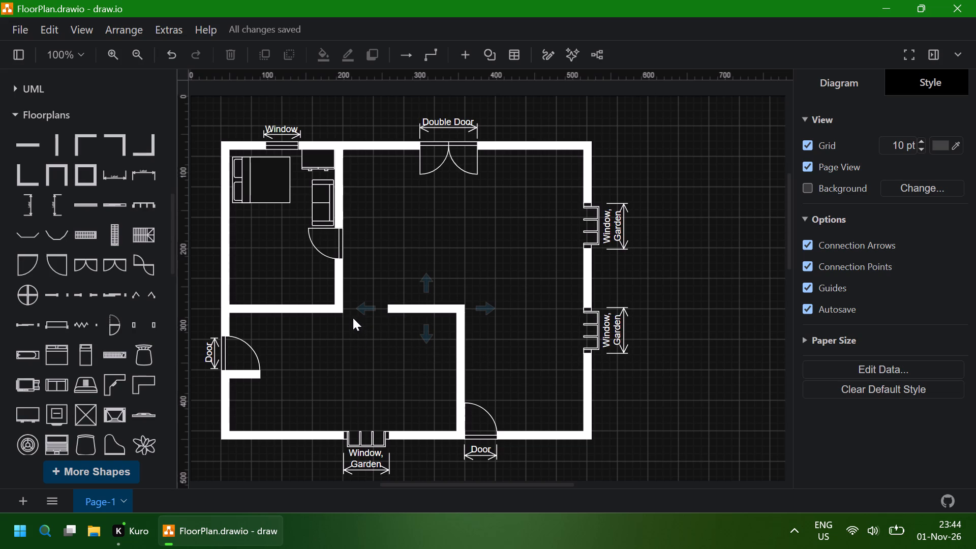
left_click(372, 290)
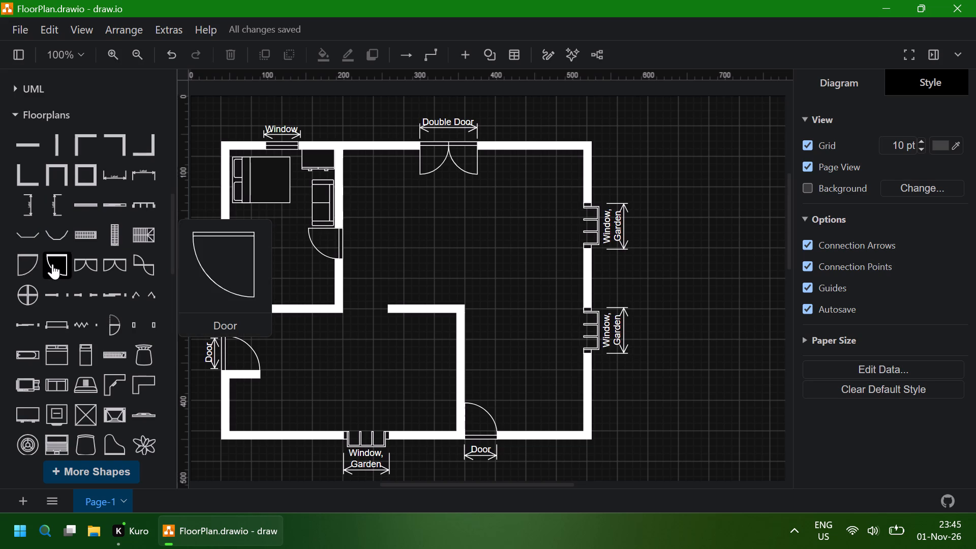
Add a small door, swinging south, in the gap beside the bedroom's south wall, against the short horizontal wall's west end.
left_click(35, 264)
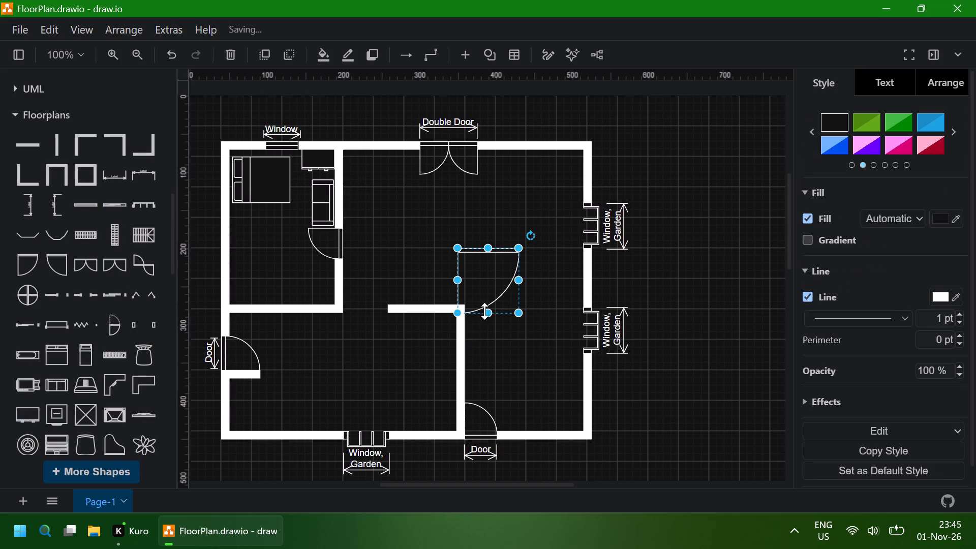
left_click_drag(519, 314, 494, 304)
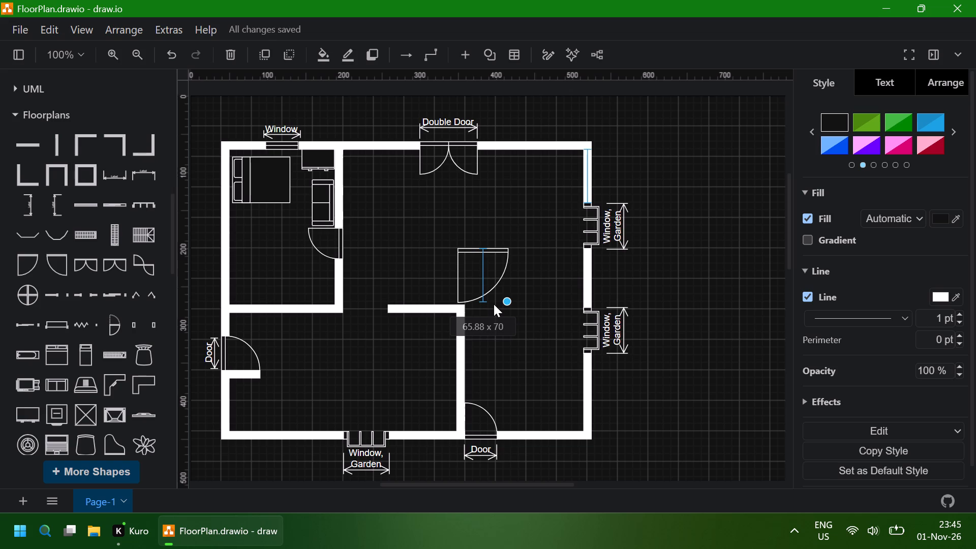
left_click_drag(494, 304, 475, 293)
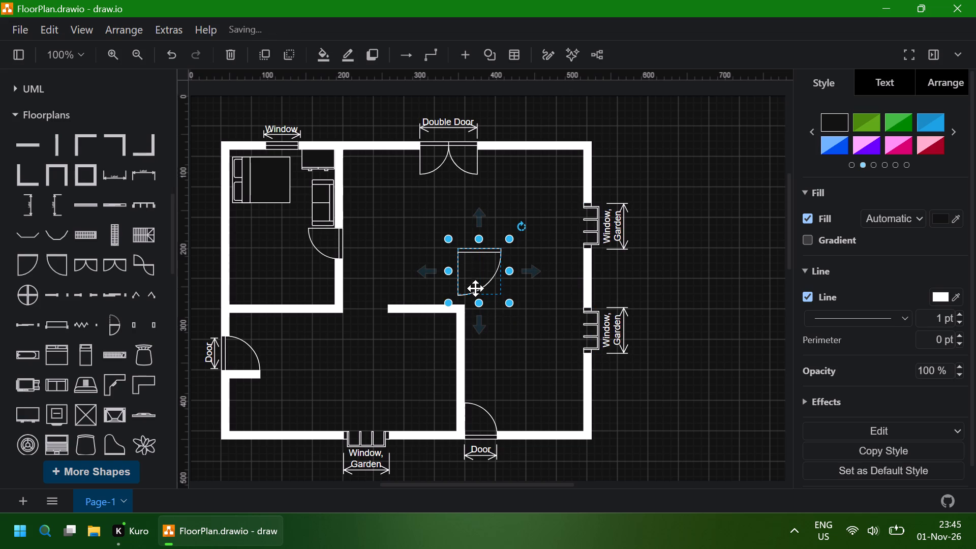
left_click_drag(481, 275, 371, 328)
left_click_drag(341, 328, 342, 328)
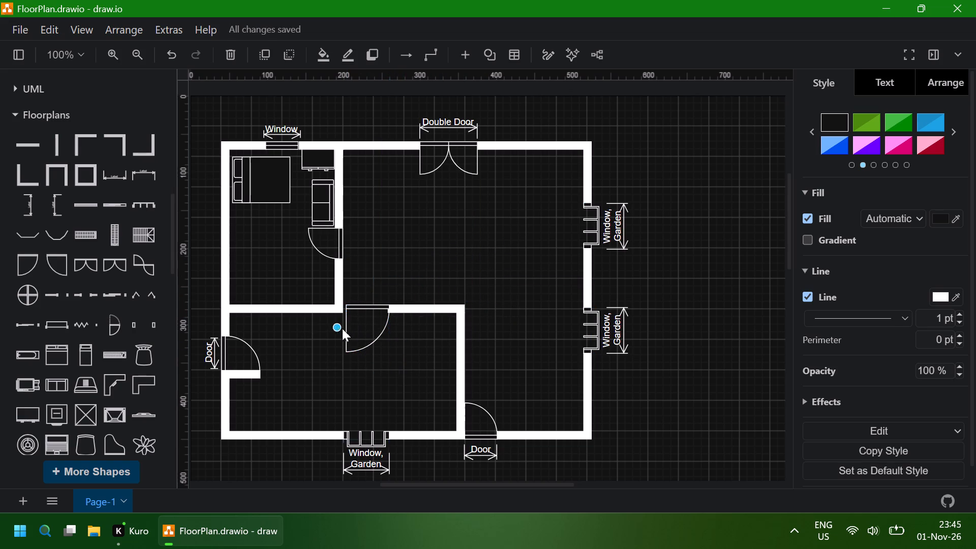
left_click_drag(342, 328, 360, 327)
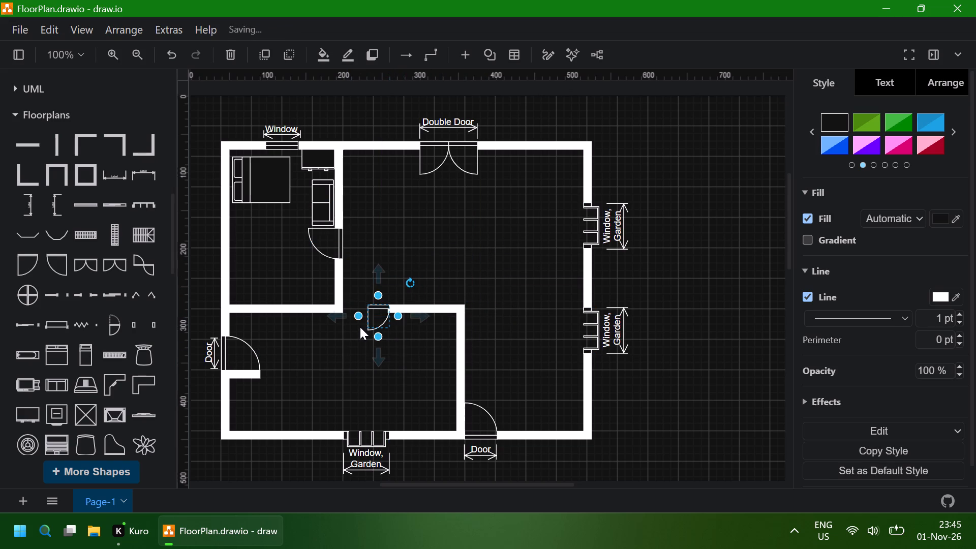
Nudge the new small door 2 pt west to fine-tune its fit against the short horizontal wall.
left_click(424, 346)
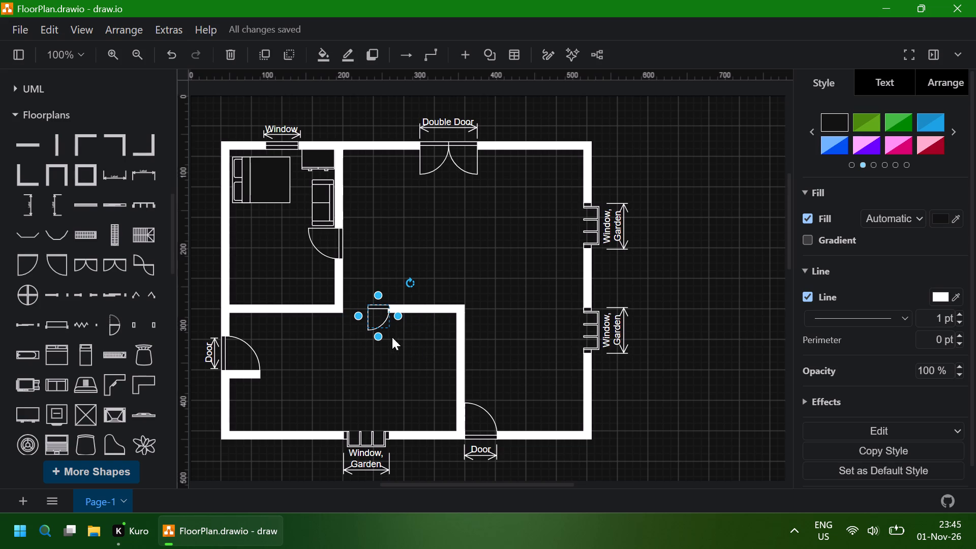
left_click(380, 324)
key("Left")
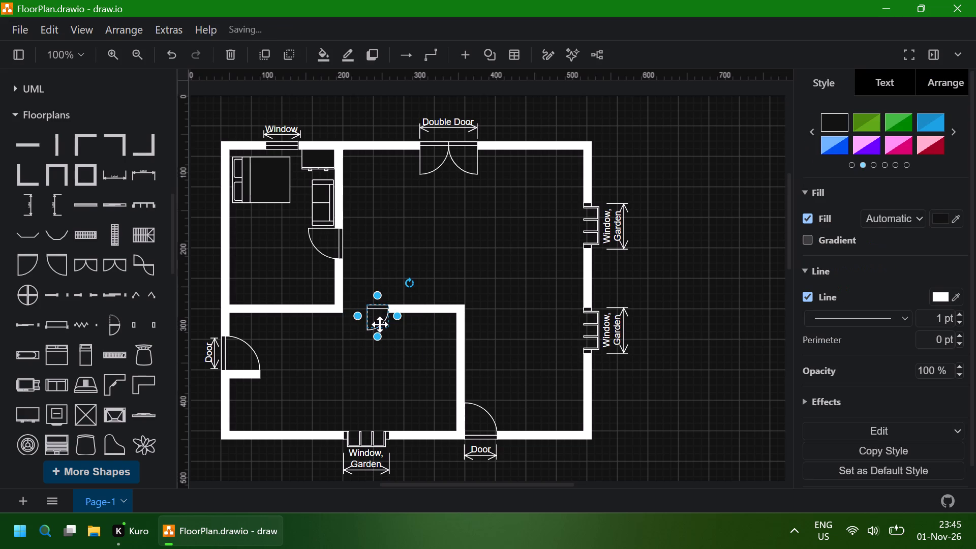
left_click(501, 238)
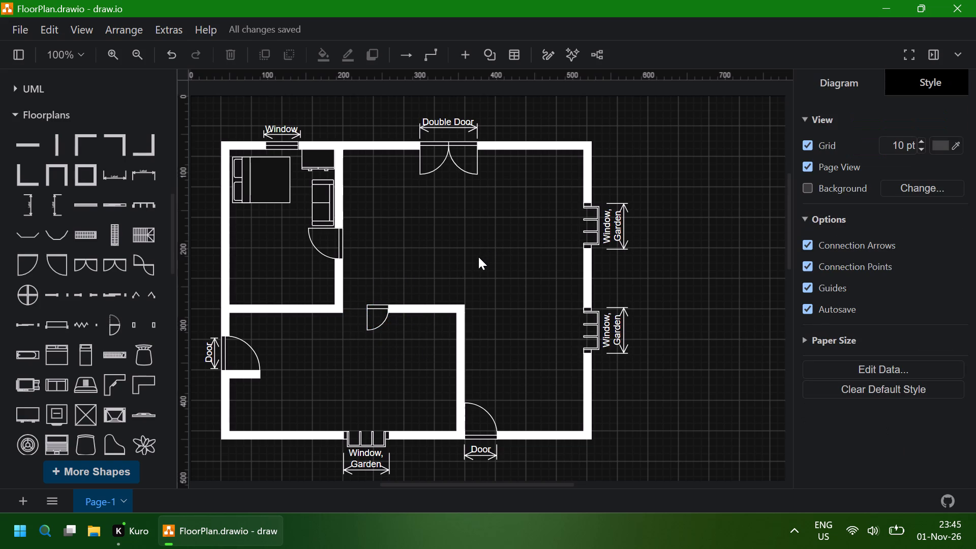
left_click(372, 328)
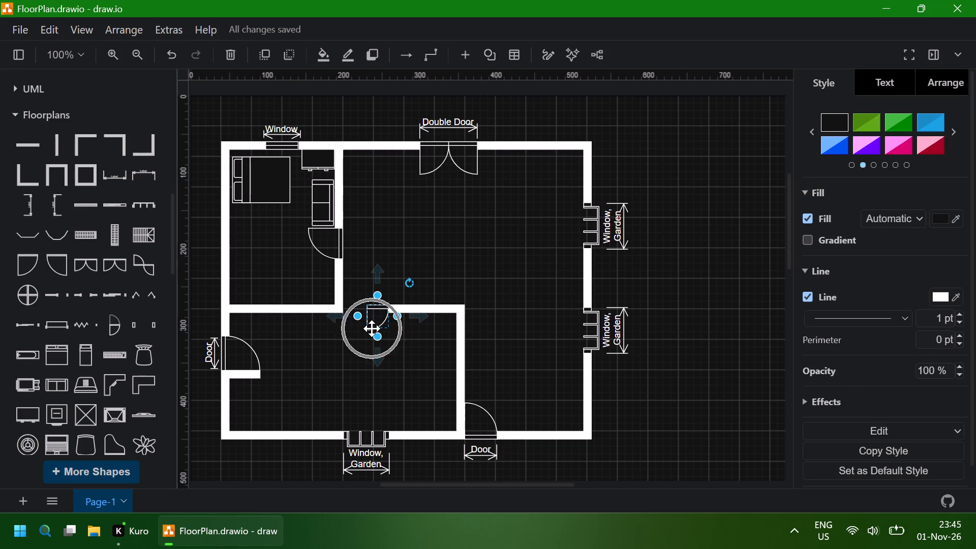
key("Left")
left_click(360, 369)
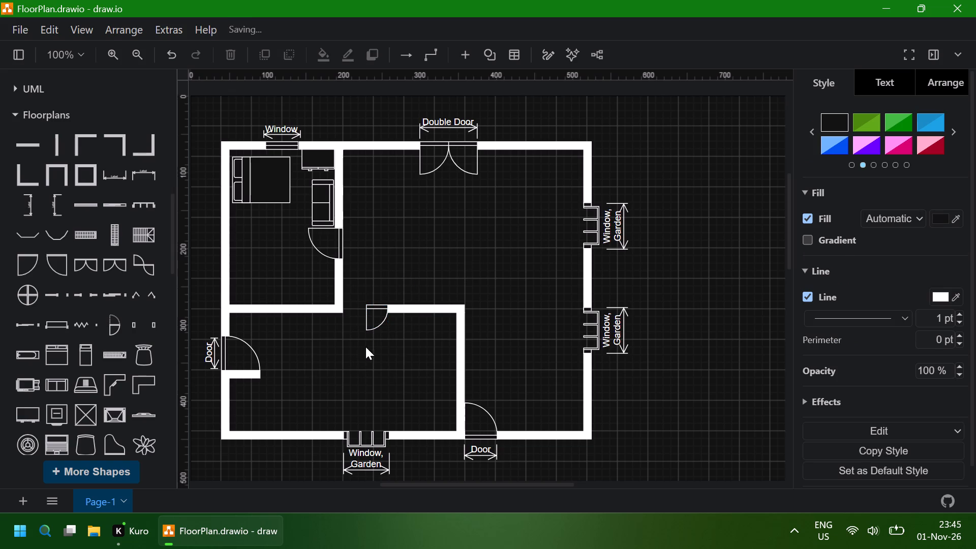
Add a short horizontal wall piece filling the gap between the bedroom's south-east corner and the new small door.
left_click(39, 144)
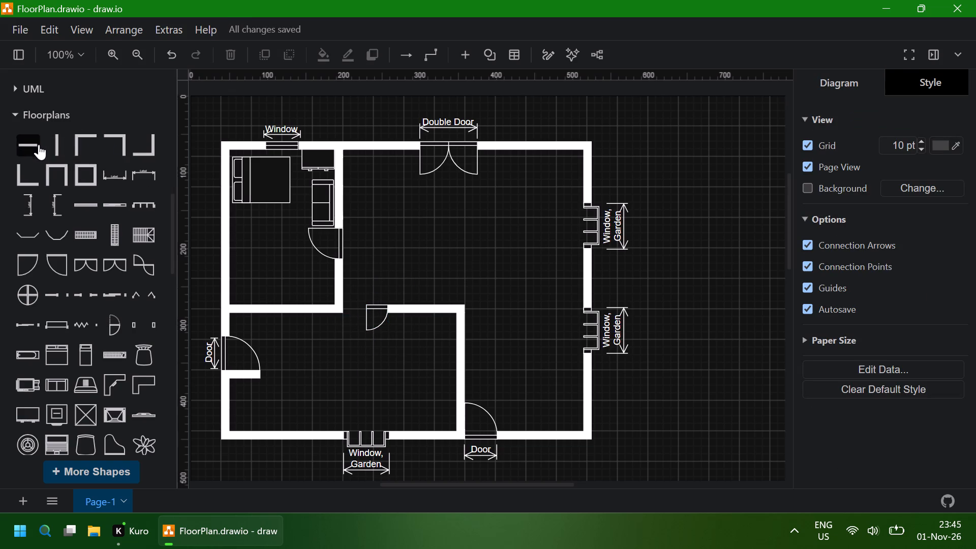
left_click_drag(533, 283, 480, 283)
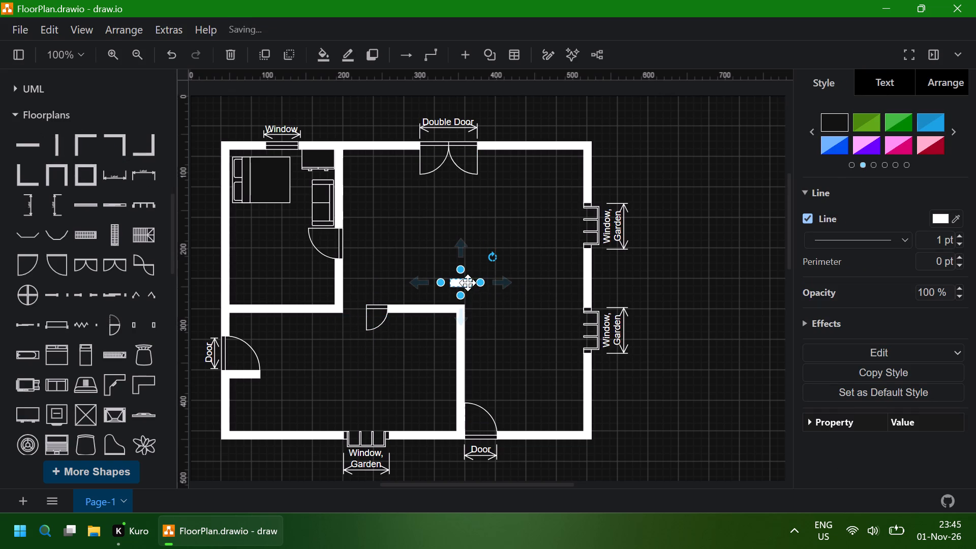
left_click_drag(466, 283, 361, 309)
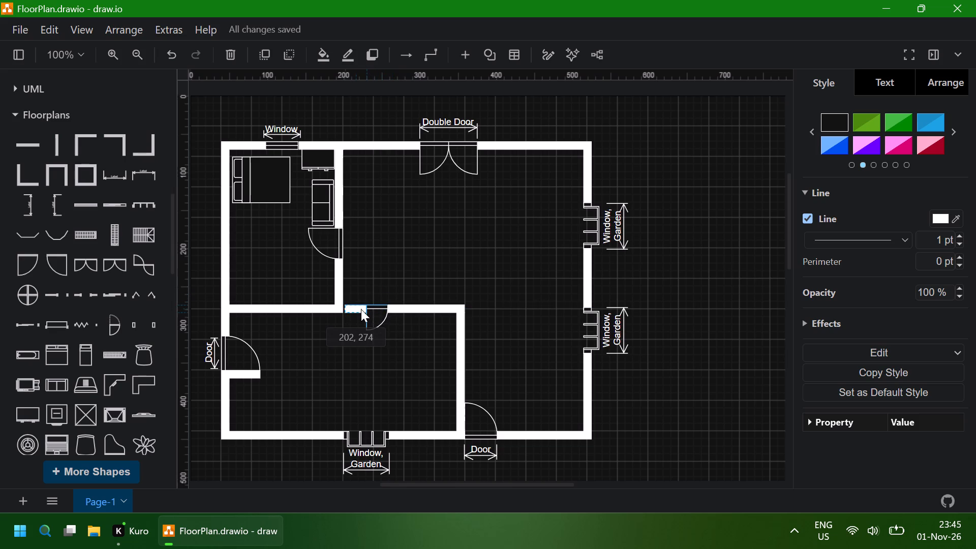
left_click_drag(361, 309, 360, 308)
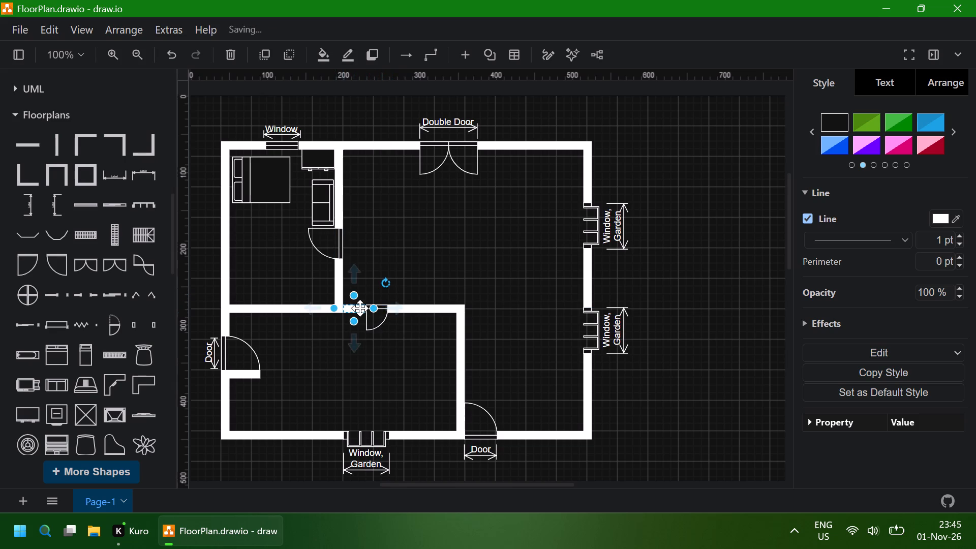
left_click(451, 251)
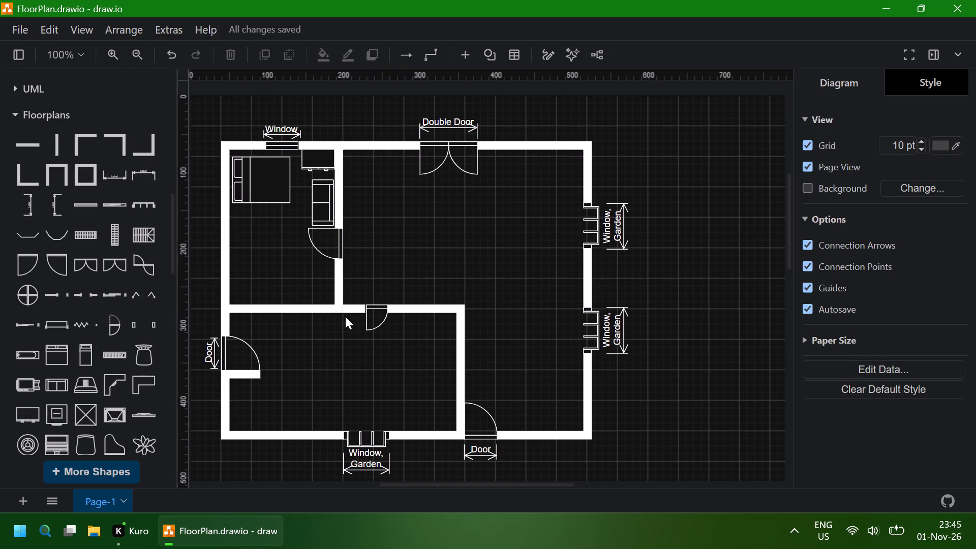
Nudge the gap-filling wall 1 pt east to meet the door, and stretch its west end to overlap the bedroom's south wall.
left_click(356, 308)
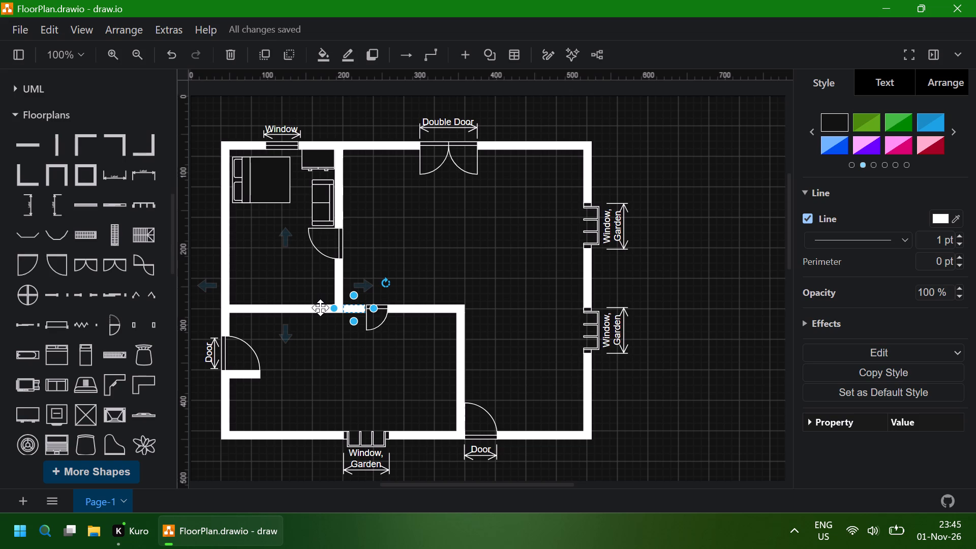
left_click(370, 309)
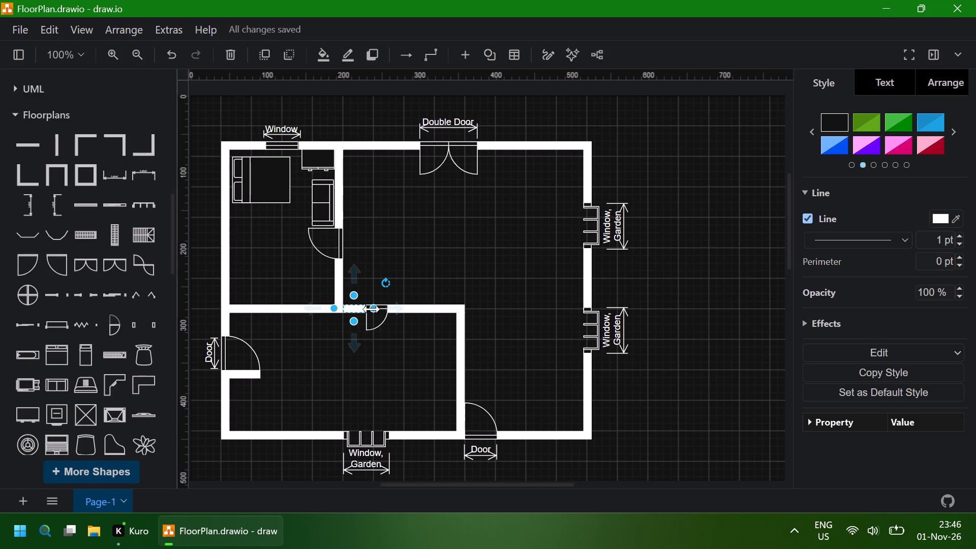
left_click(452, 265)
left_click(350, 310)
key("Right")
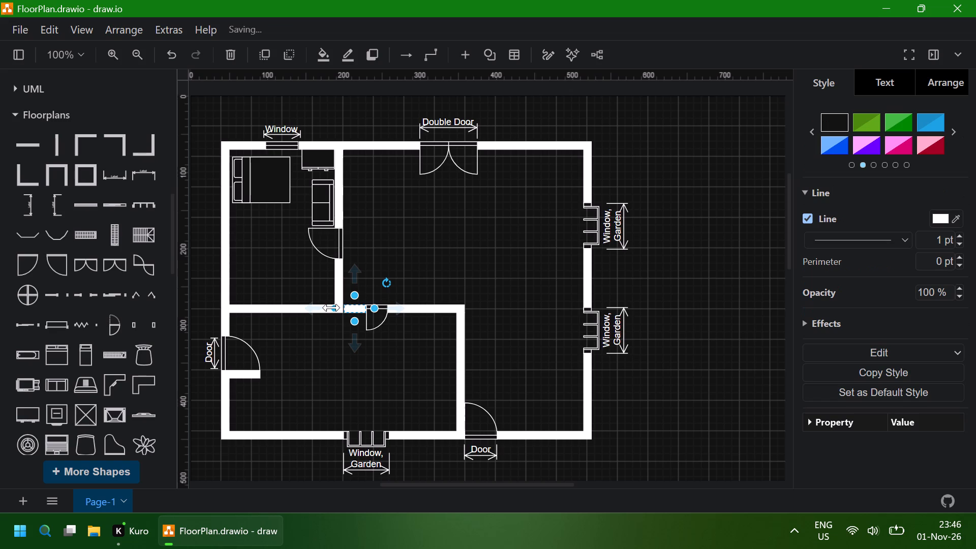
left_click_drag(330, 308, 321, 307)
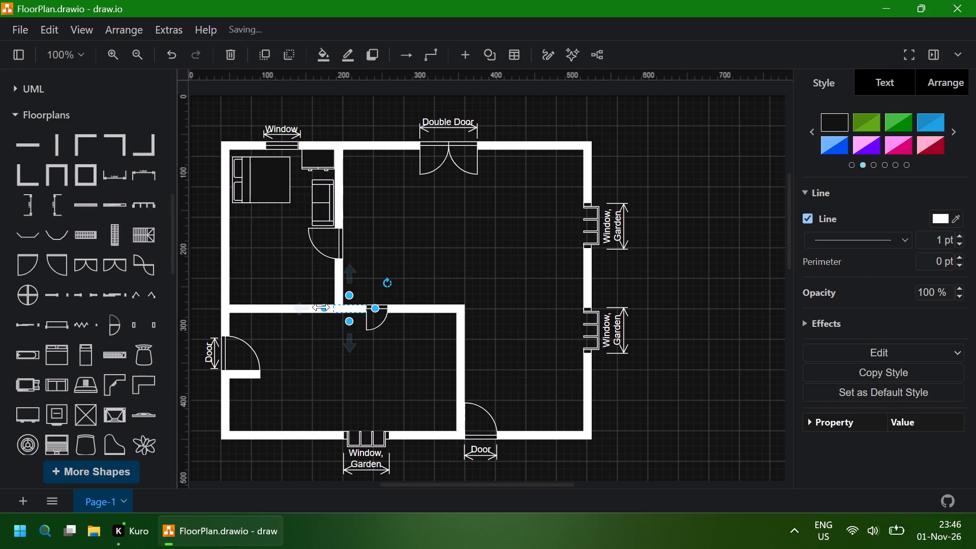
left_click(476, 265)
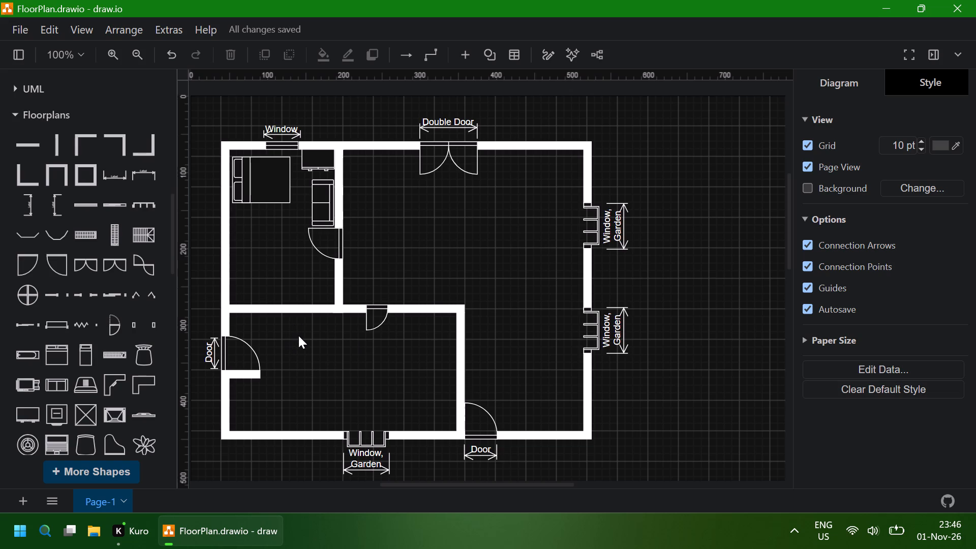
Shorten the bedroom corner wall's south leg from its west end, opening a gap to the west outer wall.
left_click(290, 308)
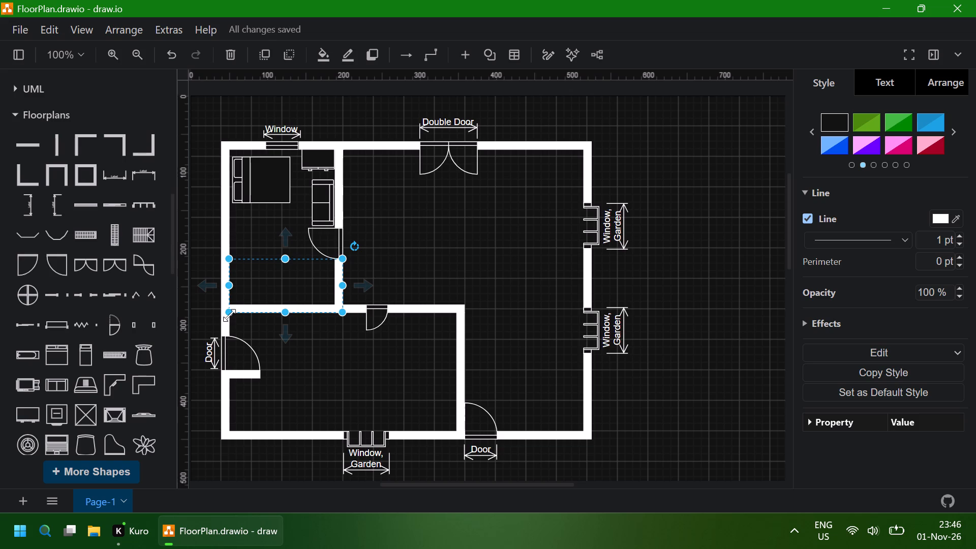
left_click_drag(229, 312, 261, 312)
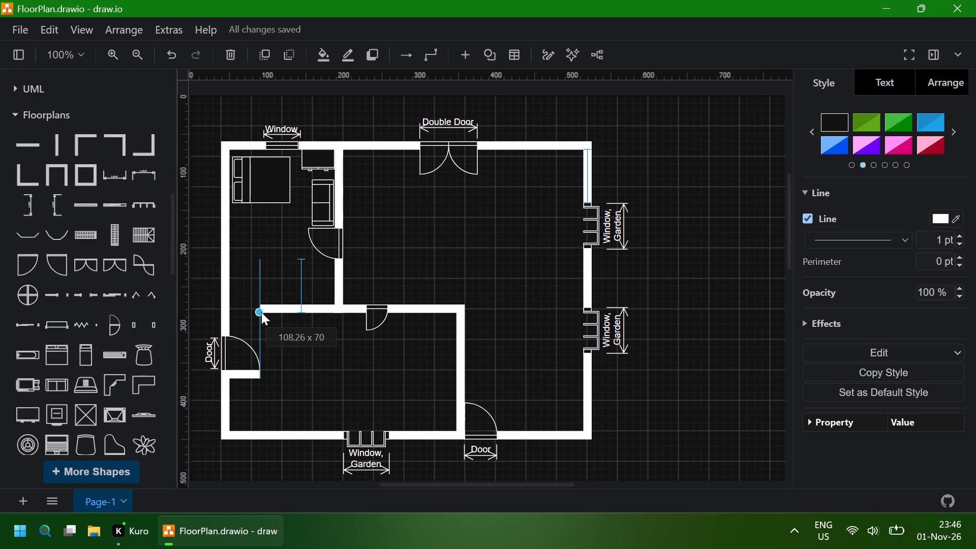
left_click_drag(261, 312, 289, 312)
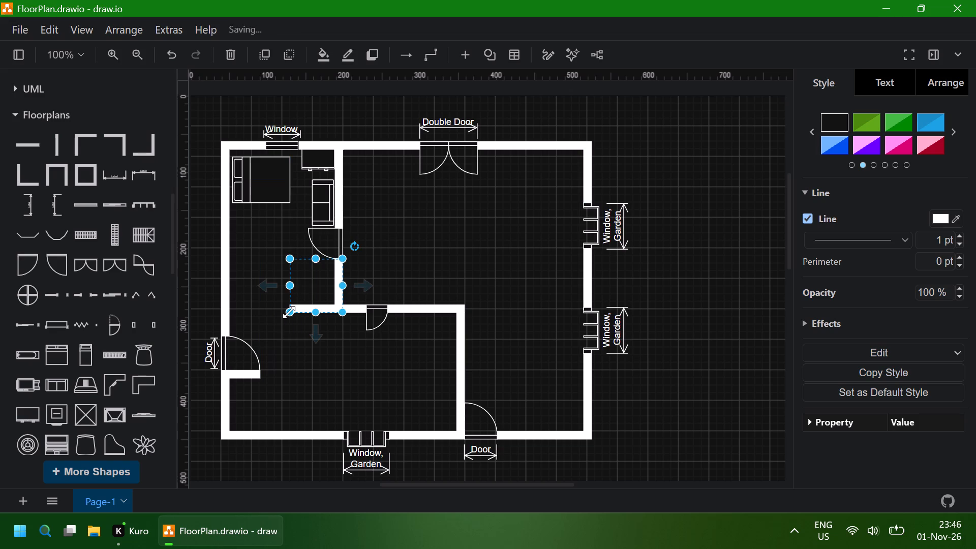
left_click(287, 346)
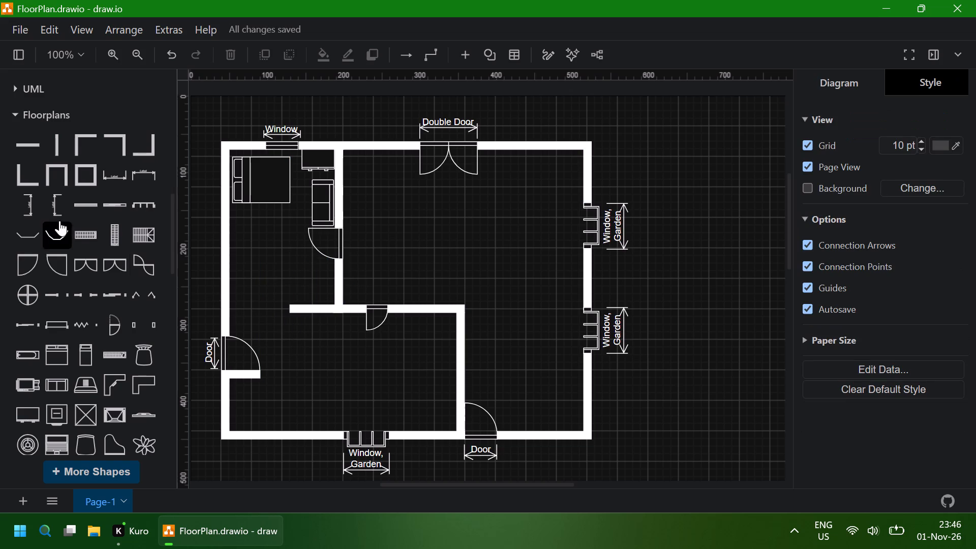
Add a horizontal wall level with the bedroom's south wall, bridging the west outer wall and the shortened corner wall.
left_click(31, 148)
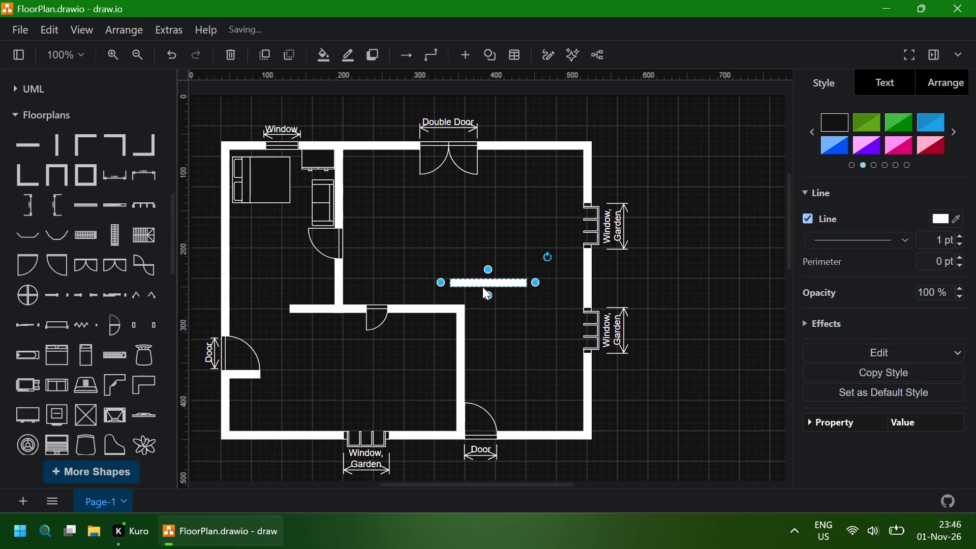
left_click_drag(485, 284, 271, 313)
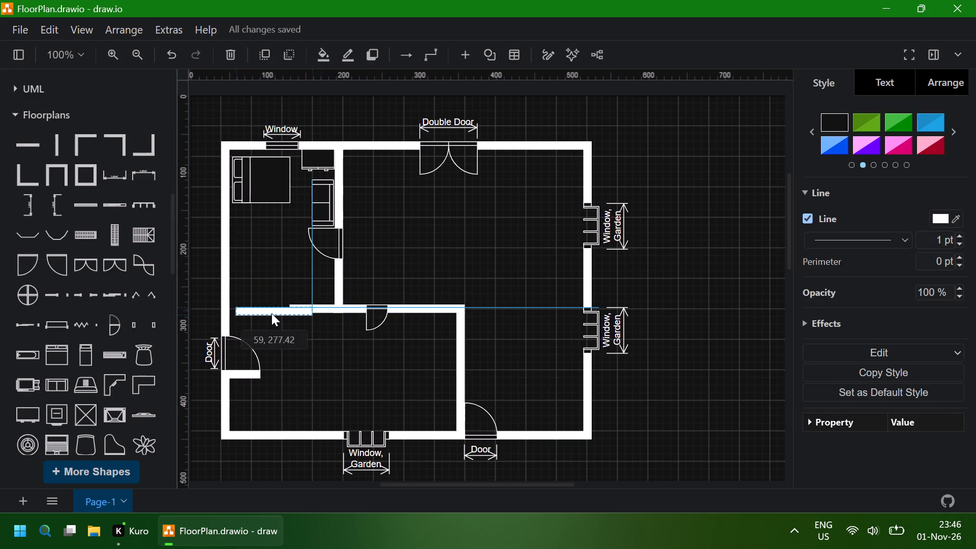
left_click_drag(271, 313, 259, 309)
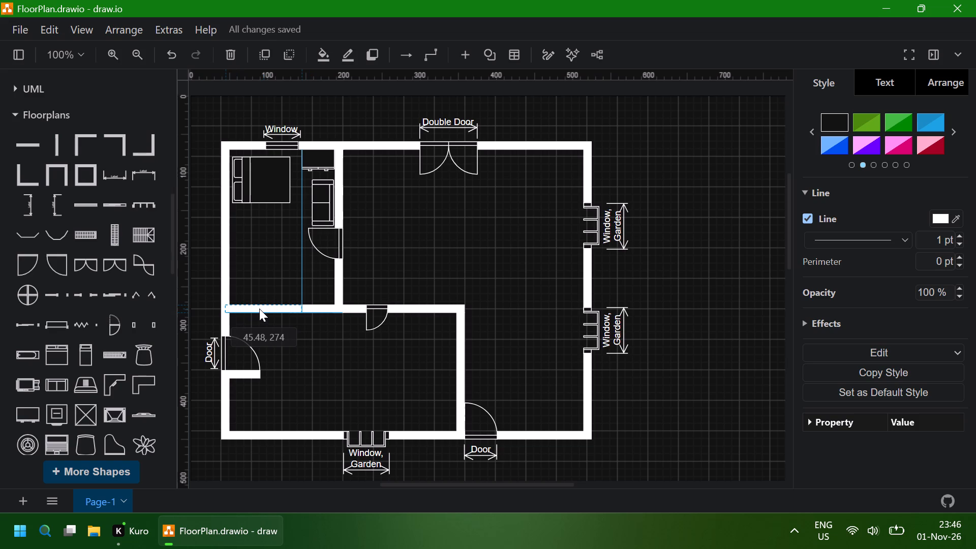
left_click_drag(259, 309, 265, 309)
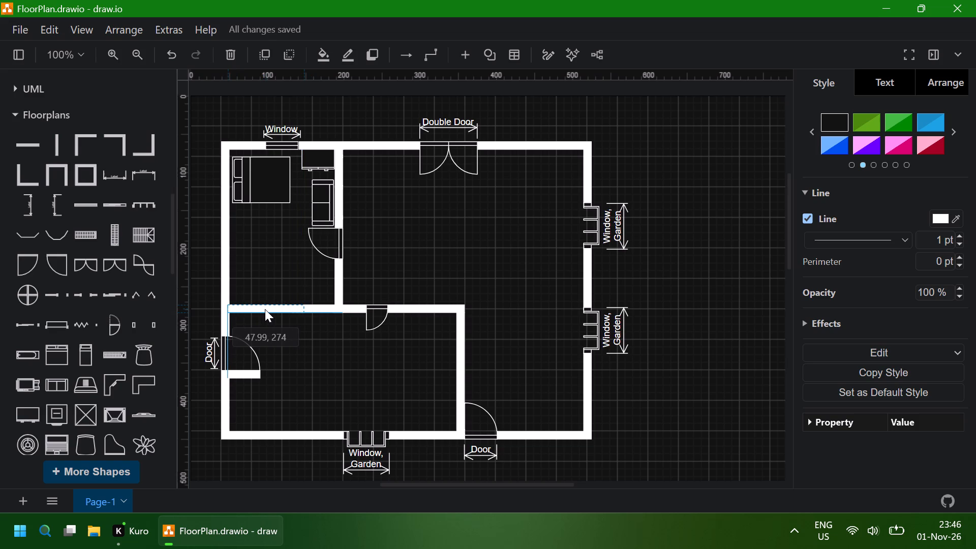
left_click_drag(265, 309, 264, 310)
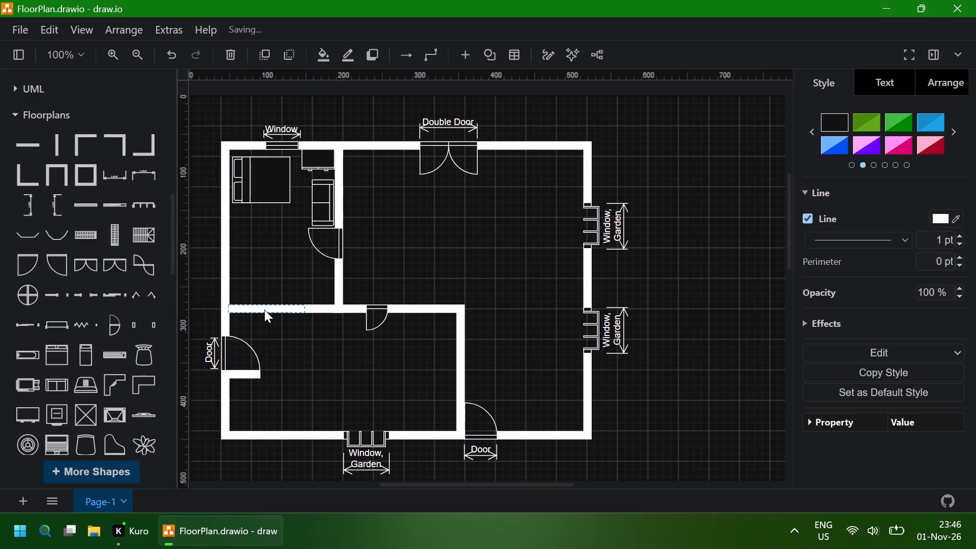
Nudge the bridging wall a net 2 pt east so its west end meets the west outer wall's inner edge.
key("Right")
key("Right")
key("Right")
left_click(310, 351)
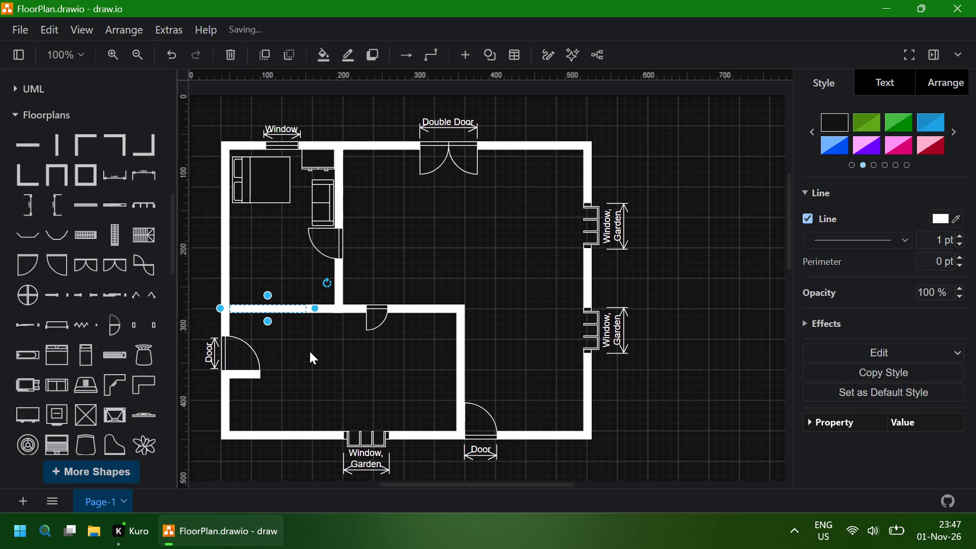
left_click(284, 307)
key("Left")
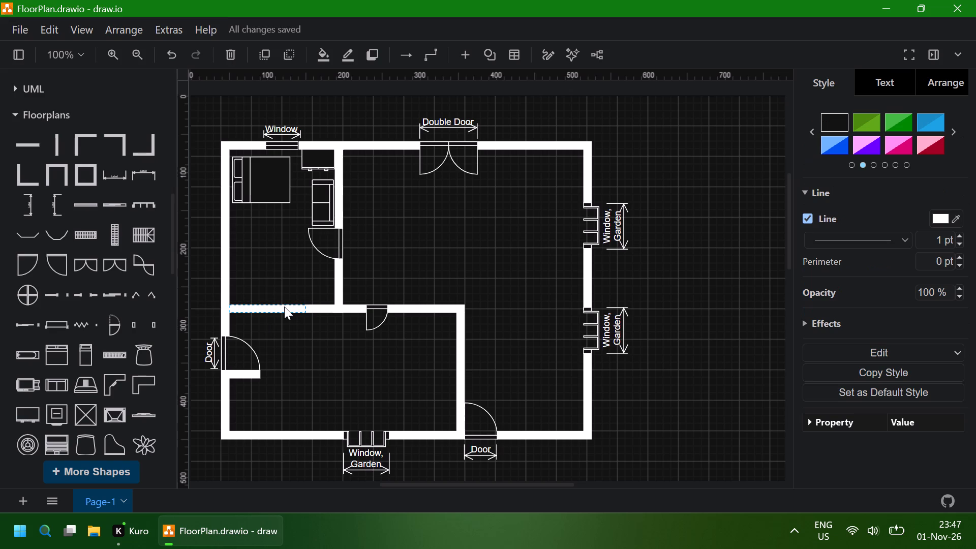
Shorten the bridging wall at the west outer wall from its east end, opening a doorway gap in the bedroom's south wall.
left_click(321, 348)
left_click(293, 309)
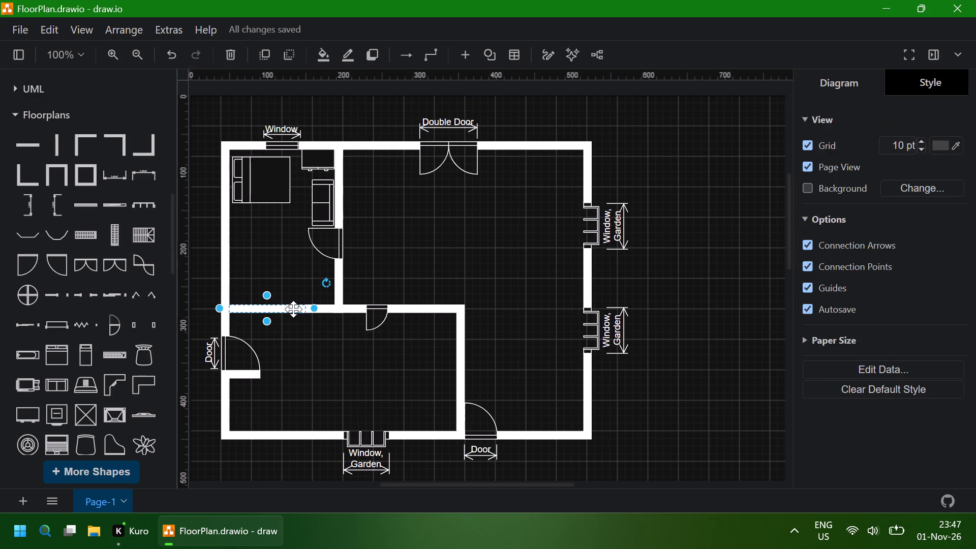
left_click_drag(317, 309, 267, 307)
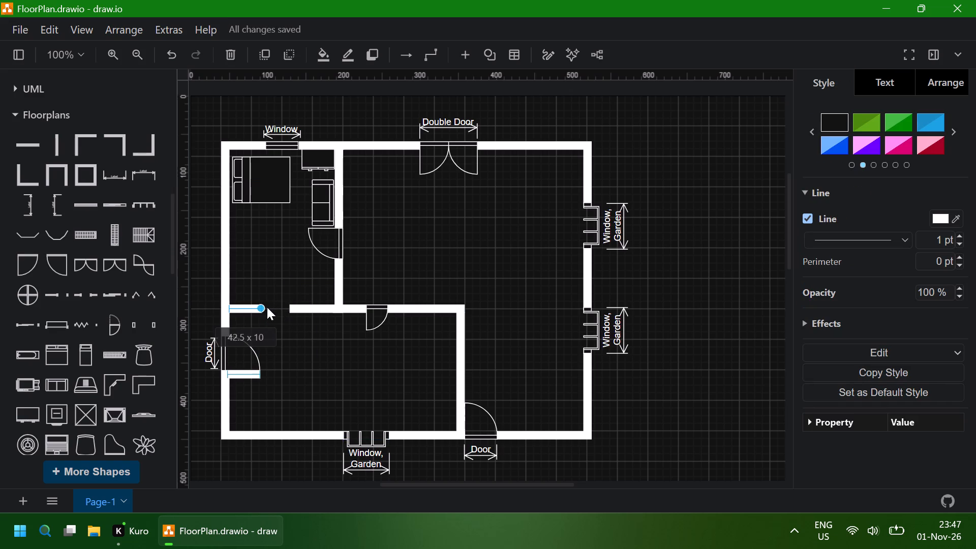
left_click_drag(267, 307, 276, 307)
left_click_drag(276, 307, 281, 308)
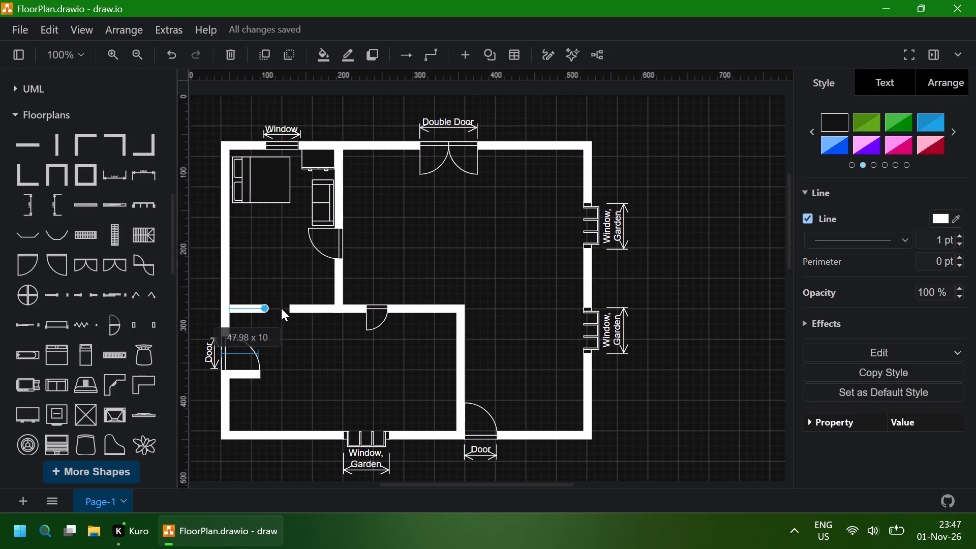
left_click_drag(281, 308, 285, 309)
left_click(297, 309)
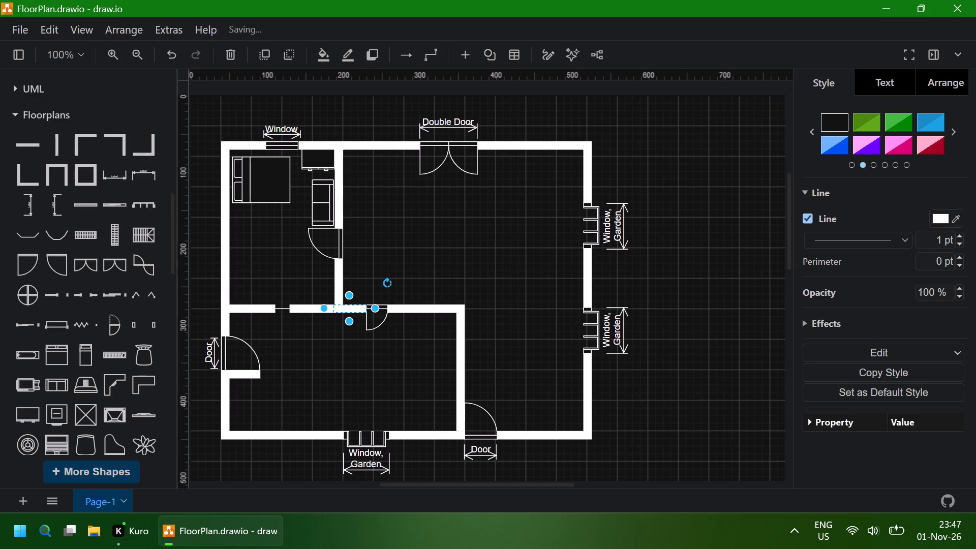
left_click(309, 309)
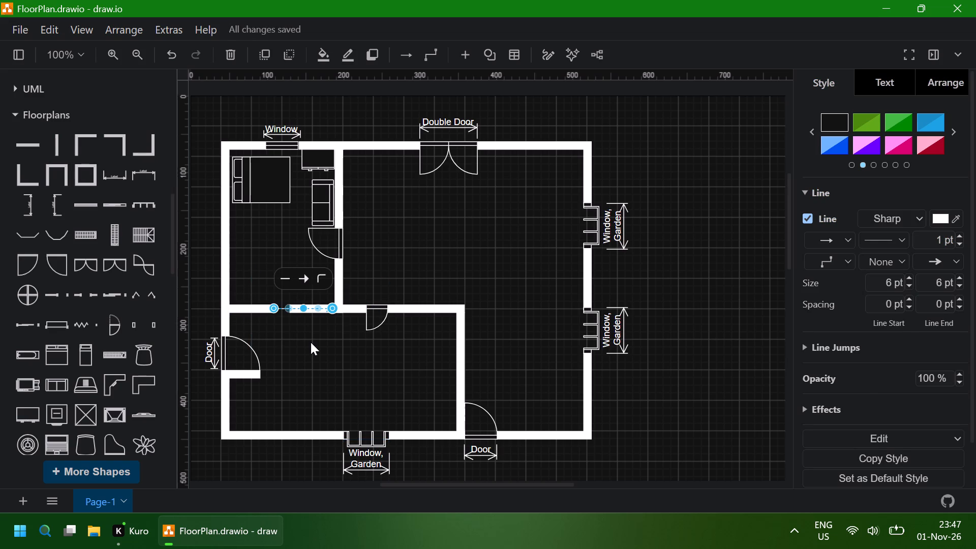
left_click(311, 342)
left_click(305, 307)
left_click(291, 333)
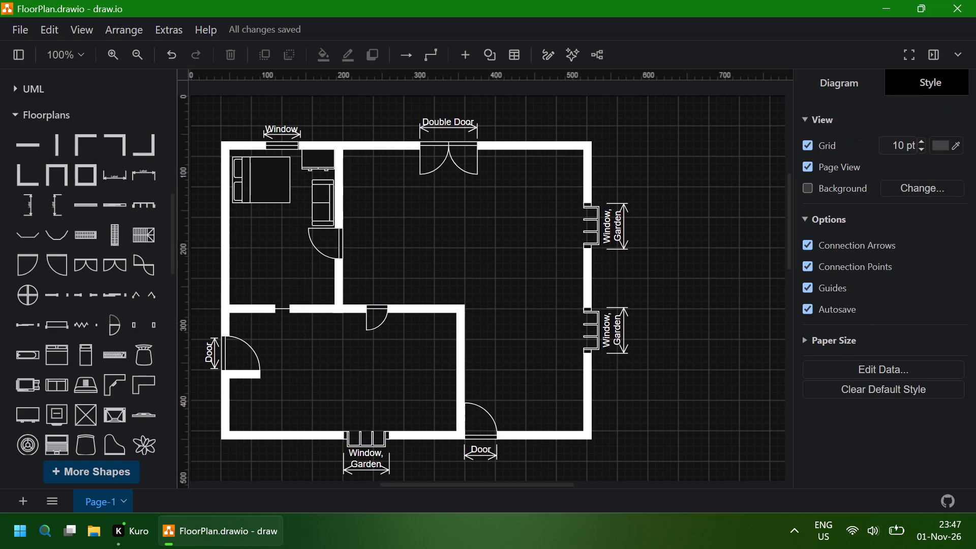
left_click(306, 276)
Shorten the bedroom corner wall's south leg from its west end to about 48 pt wide, widening the doorway gap.
left_click(336, 290)
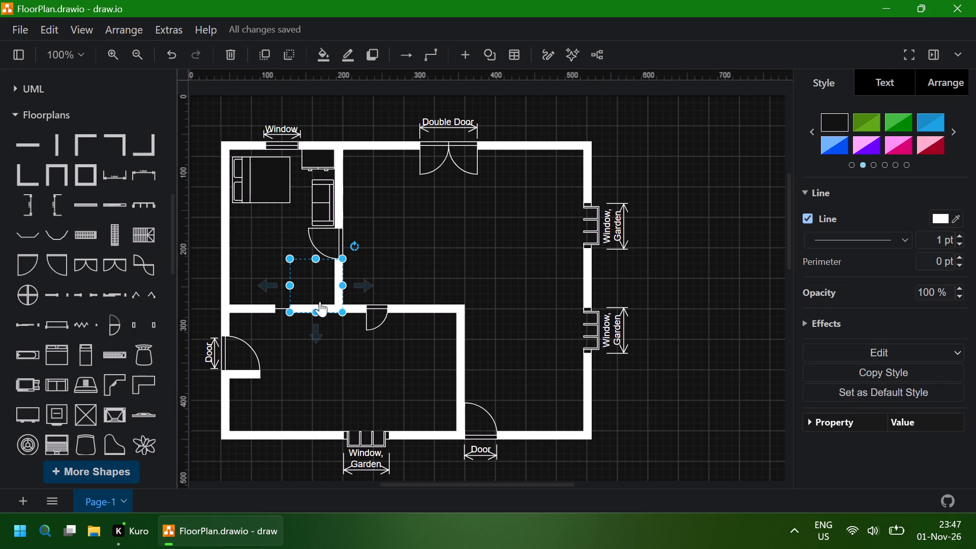
left_click_drag(291, 312, 301, 312)
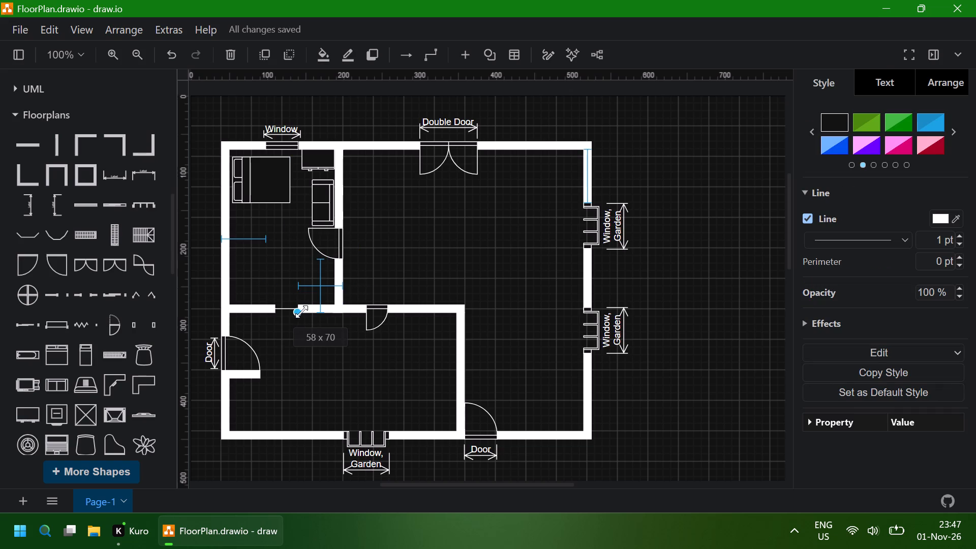
left_click_drag(301, 312, 310, 312)
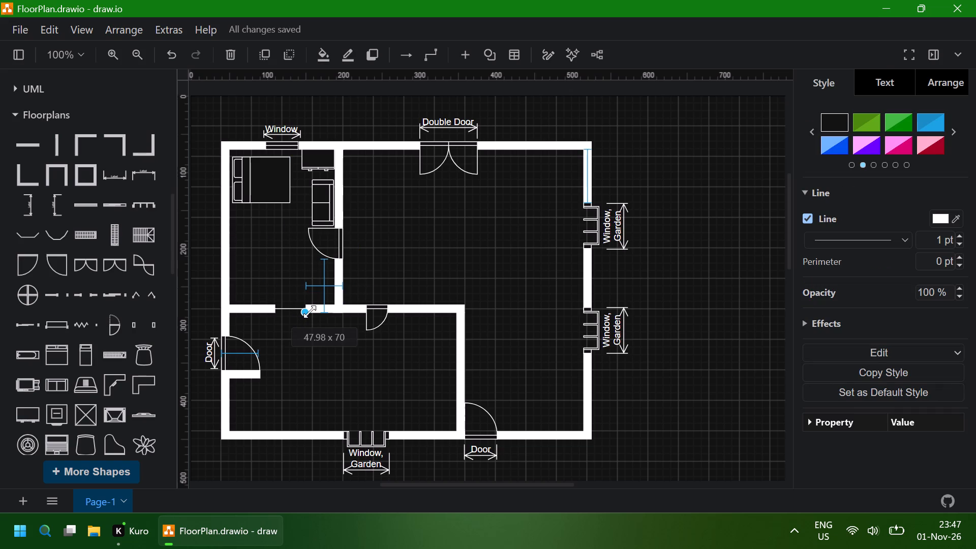
left_click_drag(310, 312, 311, 312)
left_click_drag(311, 312, 305, 311)
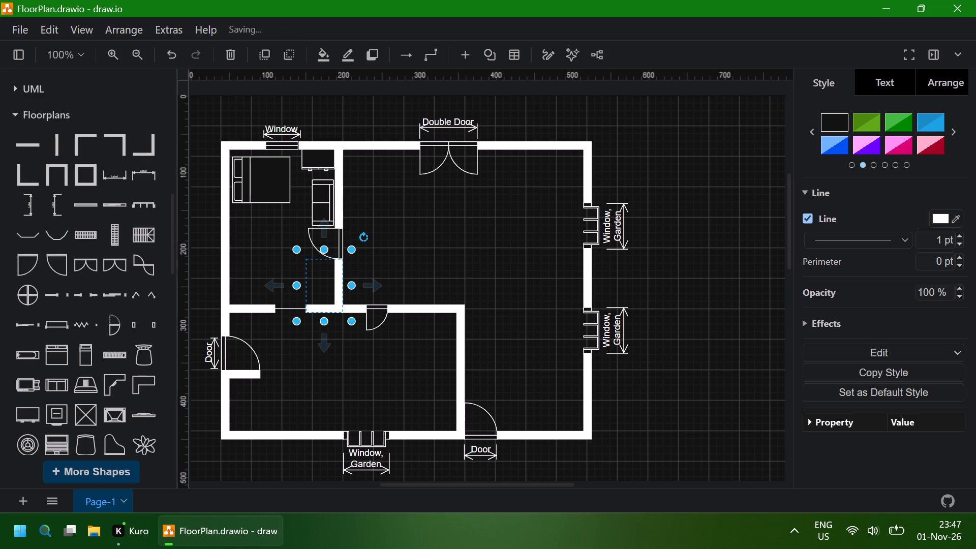
Duplicate the small interior door in the south room's north wall and move the copy just north of the bedroom's south gap.
left_click(374, 319)
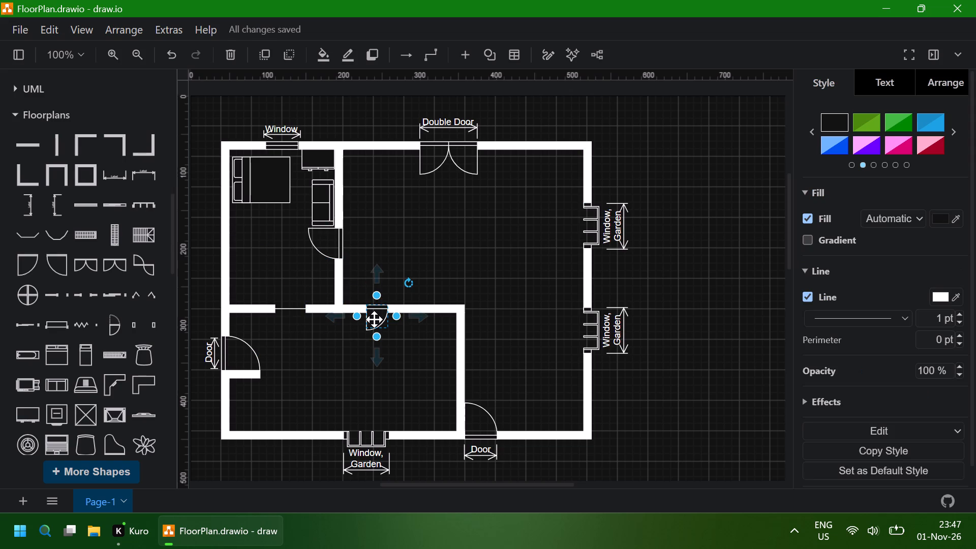
key("ctrl+d")
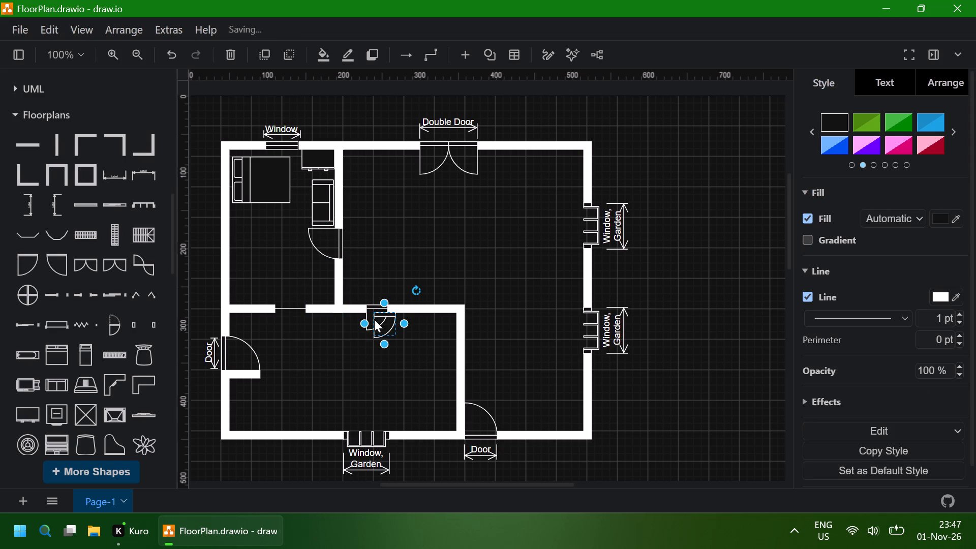
left_click_drag(382, 323, 302, 305)
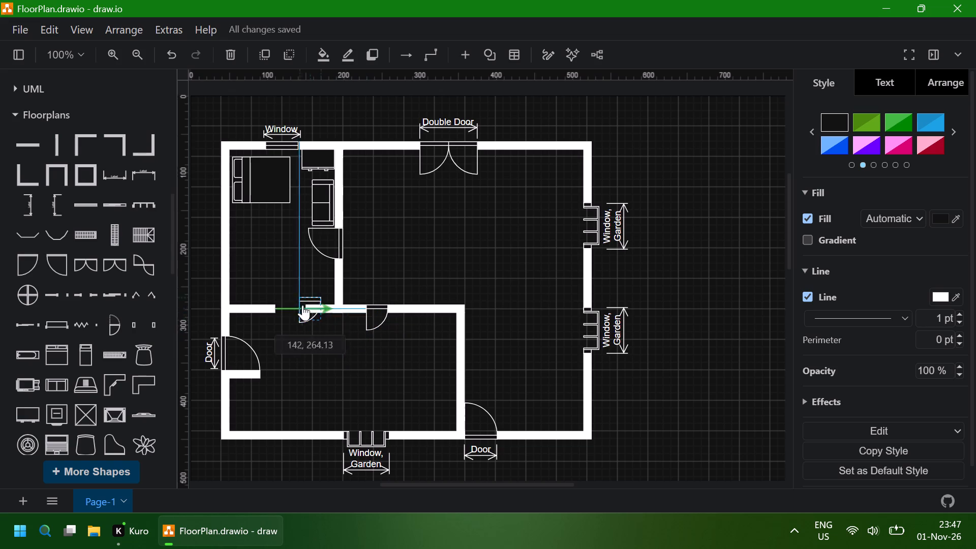
left_click_drag(302, 305, 283, 286)
left_click(309, 341)
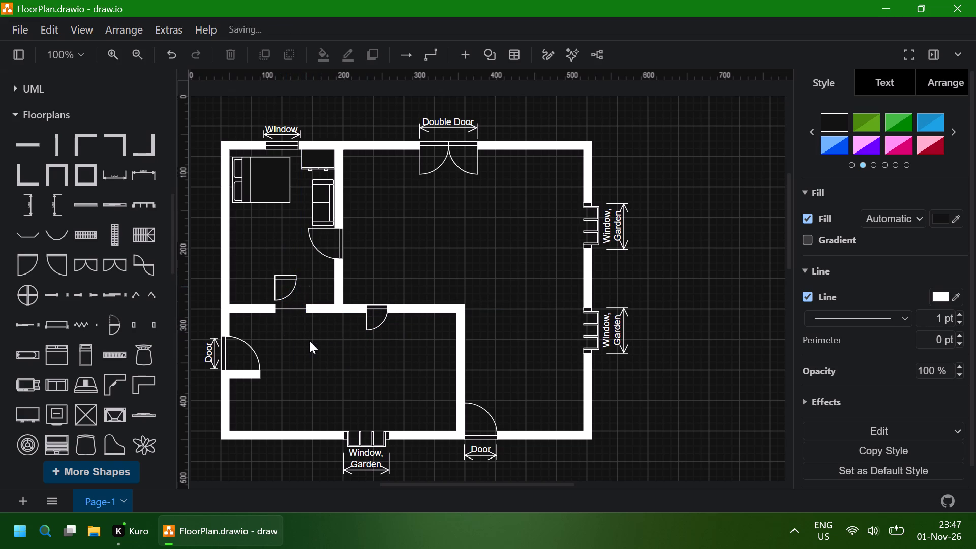
Delete the stray connector line running across the gap in the bedroom's south wall.
left_click(295, 310)
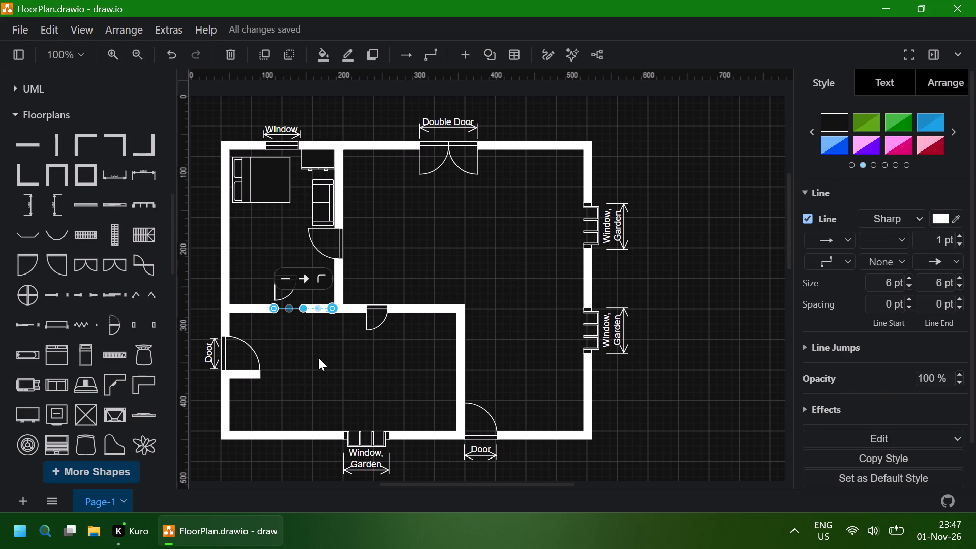
key("BackSpace")
Rotate the copied door 180° and fit it into the bedroom's south gap against the corner wall's shortened leg.
left_click(289, 285)
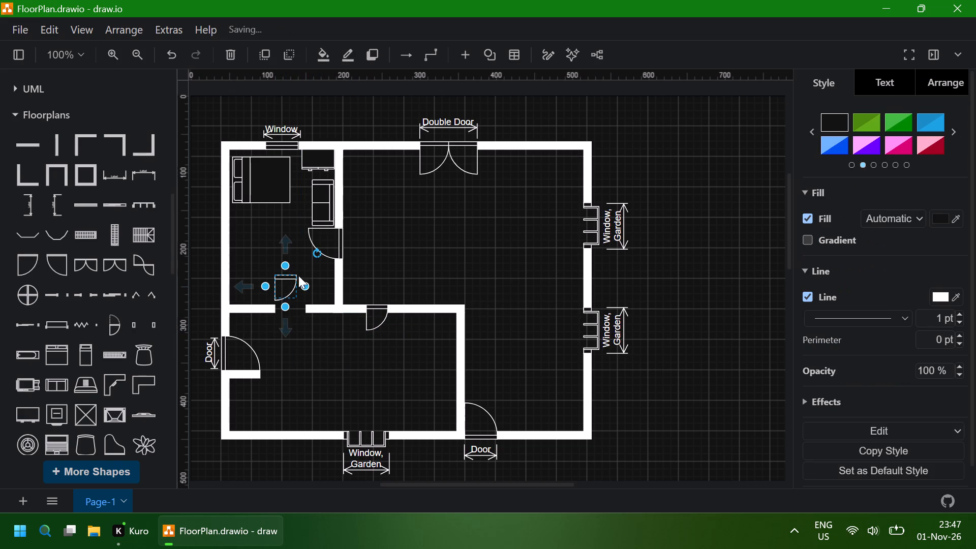
left_click_drag(314, 251, 309, 306)
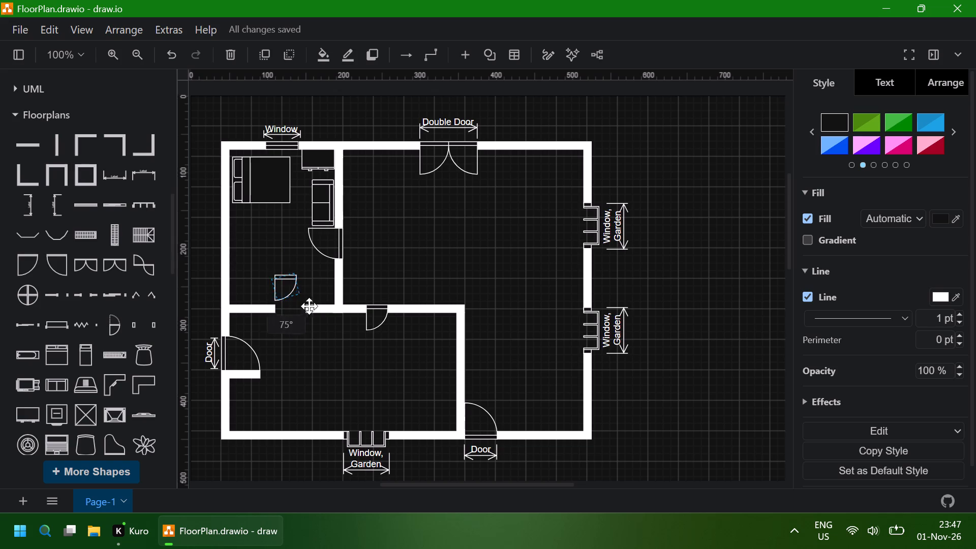
left_click_drag(309, 306, 271, 303)
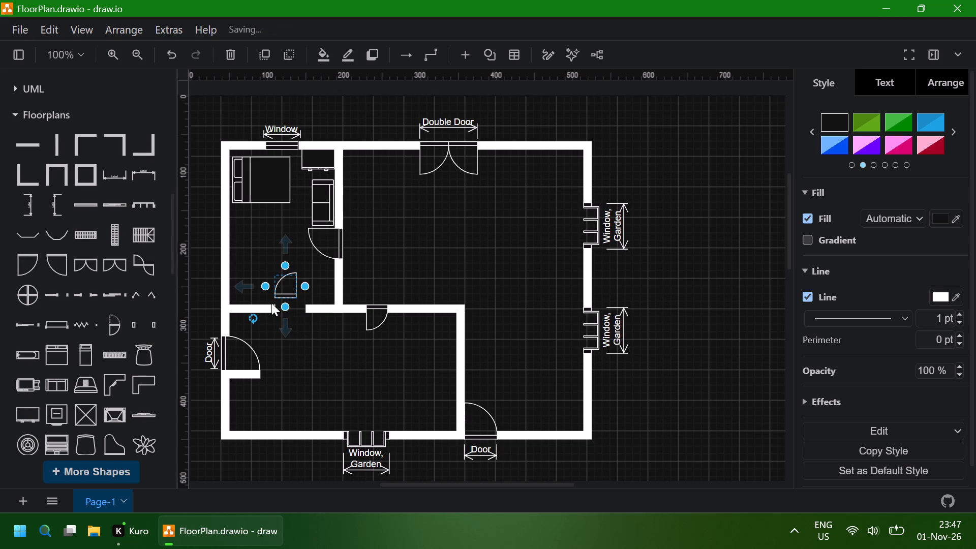
left_click_drag(290, 289, 293, 301)
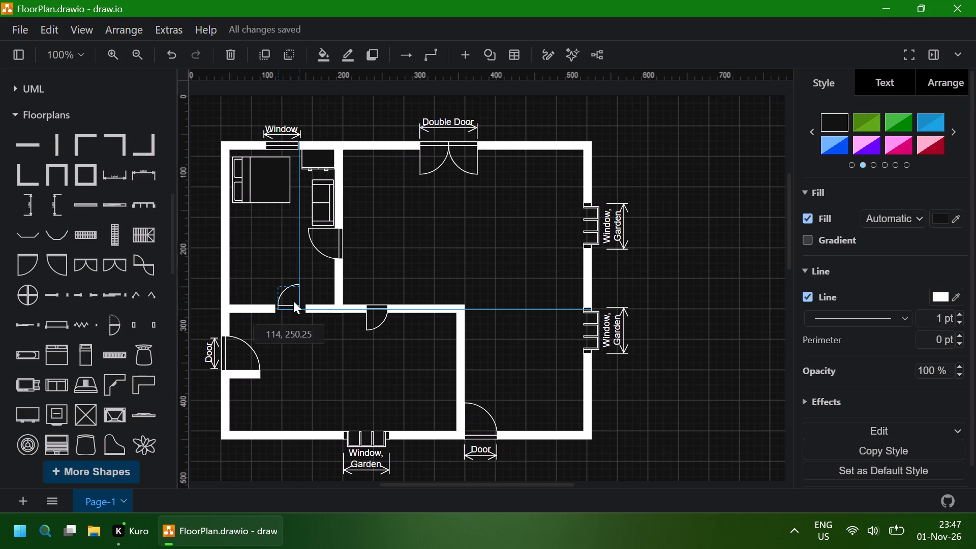
left_click_drag(293, 301, 297, 304)
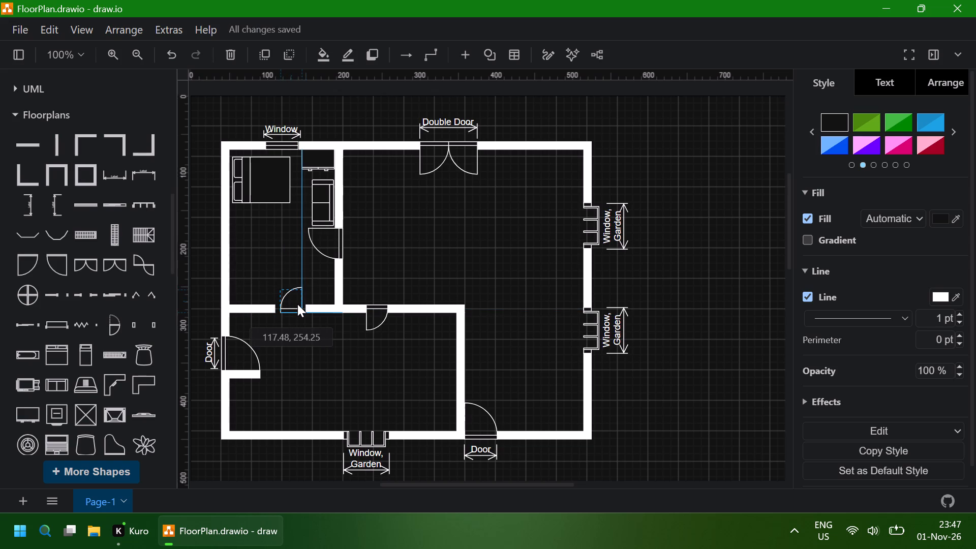
left_click_drag(297, 304, 299, 304)
left_click(310, 323)
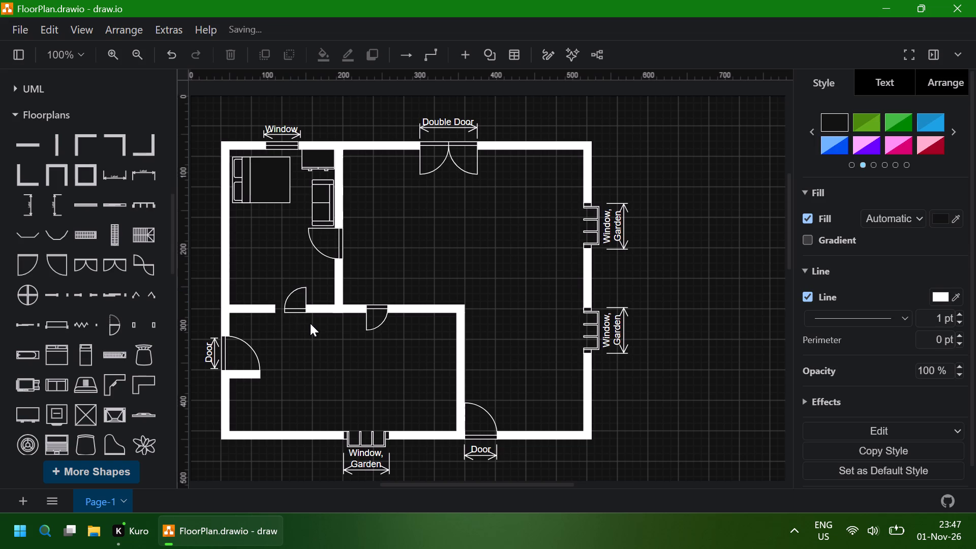
Stretch the east end of the bridging wall to close the remaining gap beside the new bedroom door.
left_click(266, 312)
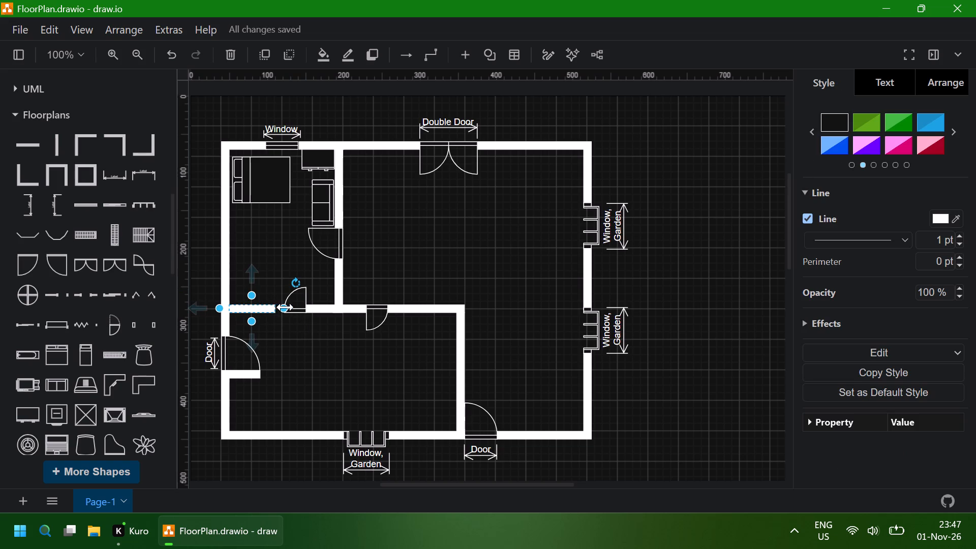
left_click_drag(285, 307, 291, 307)
left_click(329, 348)
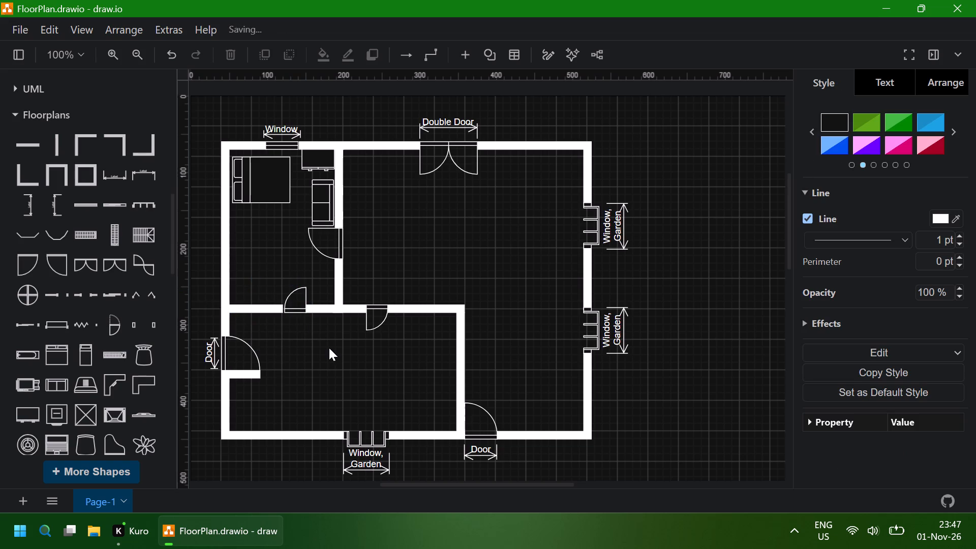
Nudge the bridging wall 2 pt east to the door, and stretch its west end to overlap the west outer wall.
left_click(267, 307)
key("Right")
key("Right")
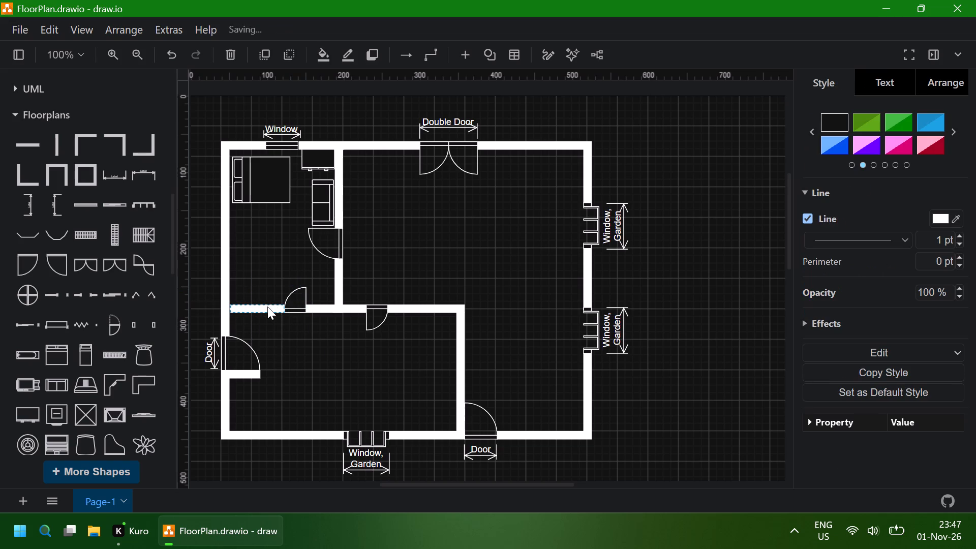
left_click(222, 307)
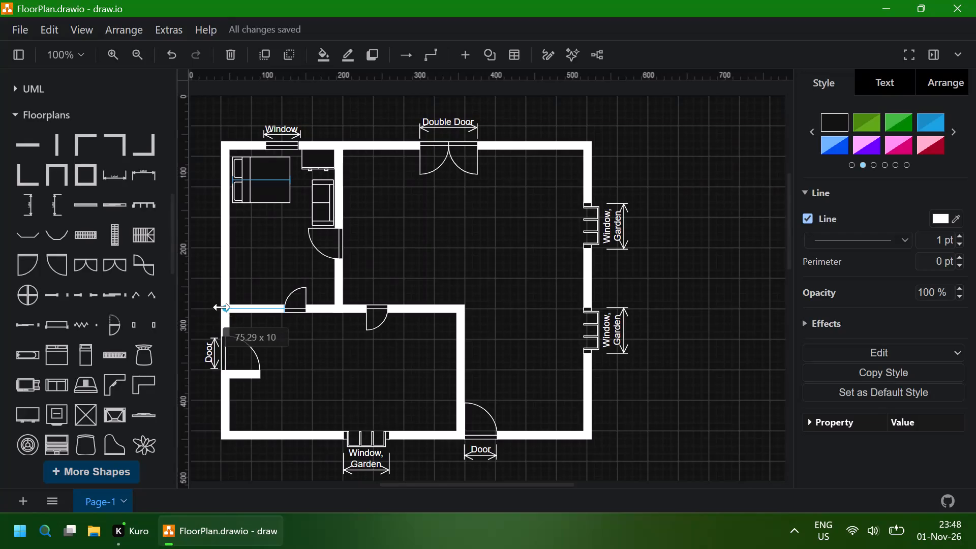
left_click(300, 330)
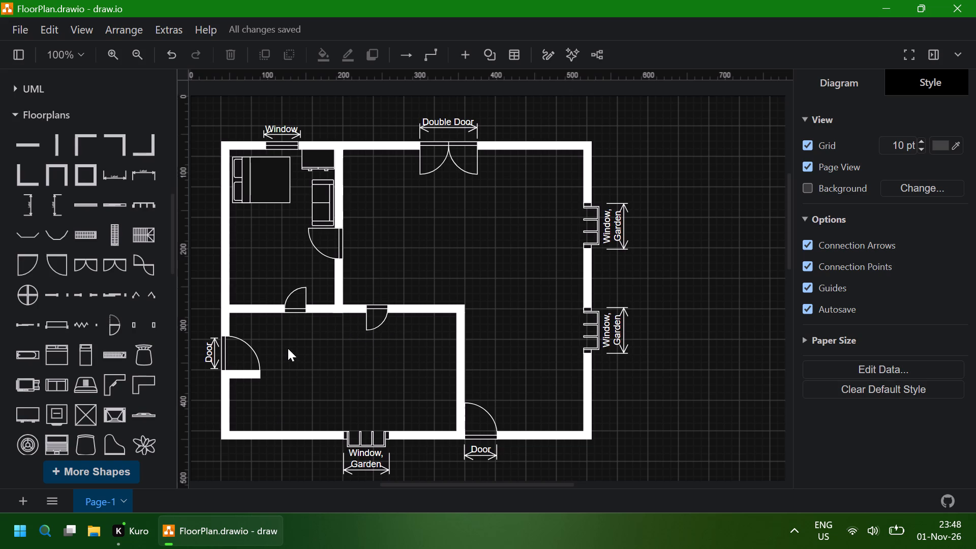
Add a vertical wall in the south room, rising from the south outer wall just east of its garden window, and shorten its north end.
left_click(50, 158)
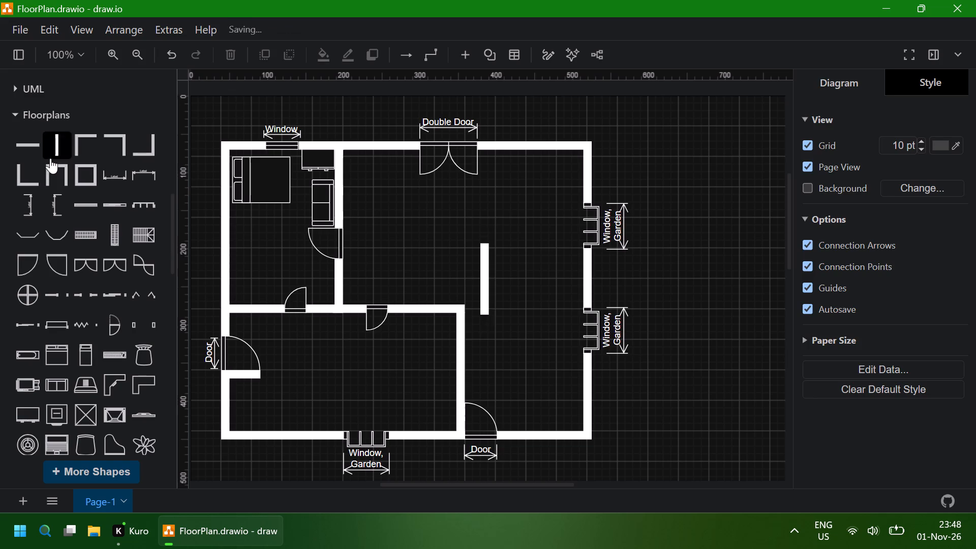
left_click_drag(487, 279, 399, 385)
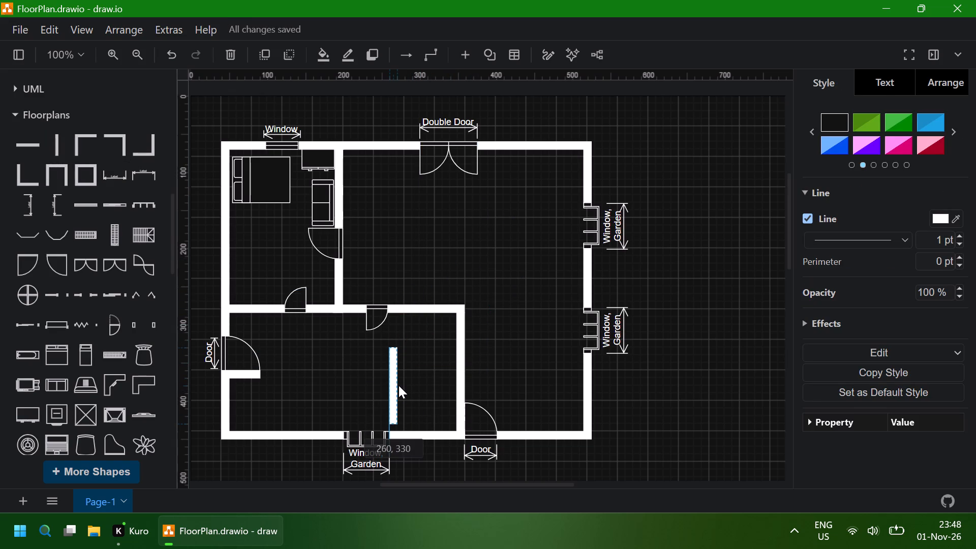
left_click_drag(399, 385, 395, 392)
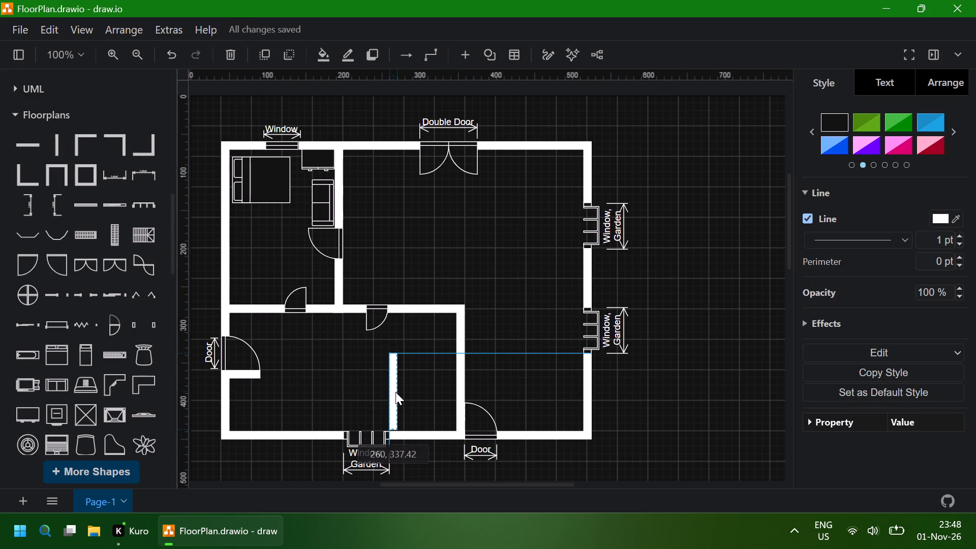
left_click_drag(395, 392, 395, 392)
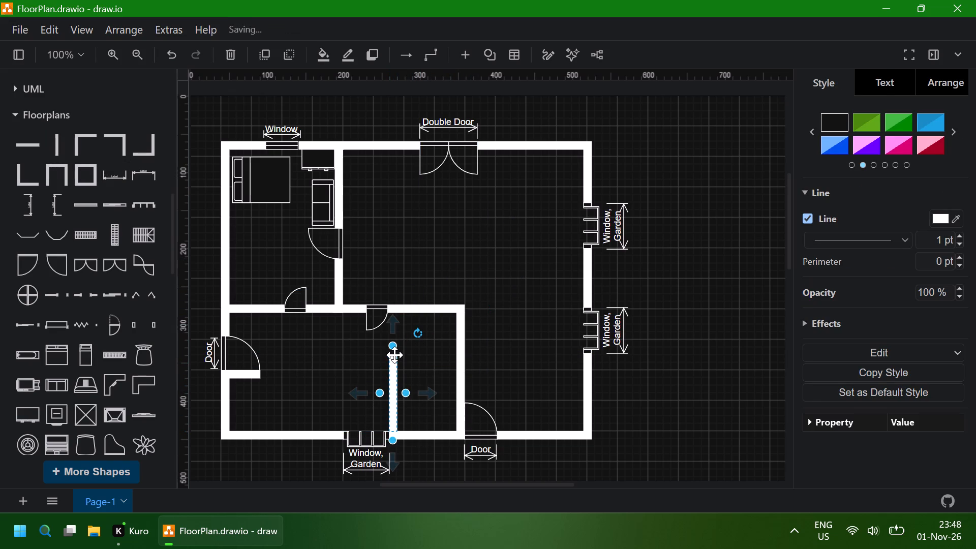
left_click_drag(393, 348, 391, 367)
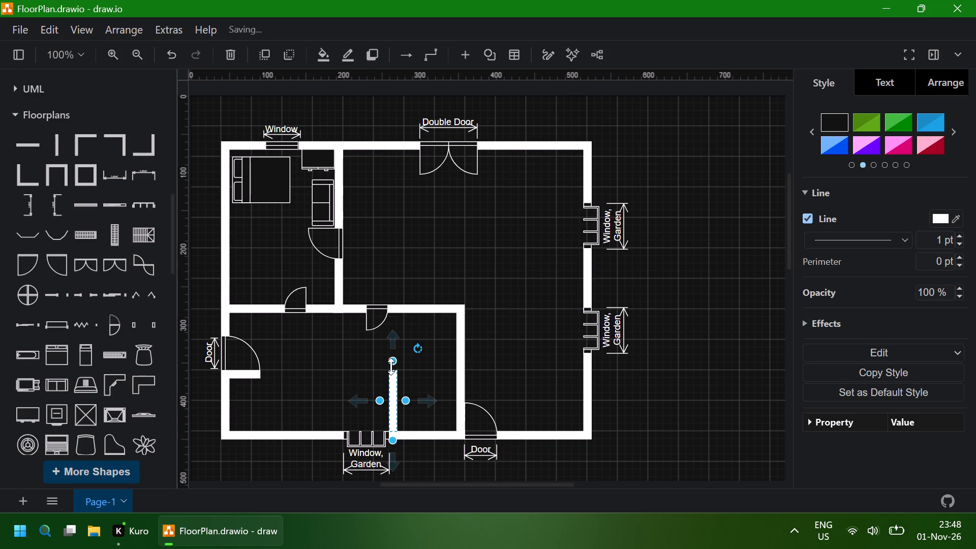
Add a short vertical wall below the south room's north wall, aligned with the lower partition wall, leaving a door gap between them.
left_click(400, 323)
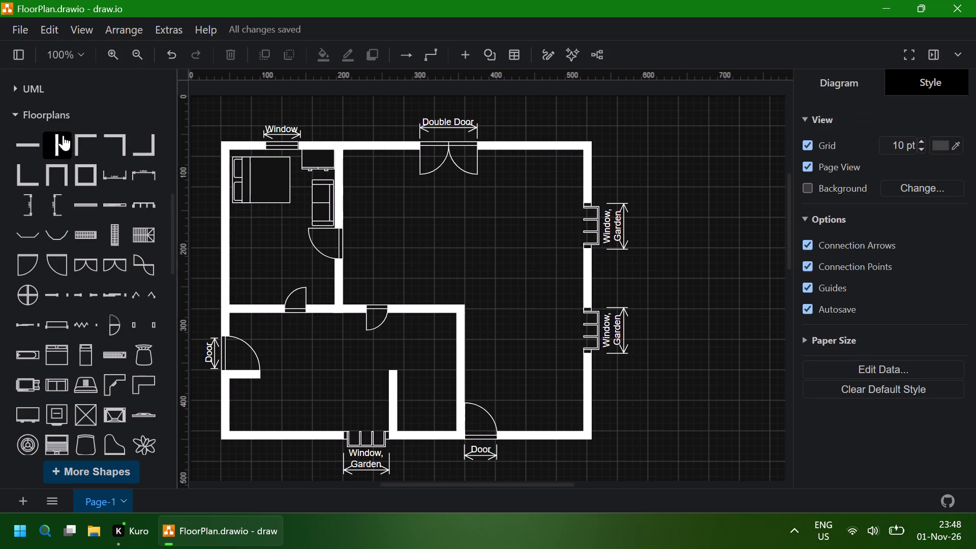
left_click(57, 138)
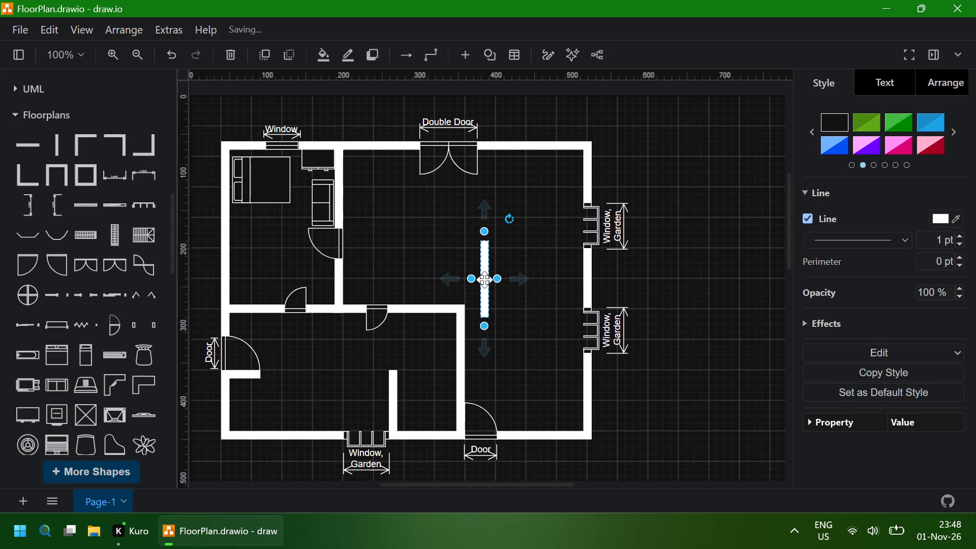
left_click_drag(484, 280, 392, 311)
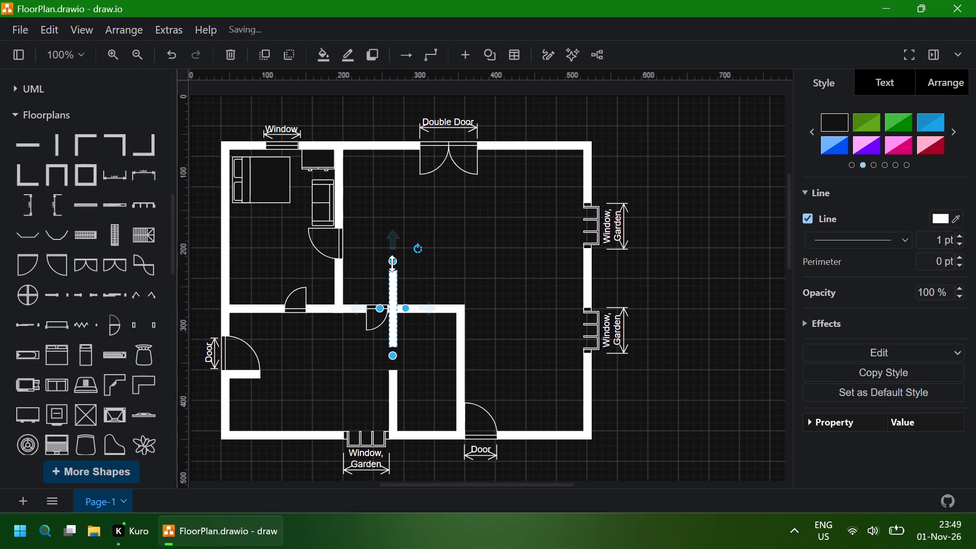
left_click_drag(392, 263, 389, 310)
left_click_drag(394, 331, 393, 330)
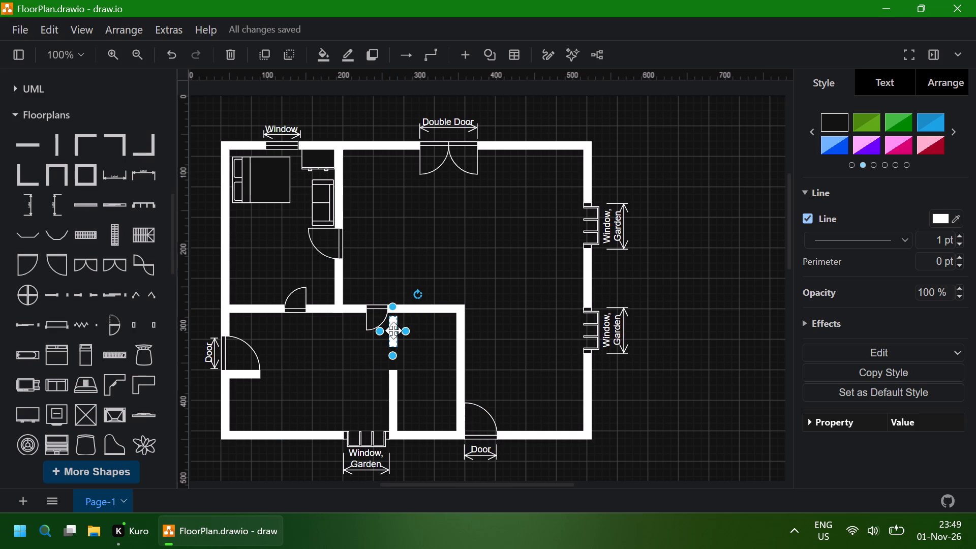
left_click_drag(393, 330, 390, 321)
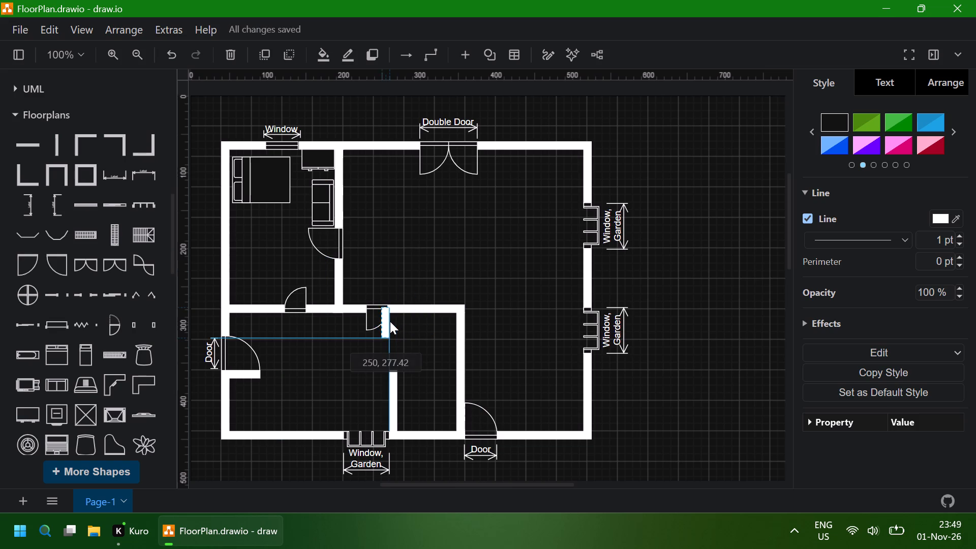
left_click_drag(390, 321, 395, 325)
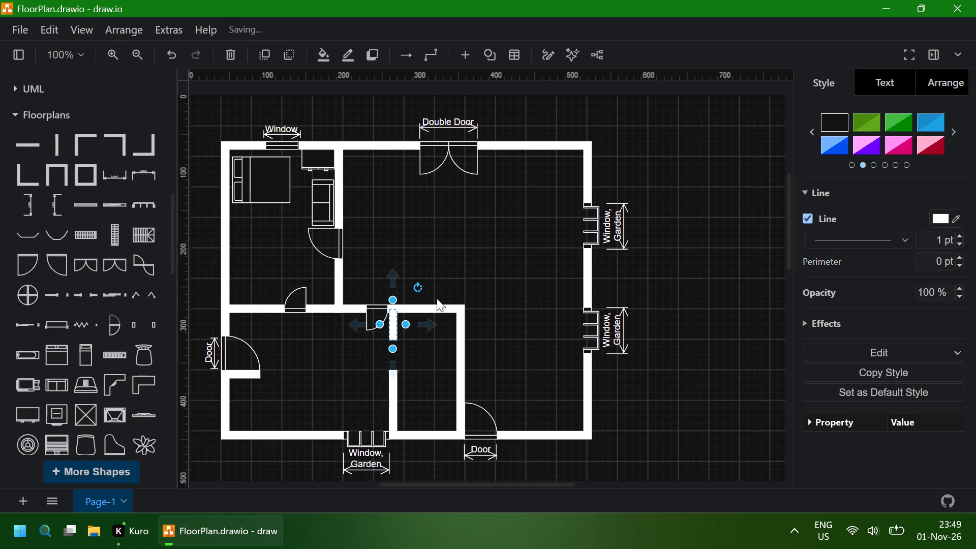
key("Down")
key("Down")
key("Down")
key("Down")
key("Down")
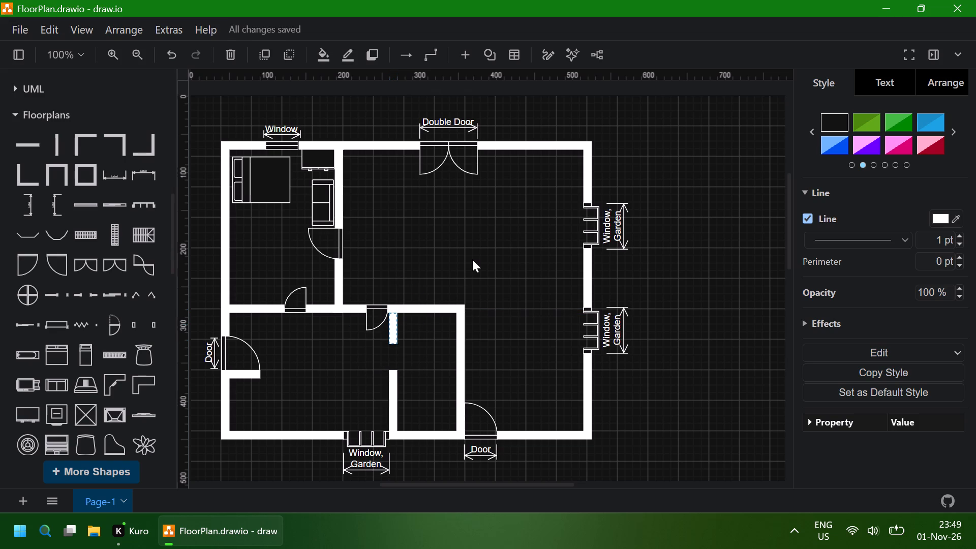
key("Up")
left_click(550, 283)
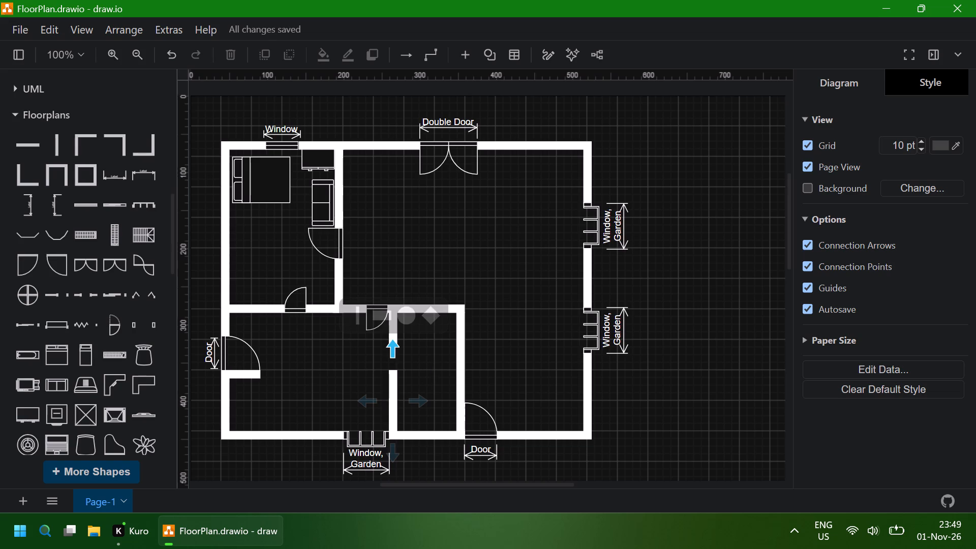
left_click(433, 357)
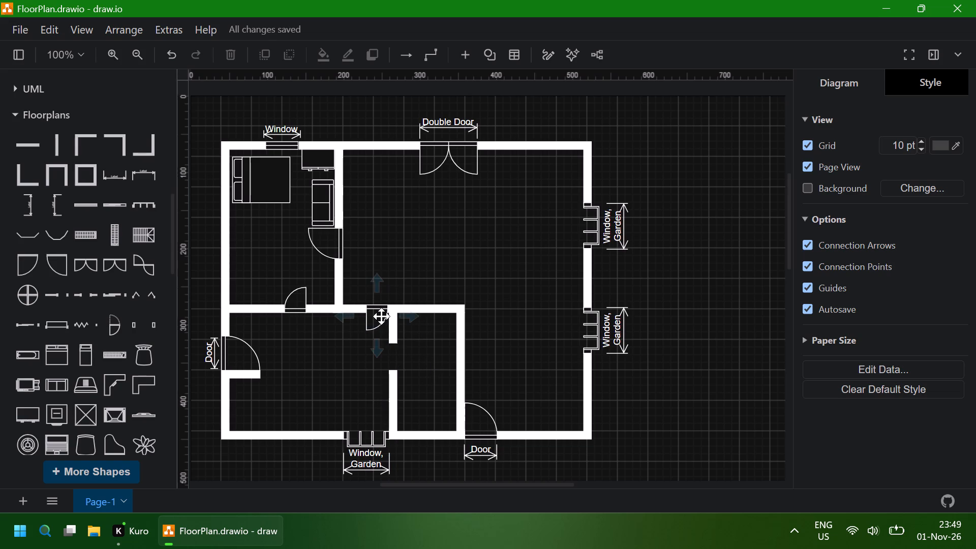
Duplicate the small door in the south room's north wall, move it to the partition gap and rotate it 90° counterclockwise.
left_click(381, 316)
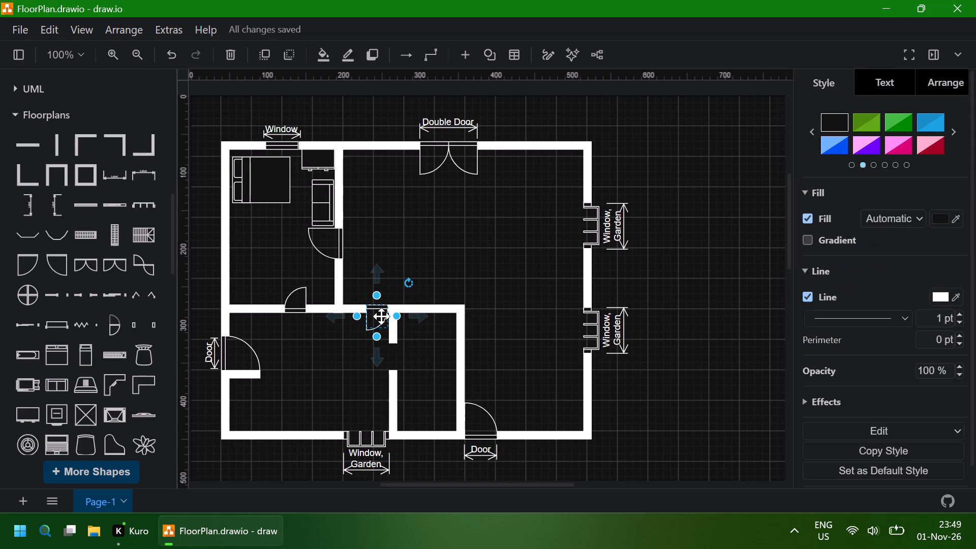
key("ctrl+d")
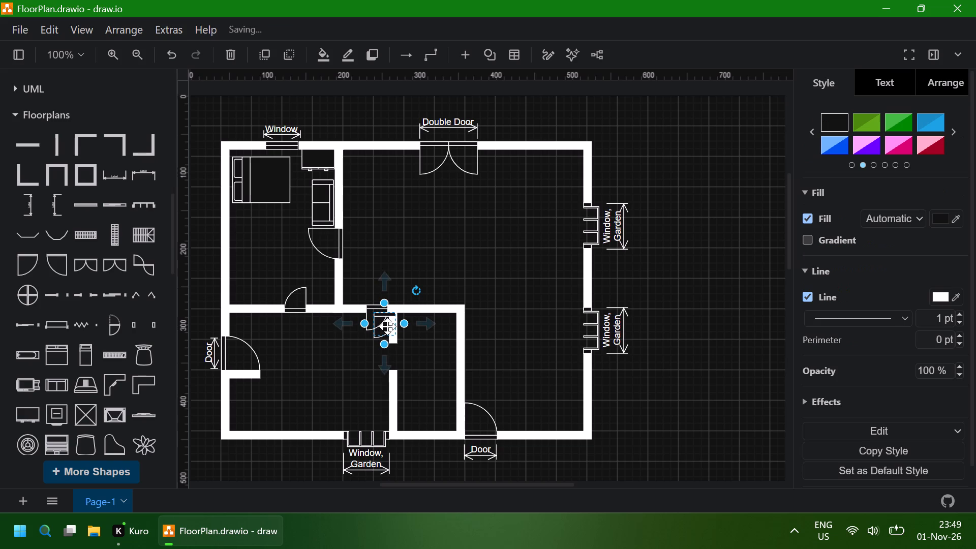
left_click_drag(387, 327, 408, 360)
left_click_drag(440, 325, 411, 315)
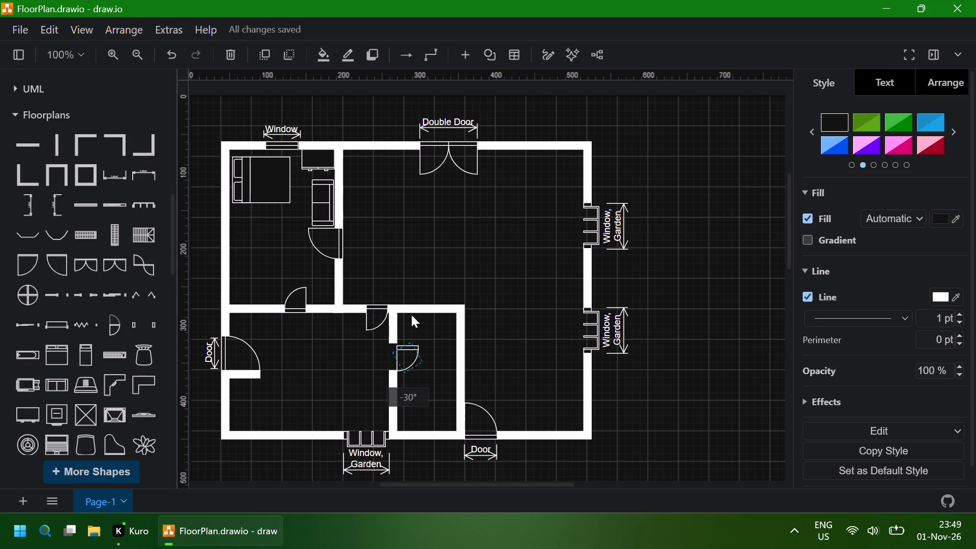
left_click_drag(411, 315, 388, 339)
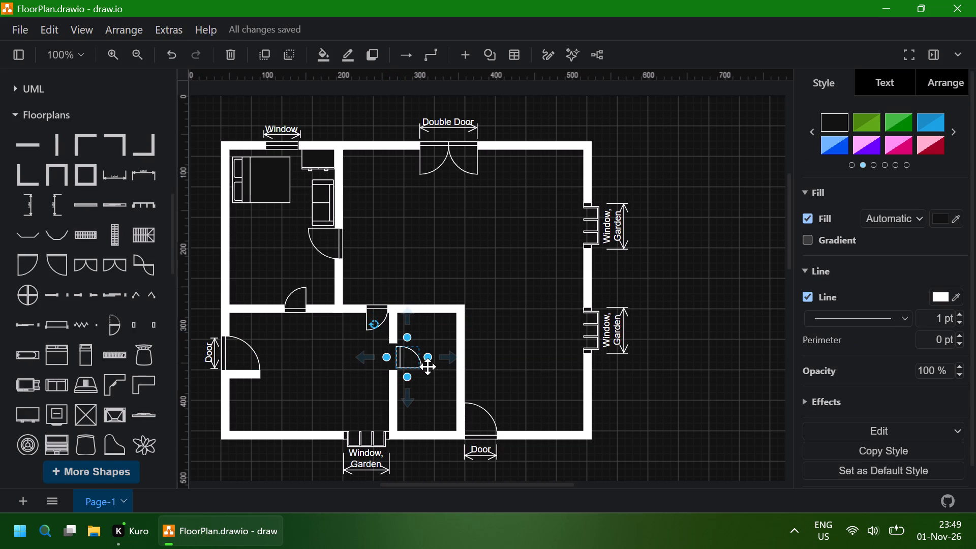
Nudge the copied door into the partition gap so its frame lines up with the walls and meets the upper wall's end.
key("Up")
key("Up")
key("Left")
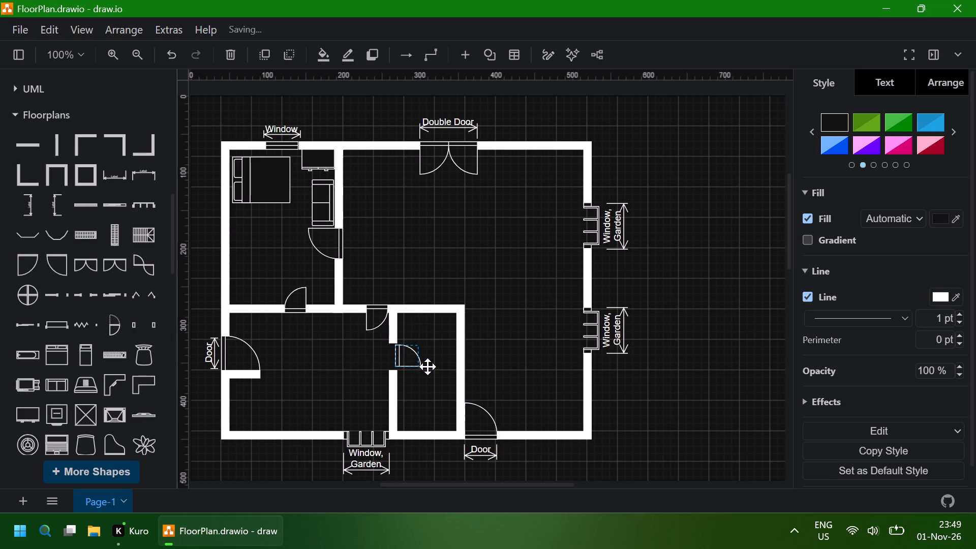
key("Left")
key("Left")
key("Left")
key("Left")
key("Left")
key("Left")
key("Left")
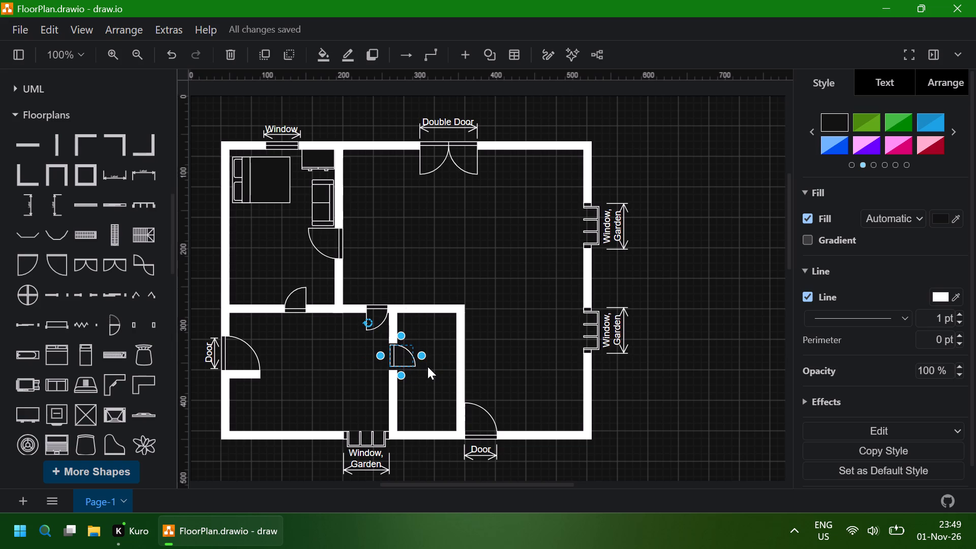
key("Down")
key("Down")
key("Down")
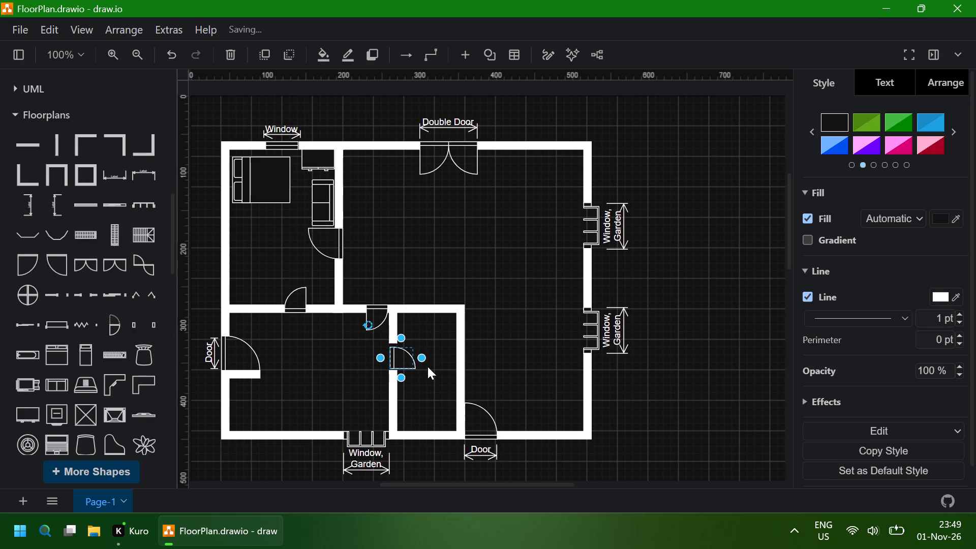
key("Up")
key("Up")
key("Up")
key("Up")
key("Left")
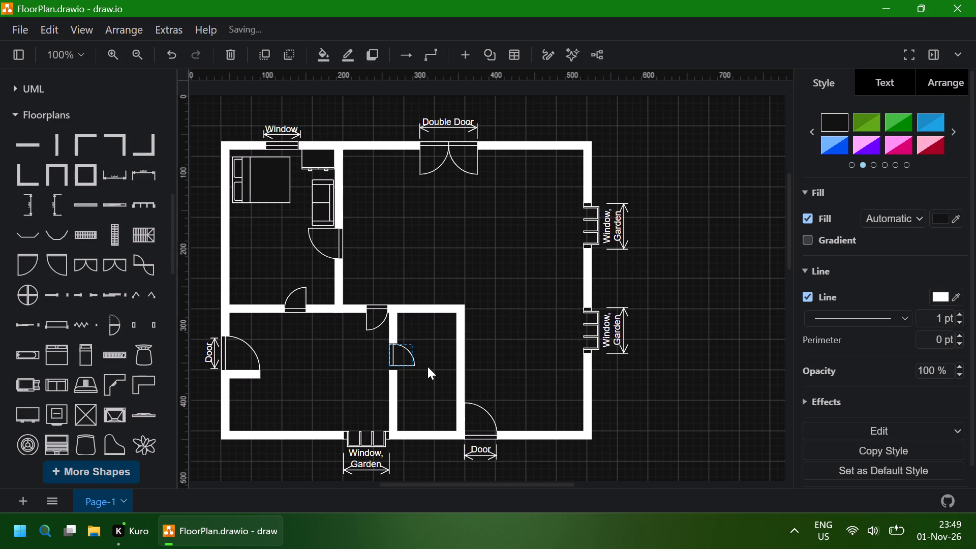
left_click(392, 405)
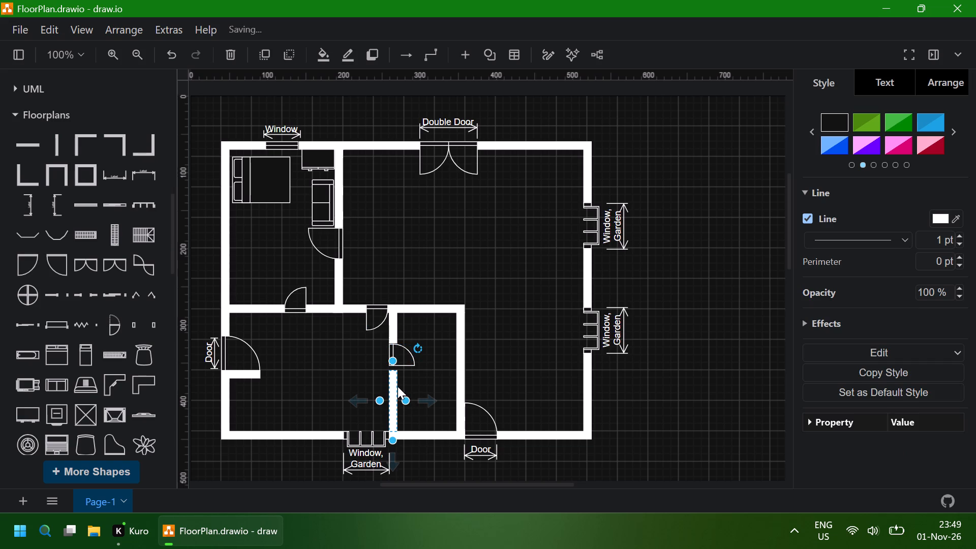
left_click(403, 361)
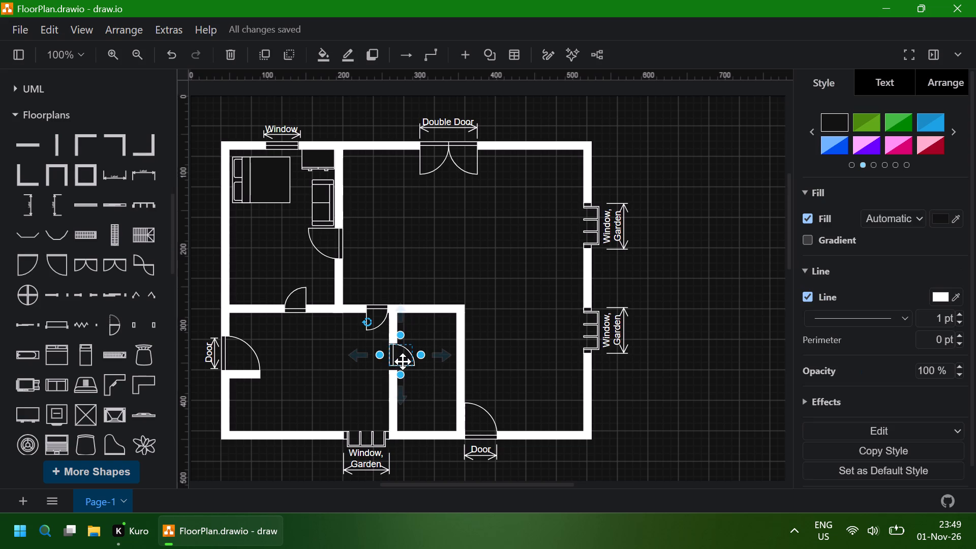
key("Up")
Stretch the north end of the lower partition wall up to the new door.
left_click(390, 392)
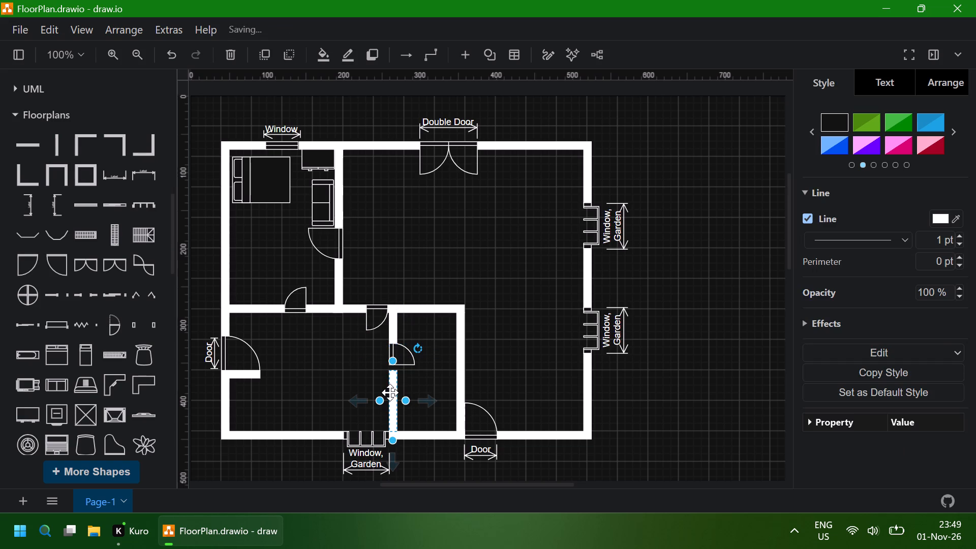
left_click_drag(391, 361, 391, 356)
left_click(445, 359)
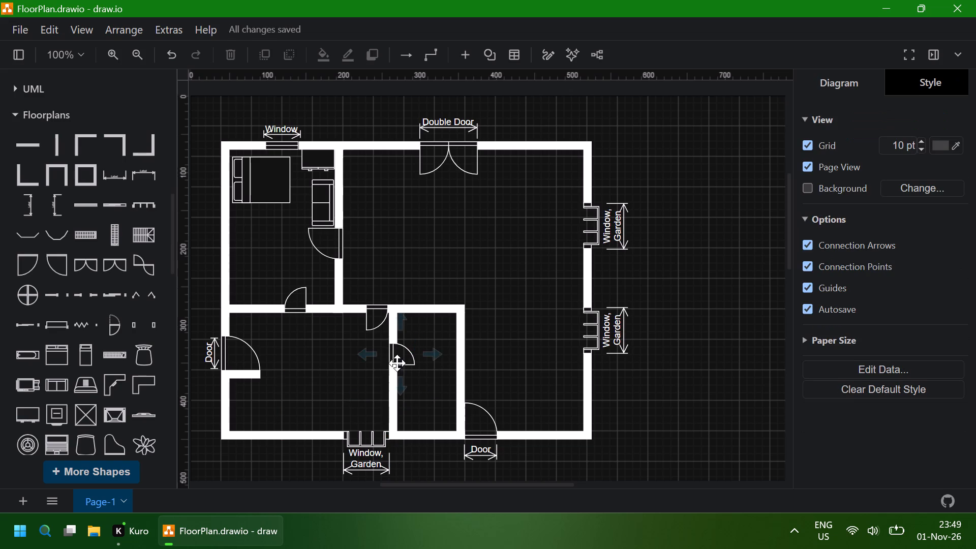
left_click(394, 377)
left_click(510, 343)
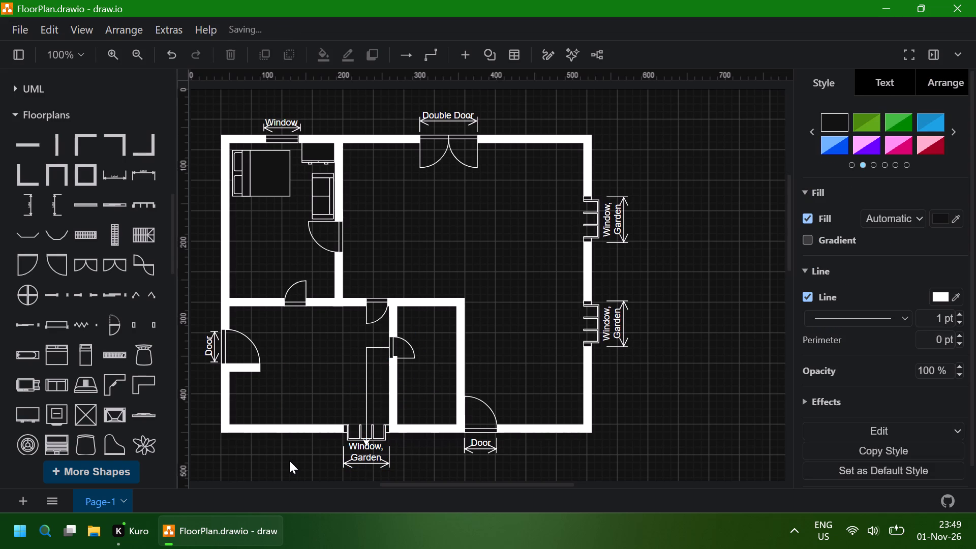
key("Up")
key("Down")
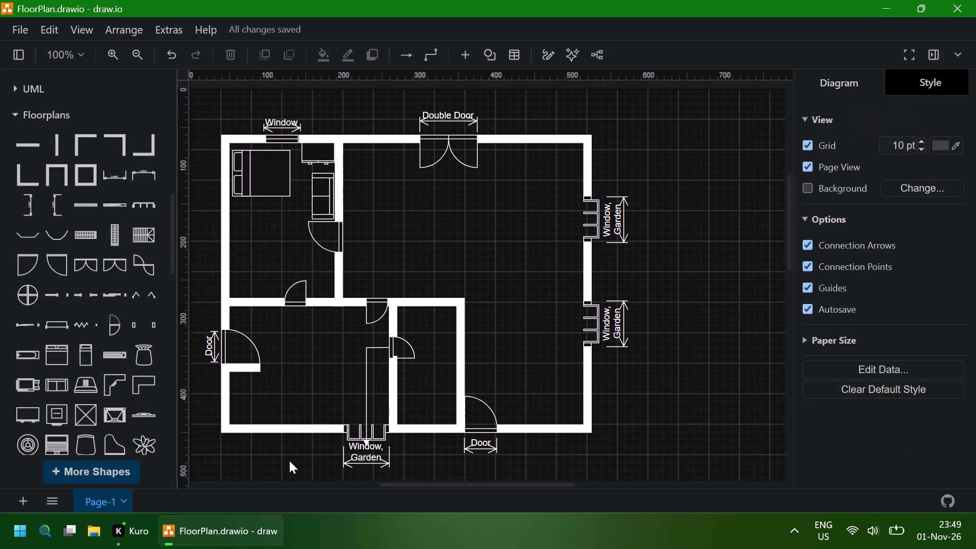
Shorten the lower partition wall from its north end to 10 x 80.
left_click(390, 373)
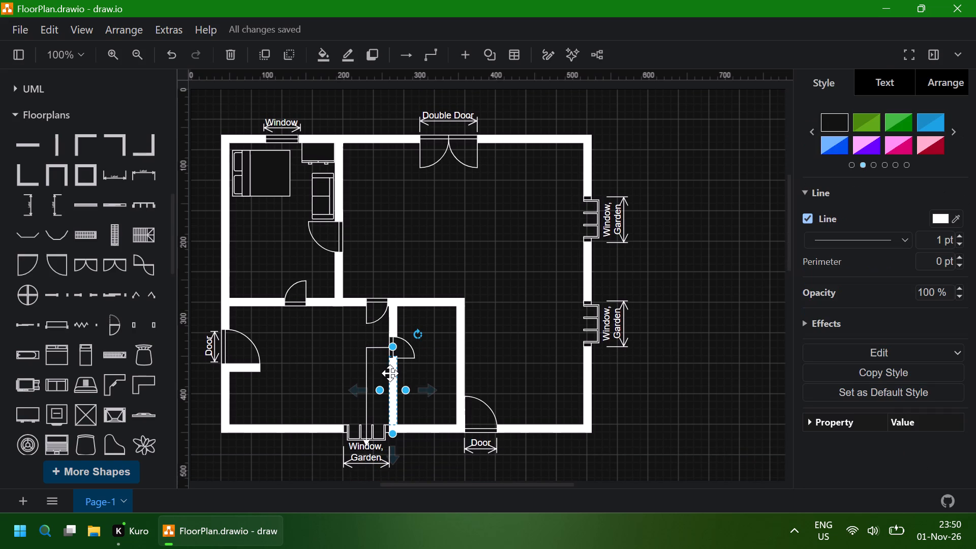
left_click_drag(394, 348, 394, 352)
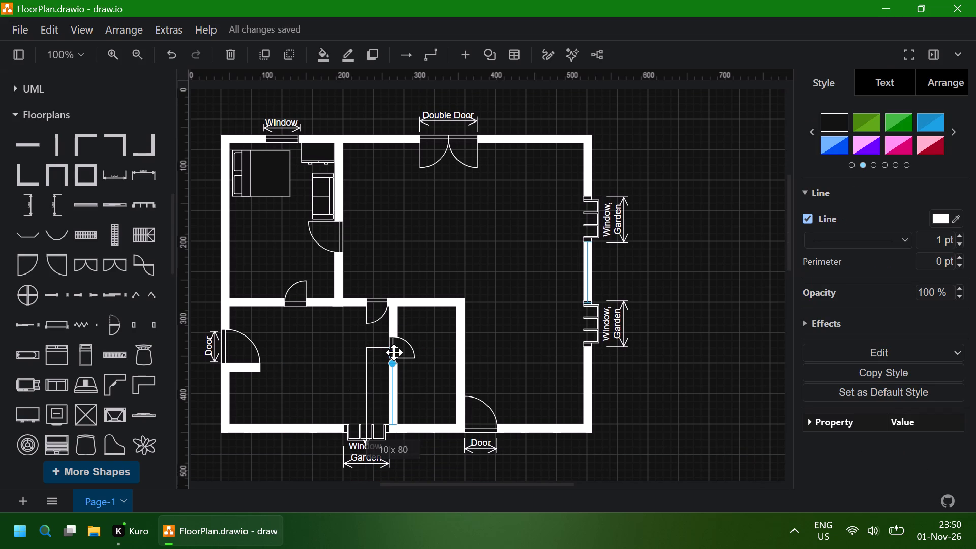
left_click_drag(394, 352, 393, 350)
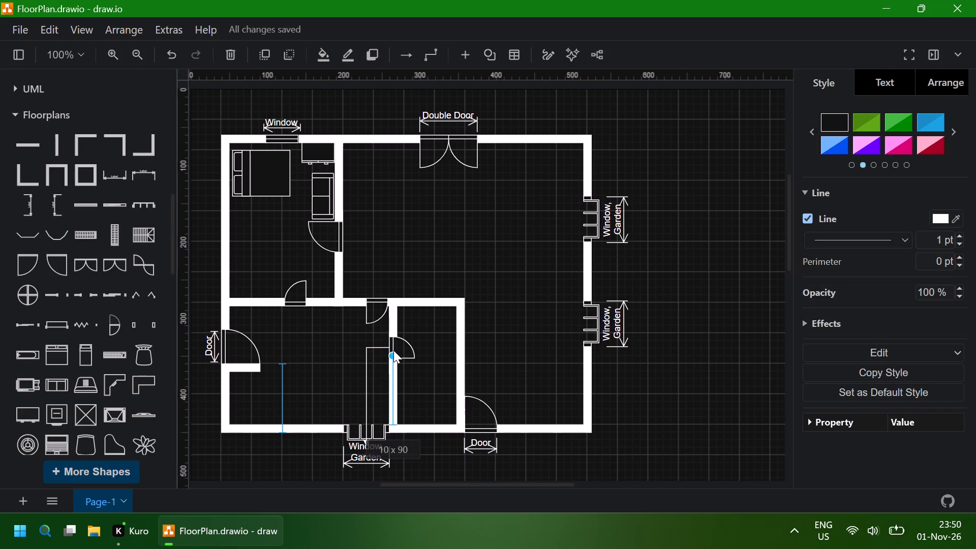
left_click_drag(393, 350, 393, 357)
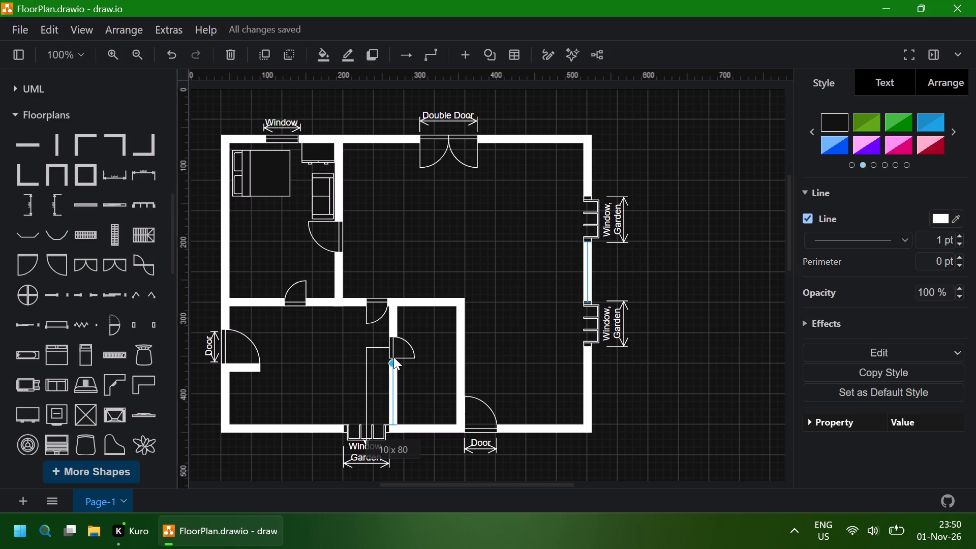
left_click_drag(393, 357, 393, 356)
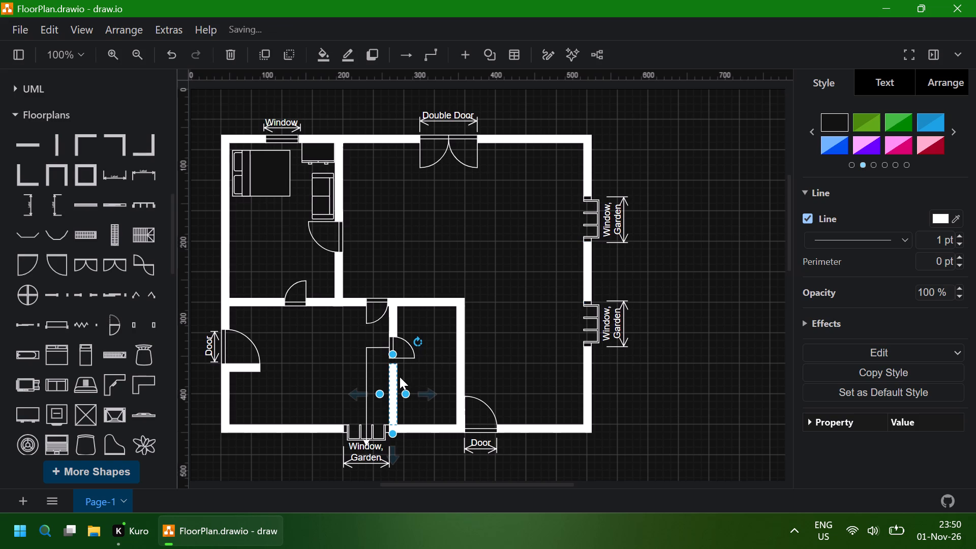
Nudge the lower partition wall 7 pt north so its upper end meets the new door.
key("Up")
key("Up")
key("Up")
key("Up")
key("Up")
key("Up")
key("Up")
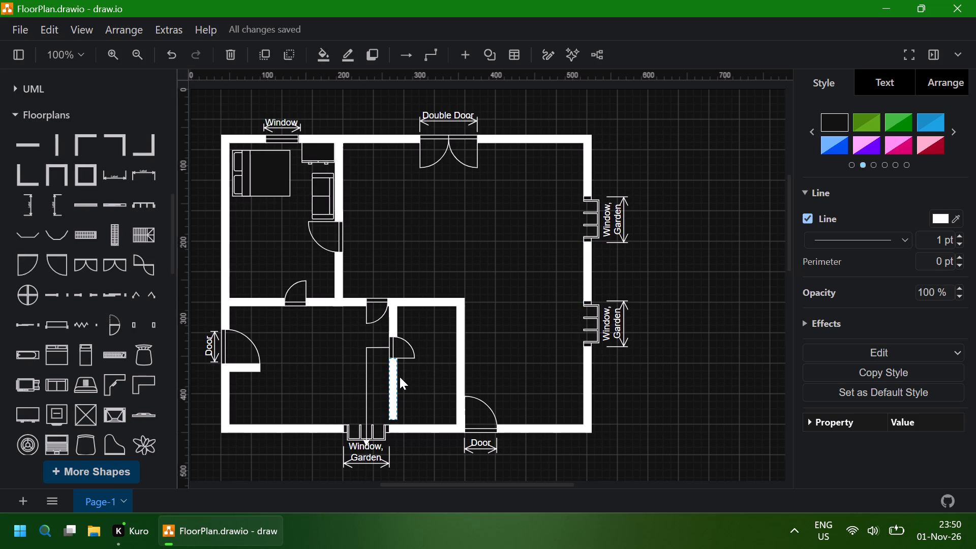
key("Up")
key("Down")
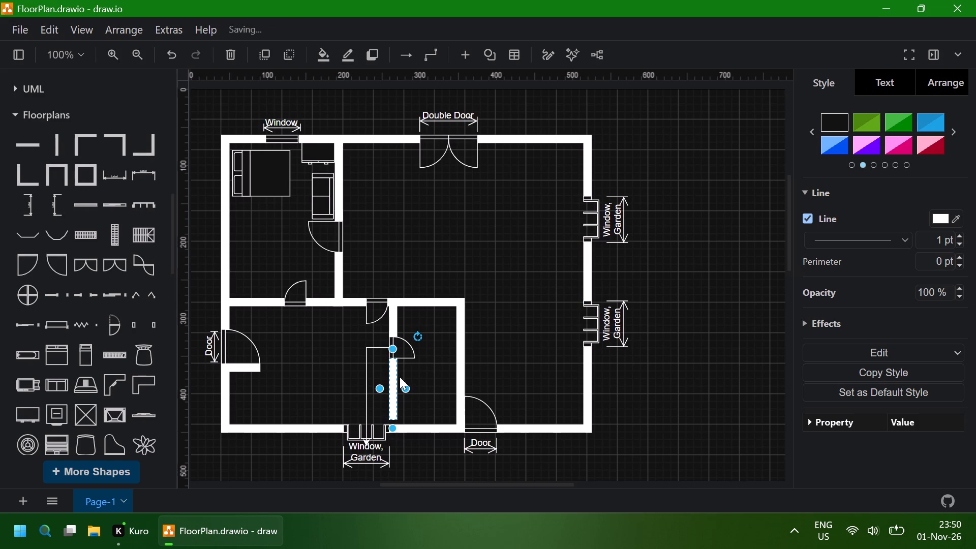
left_click(433, 377)
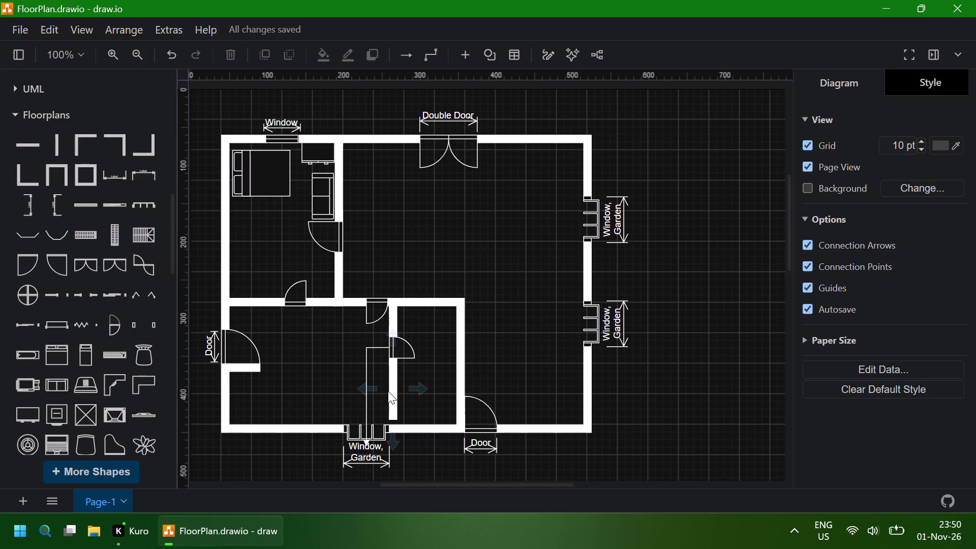
Stretch the south end of the lower partition wall to rejoin the south outer wall.
left_click(388, 391)
left_click(389, 397)
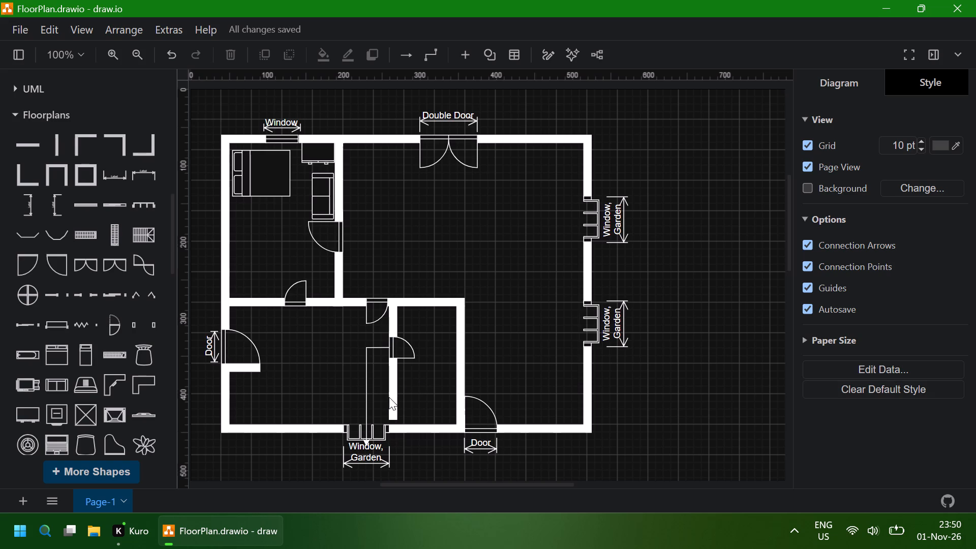
left_click(390, 399)
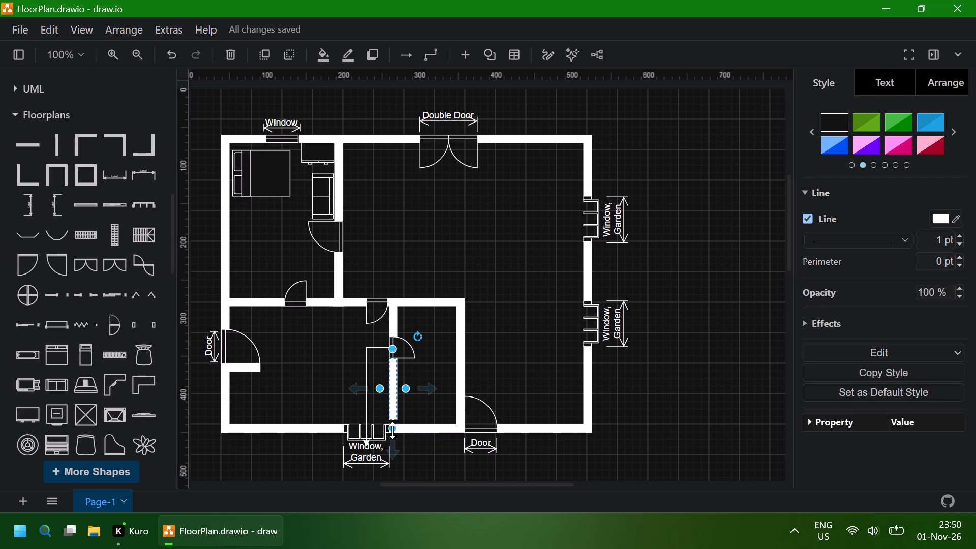
left_click(392, 431)
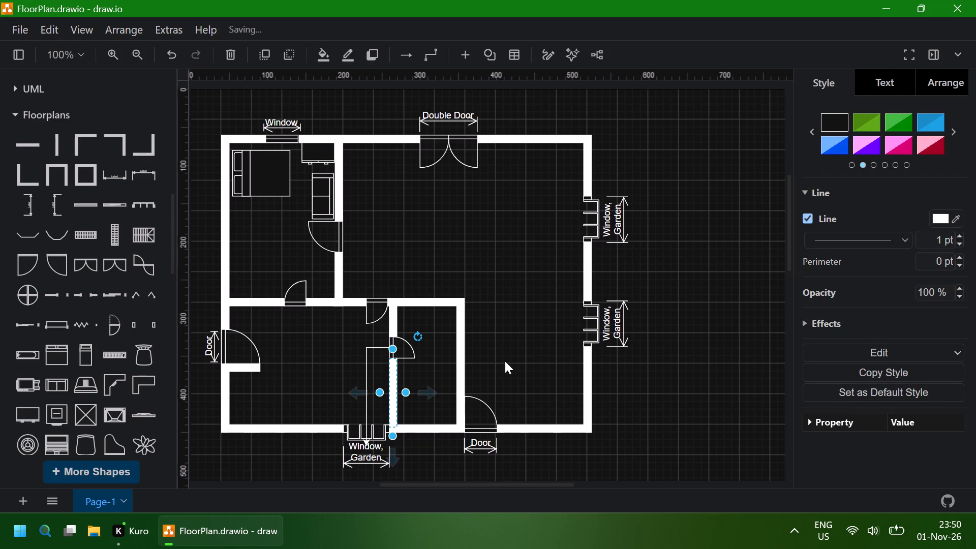
left_click(510, 358)
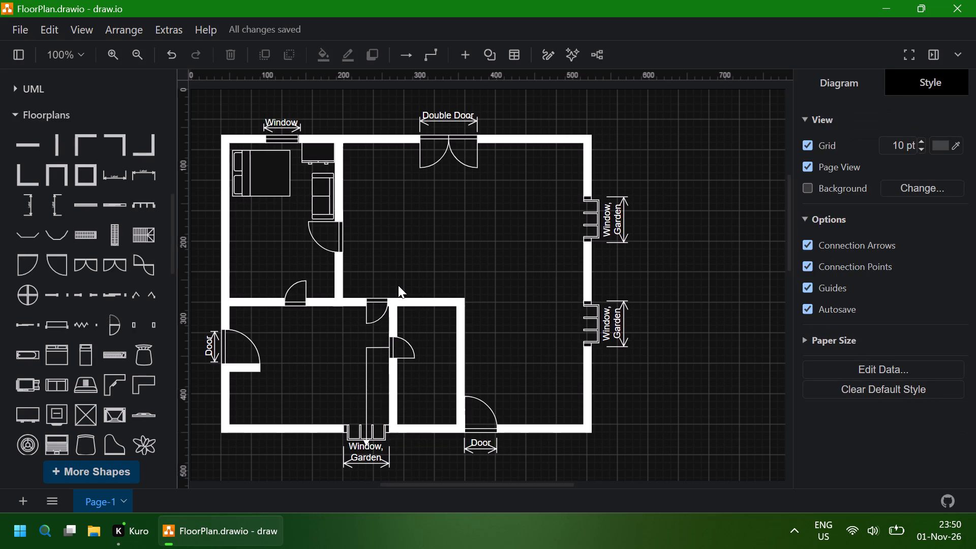
Delete the stray line running between the interior door and the garden window in the southwest room.
scroll(398, 285, "right", 1)
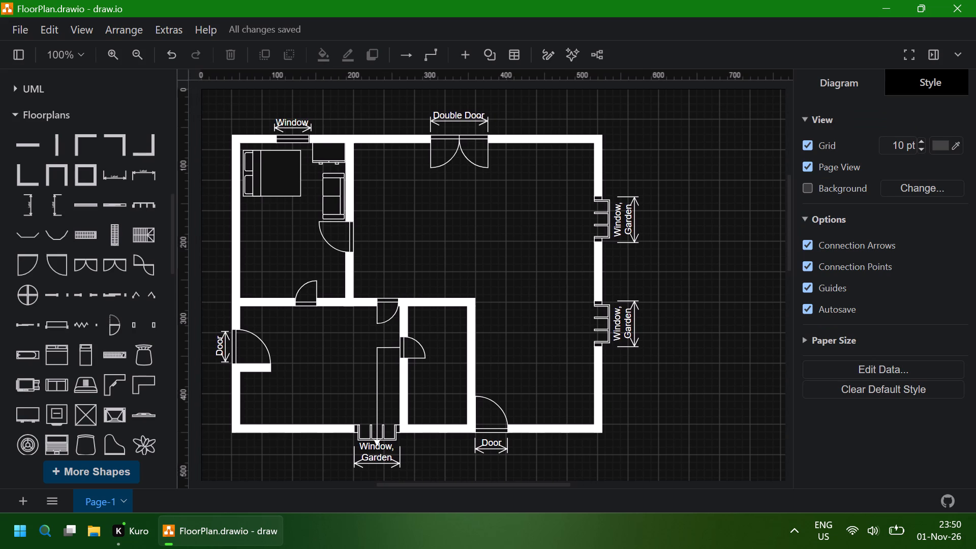
left_click(377, 364)
key("BackSpace")
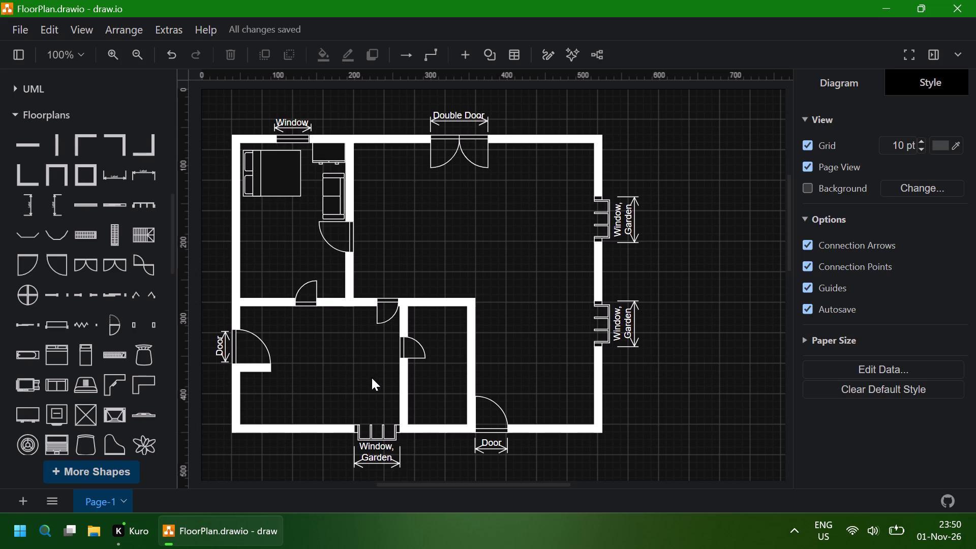
Shorten the small room's south outer wall from its east end to about 42.5 x 10.
left_click(444, 432)
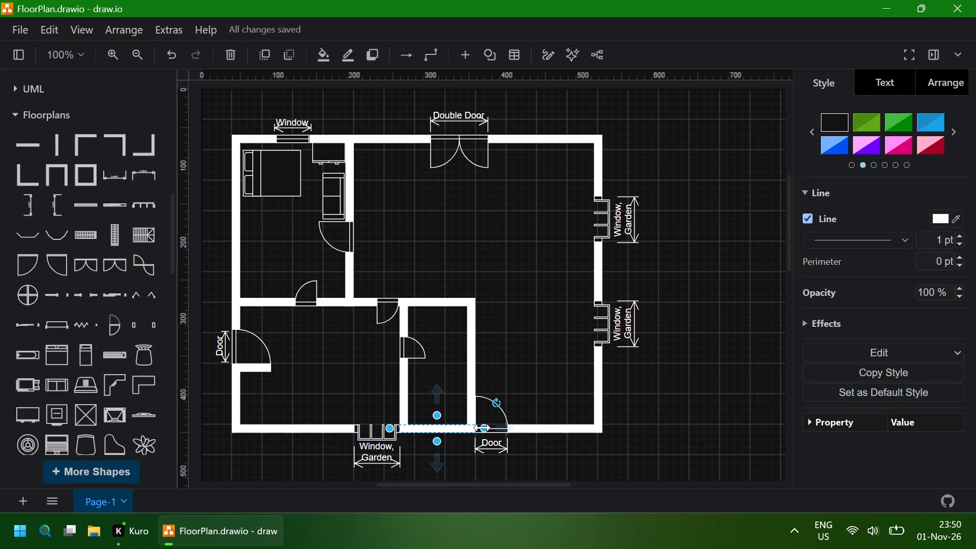
left_click_drag(482, 428, 436, 430)
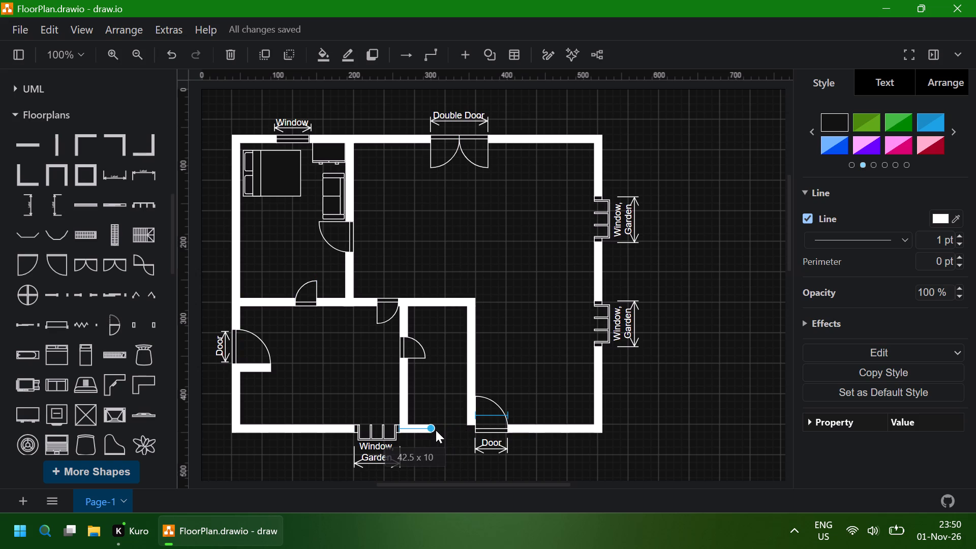
left_click_drag(436, 430, 432, 430)
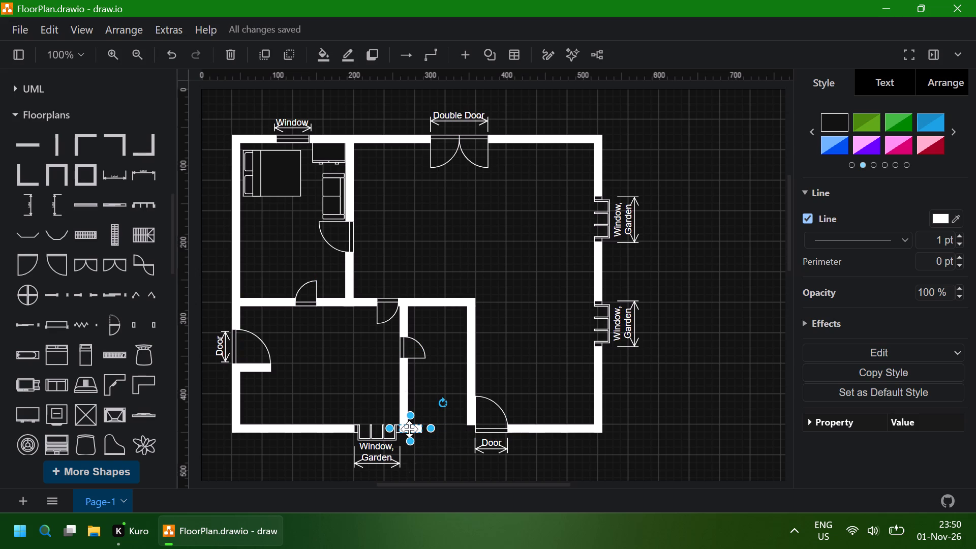
Duplicate the shortened wall piece and align the copy against the small room's southeast corner, leaving a window gap.
left_click(409, 429)
key("ctrl+d")
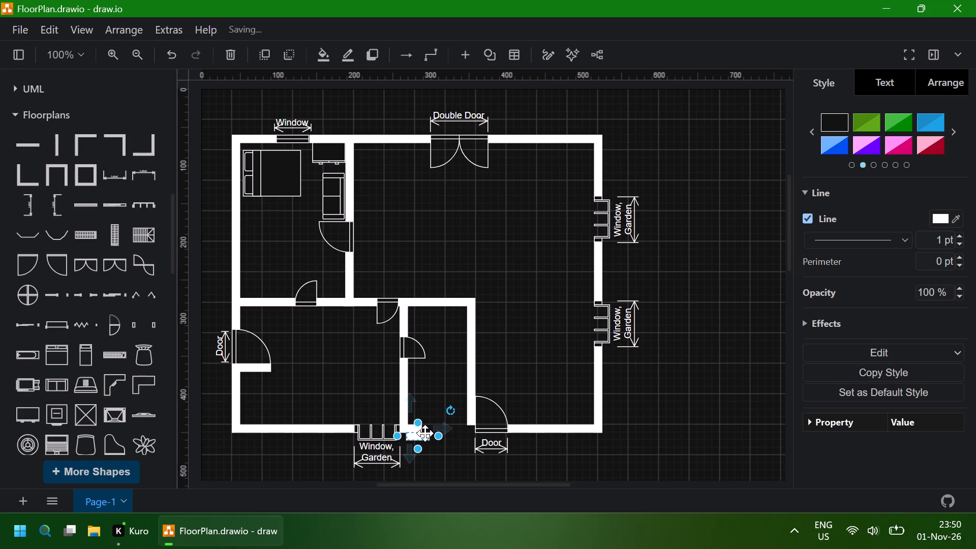
left_click_drag(424, 437, 467, 432)
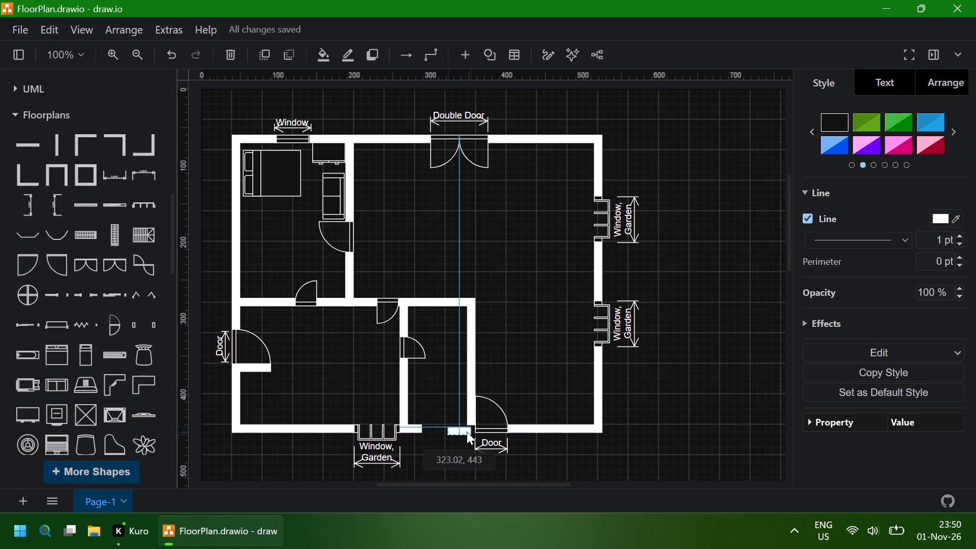
left_click_drag(467, 432, 470, 431)
left_click(550, 348)
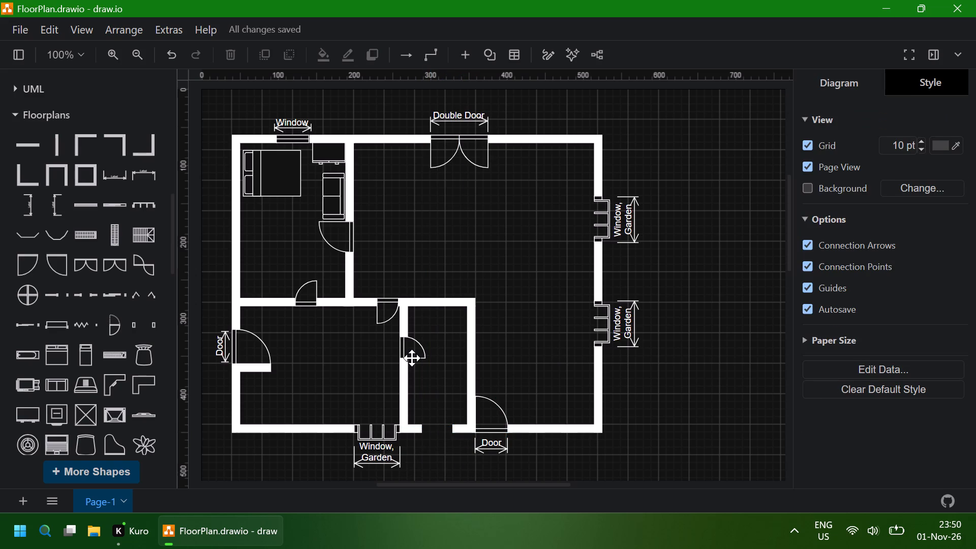
Add a window to the small room's south wall and resize it to fill the gap between the two wall pieces.
left_click(94, 205)
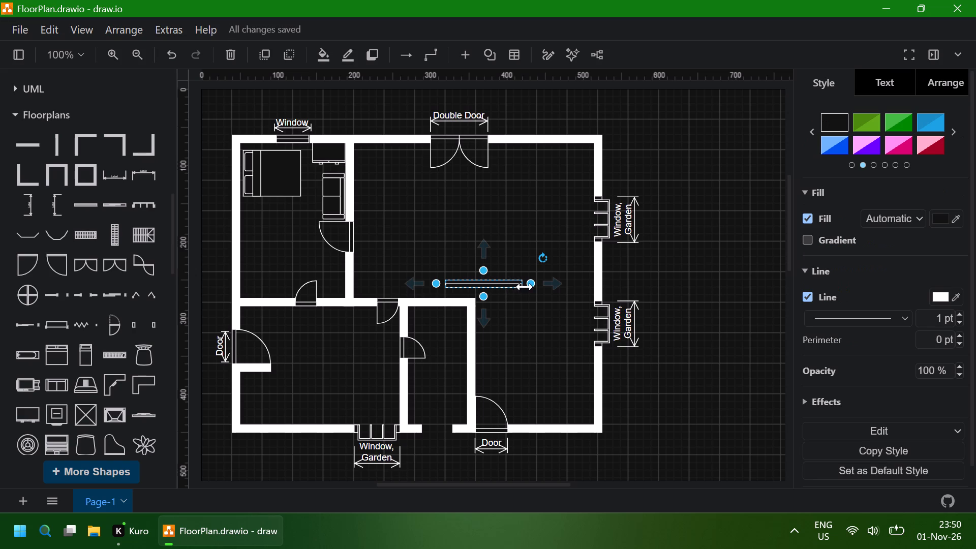
left_click_drag(528, 284, 478, 283)
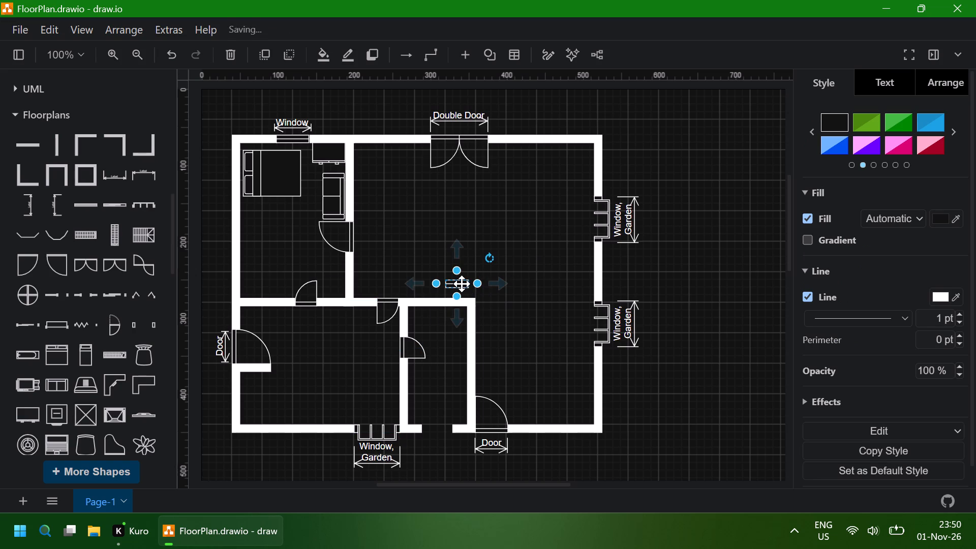
left_click_drag(458, 284, 435, 426)
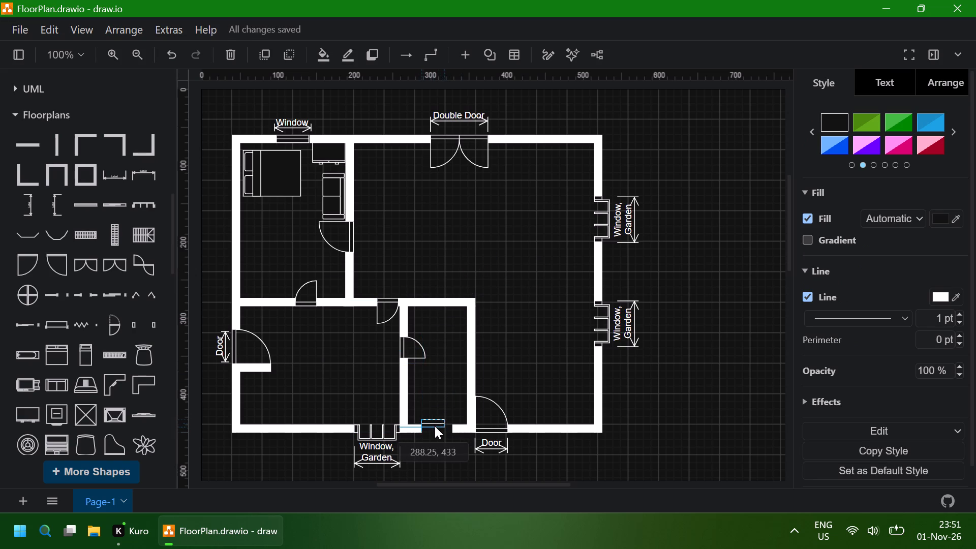
left_click_drag(435, 426, 436, 429)
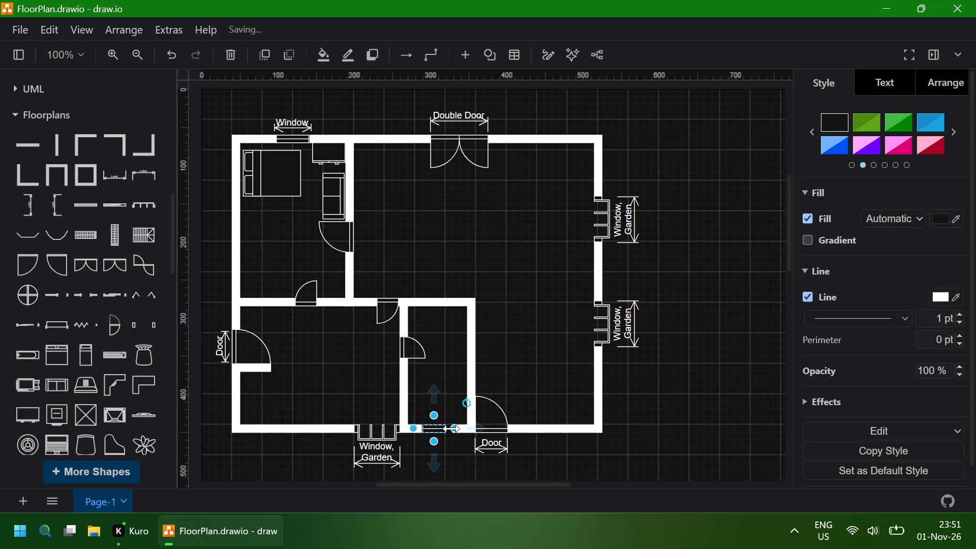
left_click_drag(451, 429, 459, 429)
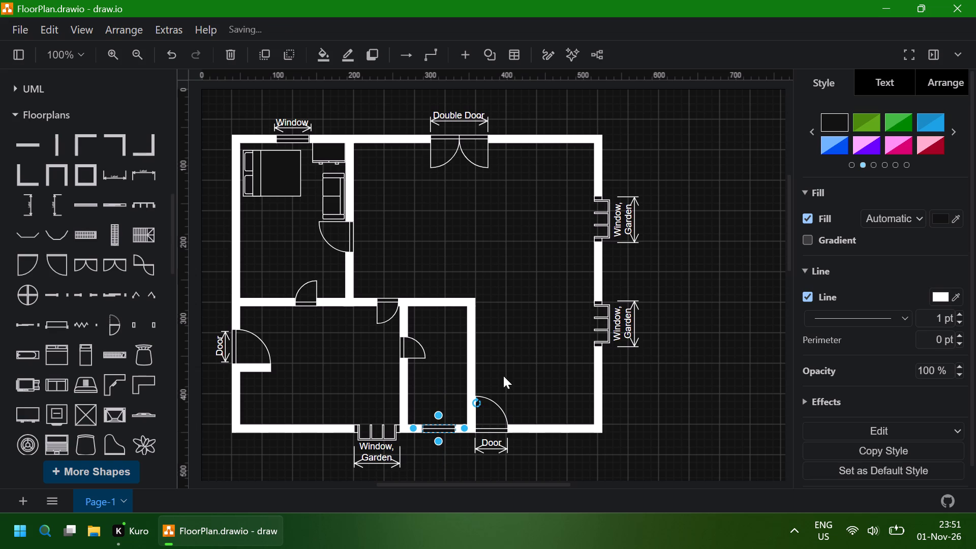
left_click(503, 376)
left_click(446, 430)
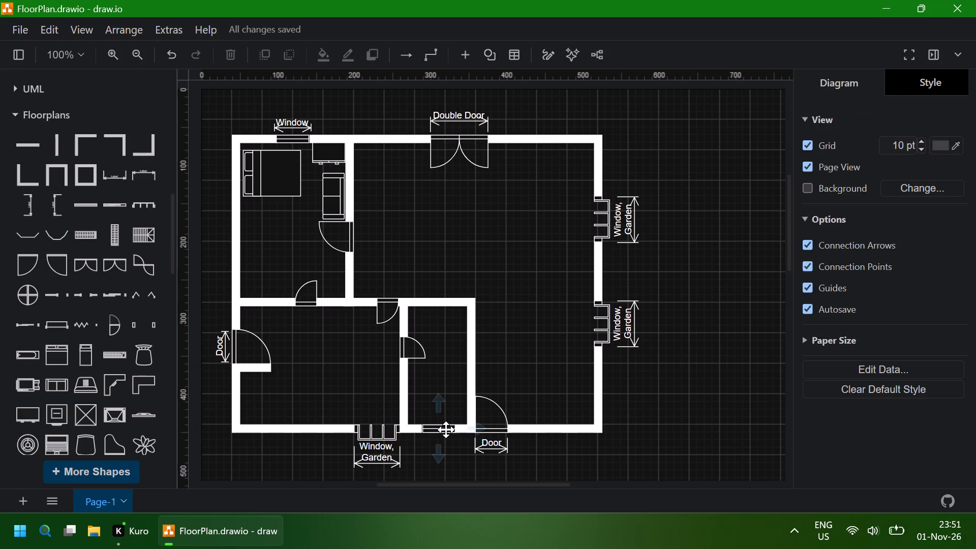
key("Left")
left_click(529, 353)
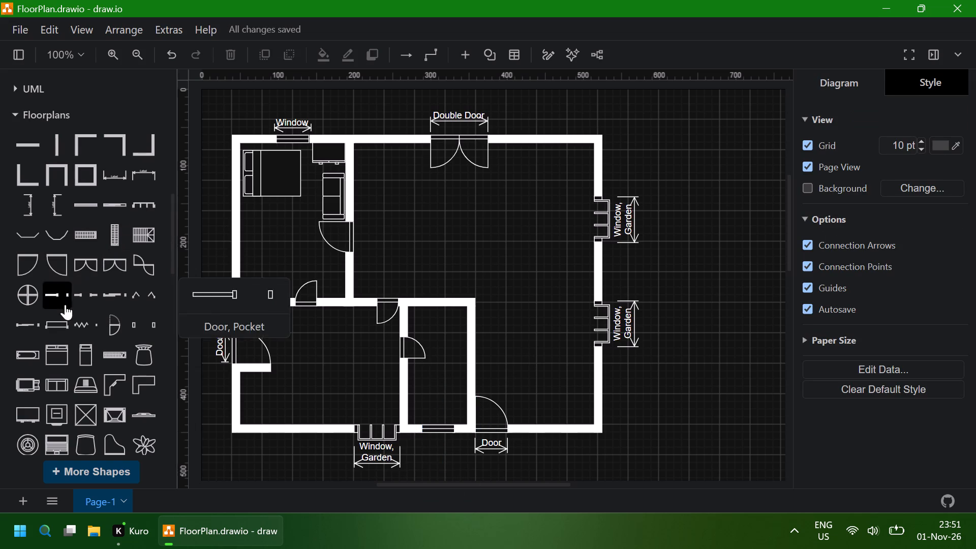
Add a single bed and shrink it to about 30 x 70.
left_click(85, 359)
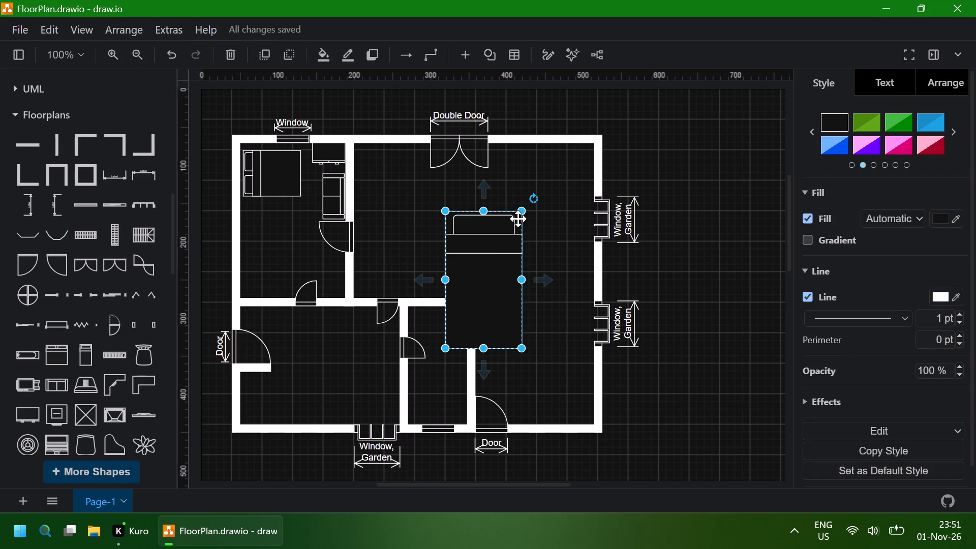
left_click_drag(521, 212, 491, 268)
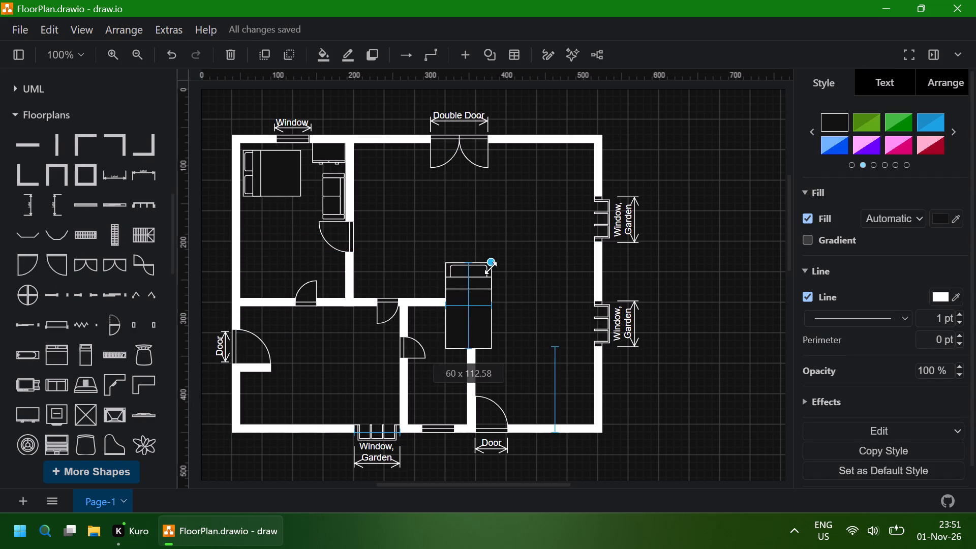
left_click_drag(491, 268, 479, 303)
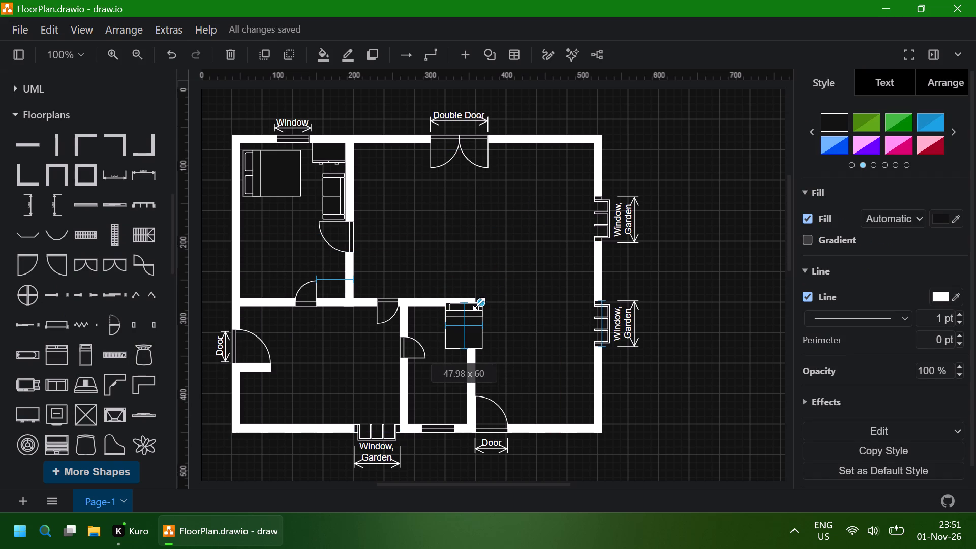
left_click_drag(479, 303, 471, 297)
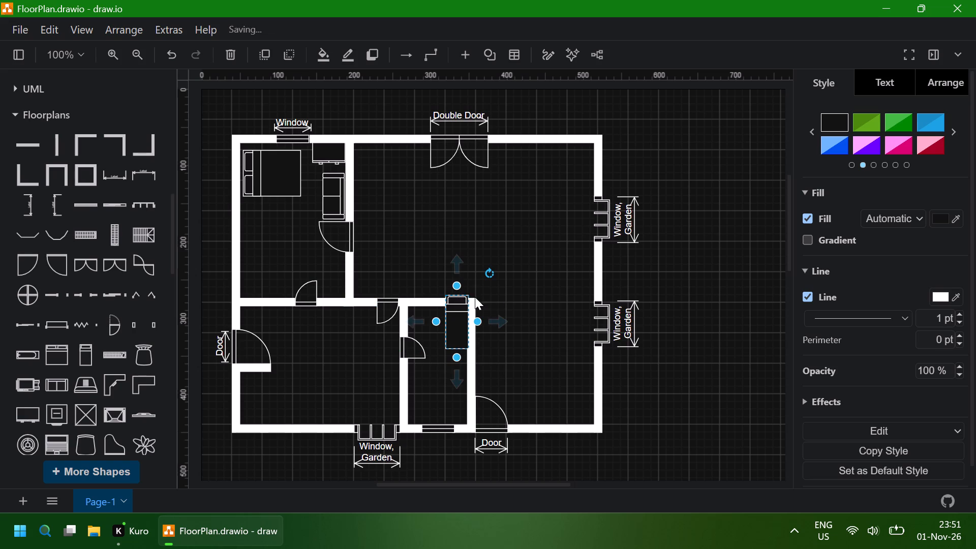
Rotate the single bed about 180° so its pillow faces south.
left_click_drag(489, 269, 472, 396)
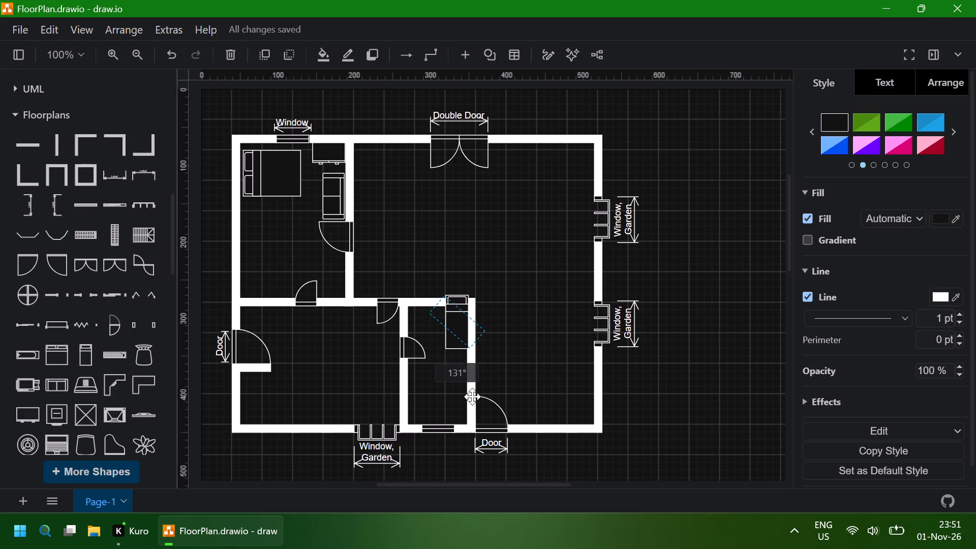
left_click_drag(472, 396, 406, 397)
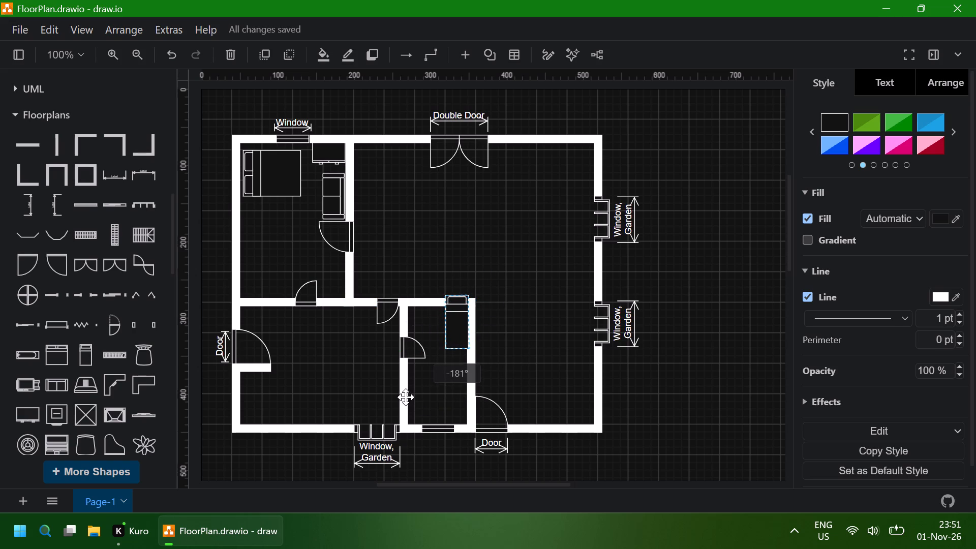
left_click_drag(406, 397, 405, 397)
Place the single bed in the small room's southeast corner, nudged slightly north and west off the walls.
left_click_drag(458, 323, 436, 380)
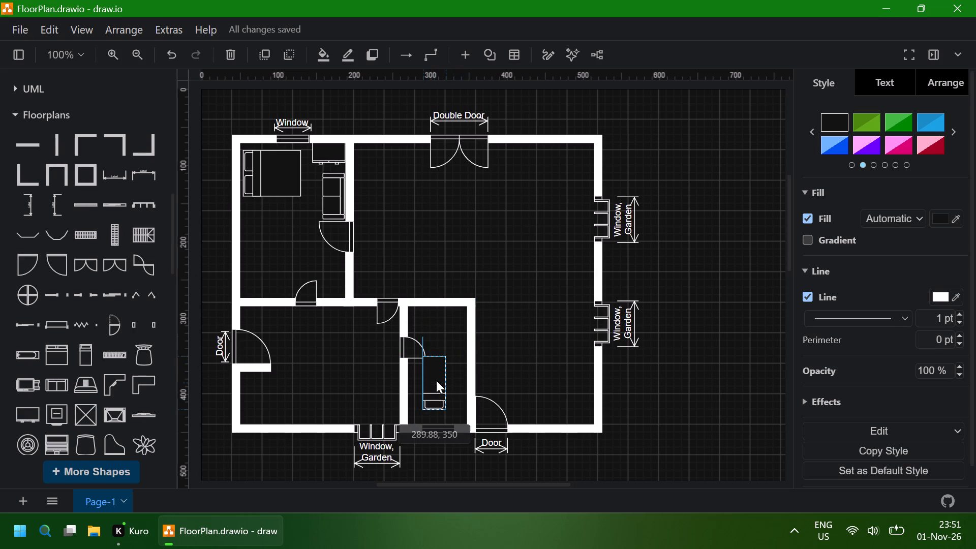
left_click_drag(436, 380, 445, 385)
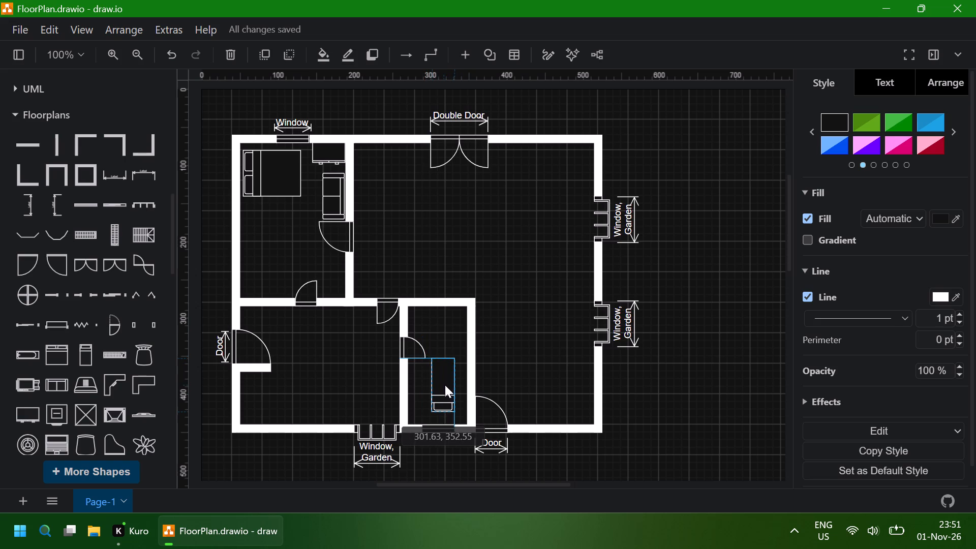
left_click_drag(445, 385, 453, 391)
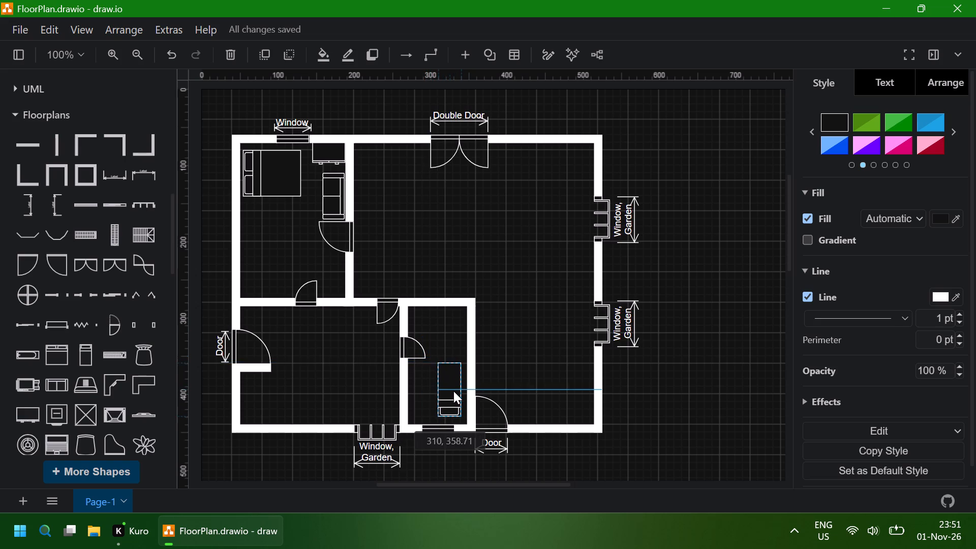
left_click_drag(453, 391, 455, 396)
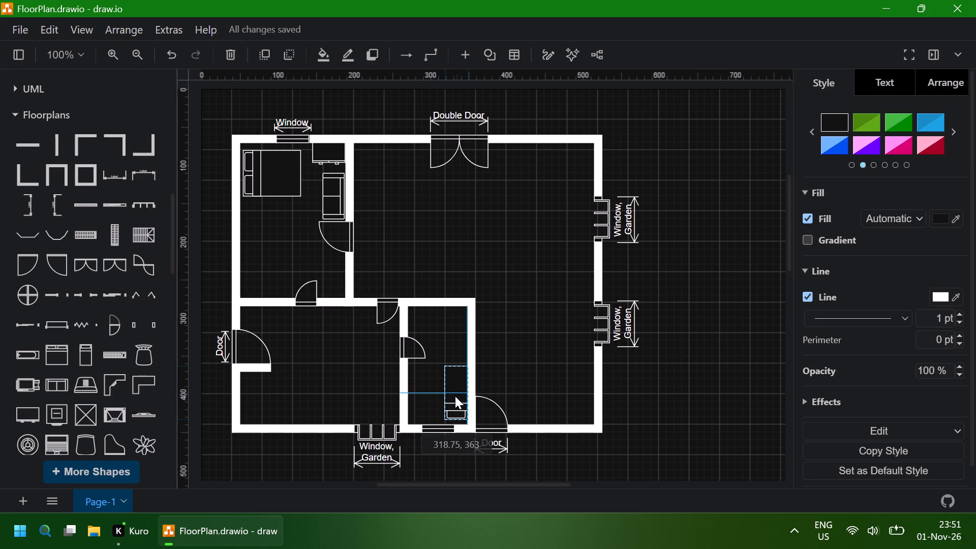
left_click_drag(455, 396, 454, 399)
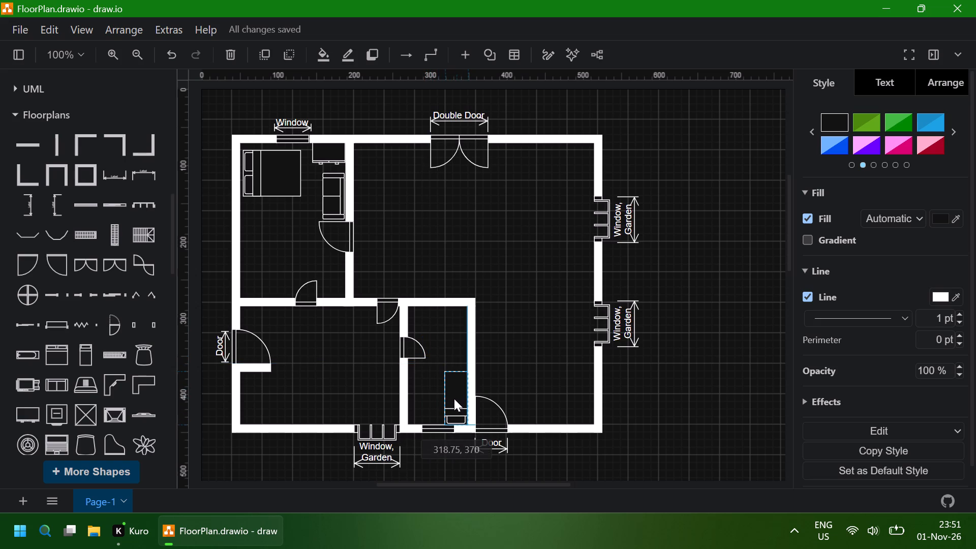
left_click_drag(454, 399, 454, 396)
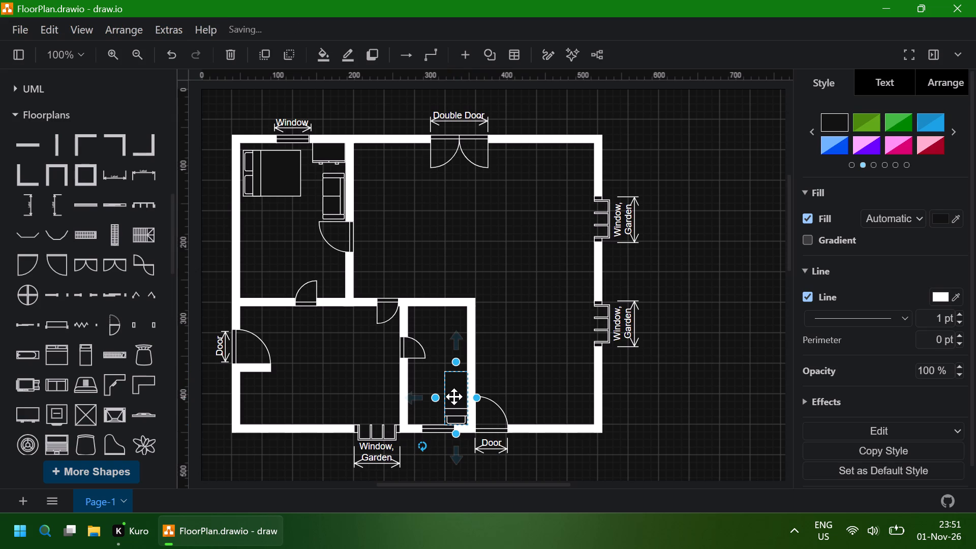
key("Left")
key("Up")
key("Left")
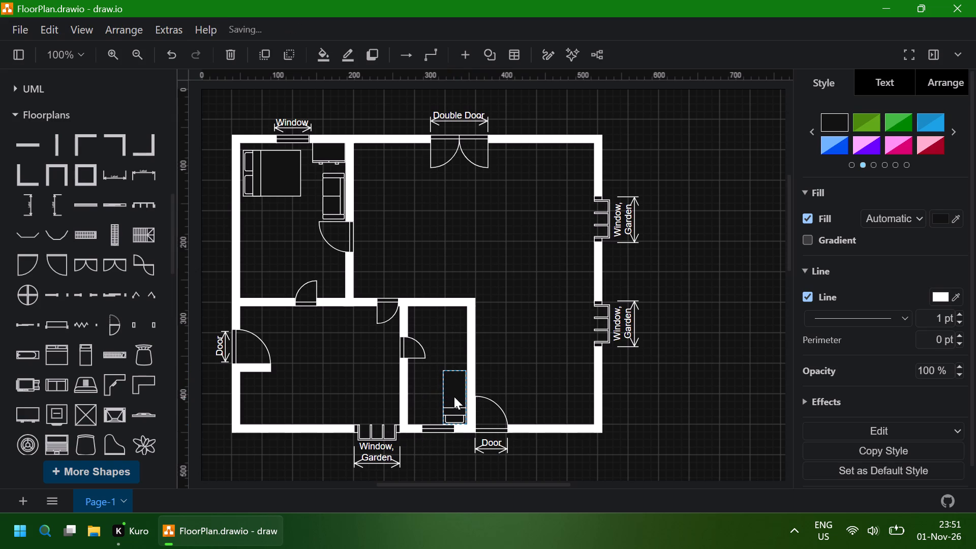
key("Up")
key("Up")
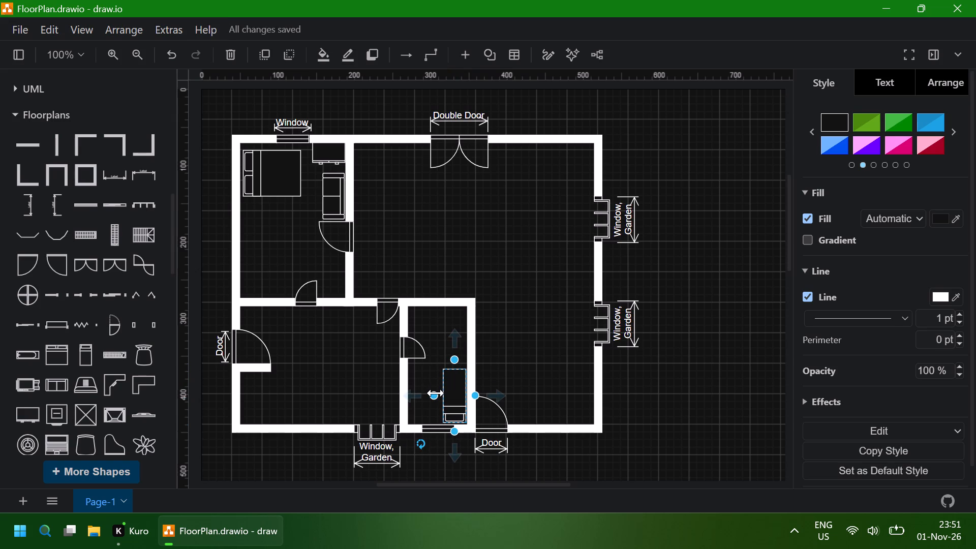
left_click(436, 393)
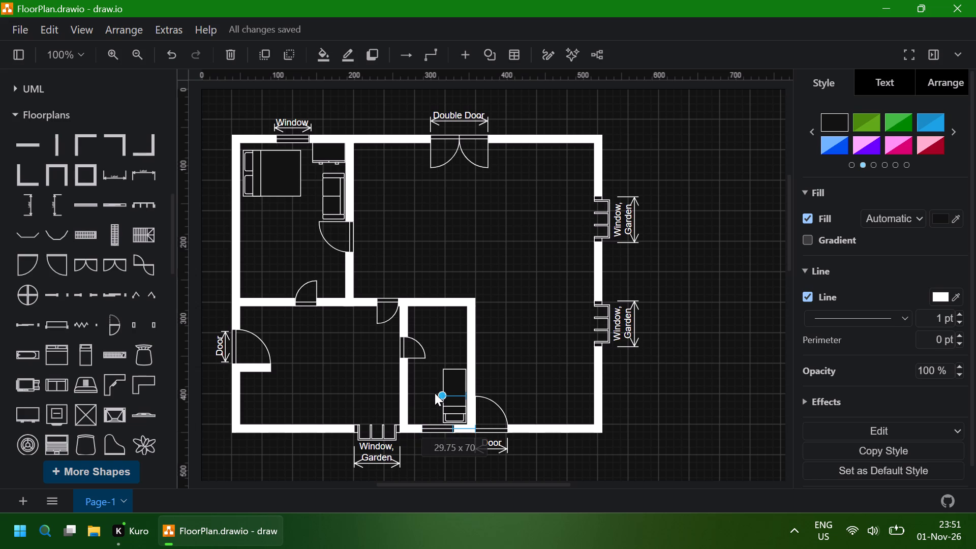
left_click(541, 356)
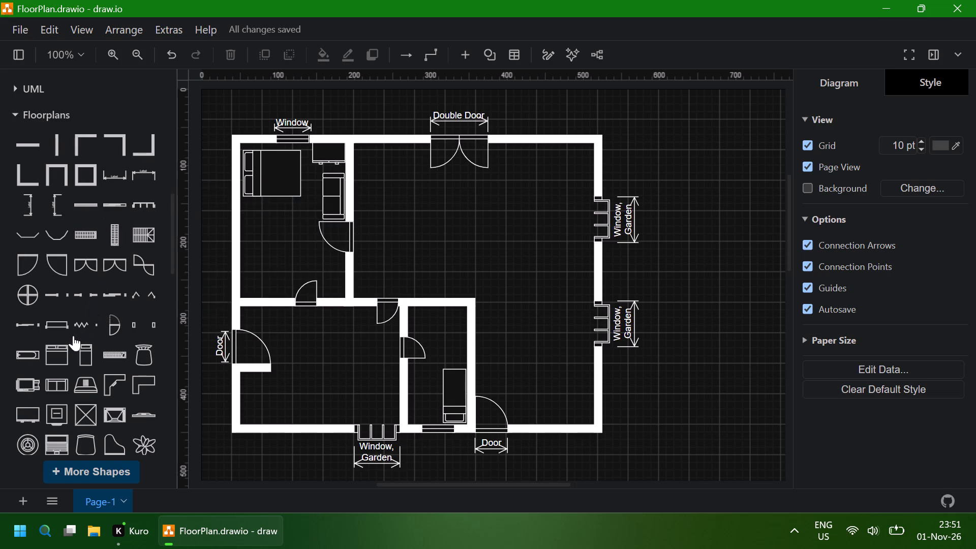
Add a dresser near the small room's north wall and shrink it to a size that suits the room.
left_click(29, 411)
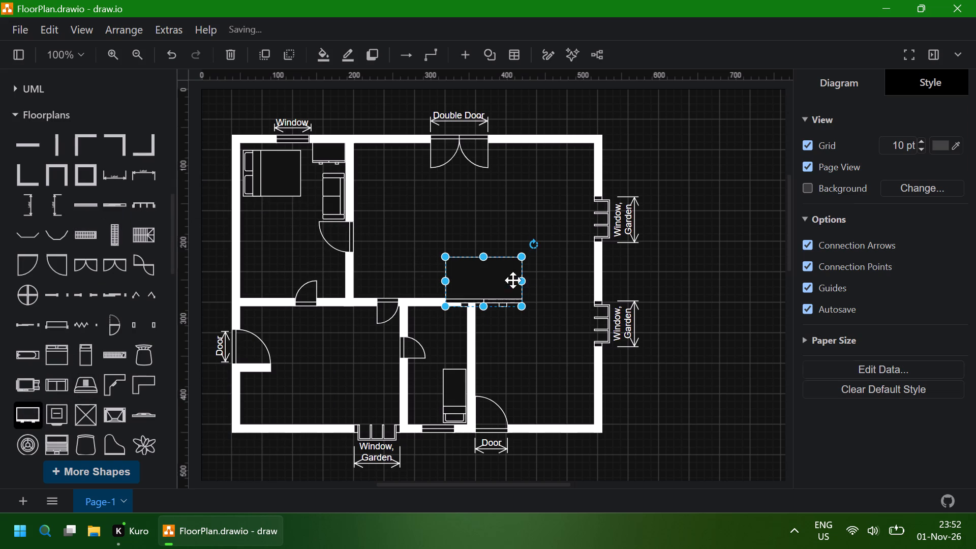
left_click_drag(517, 261, 496, 266)
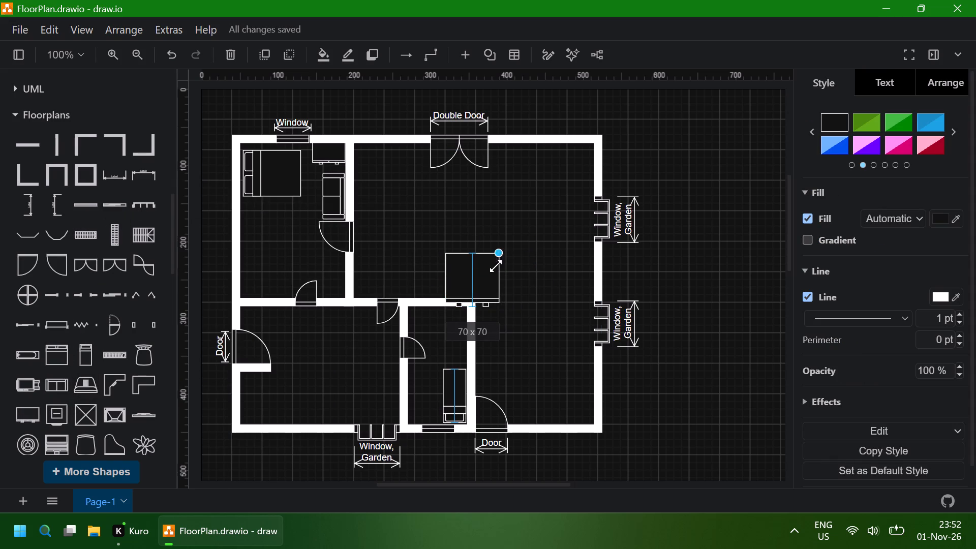
left_click_drag(496, 266, 482, 288)
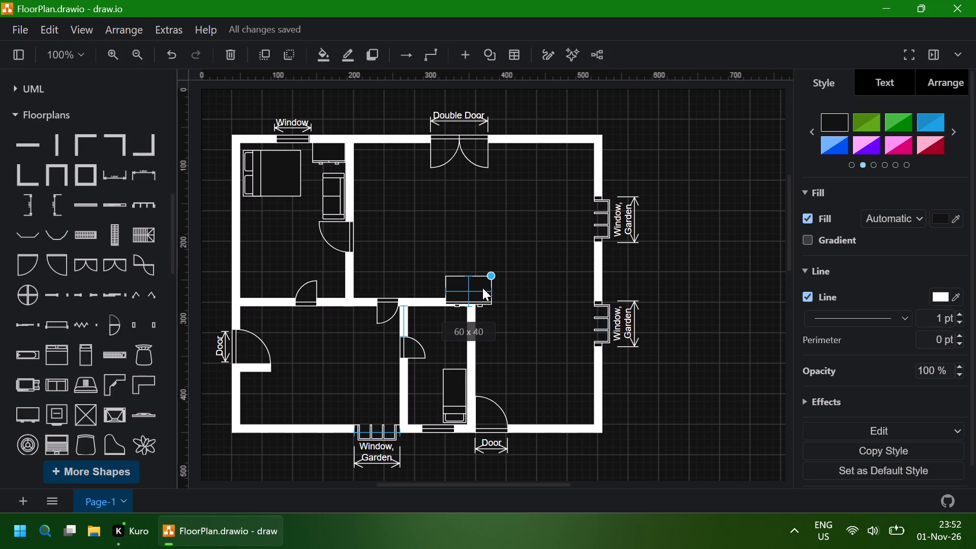
left_click_drag(482, 288, 482, 288)
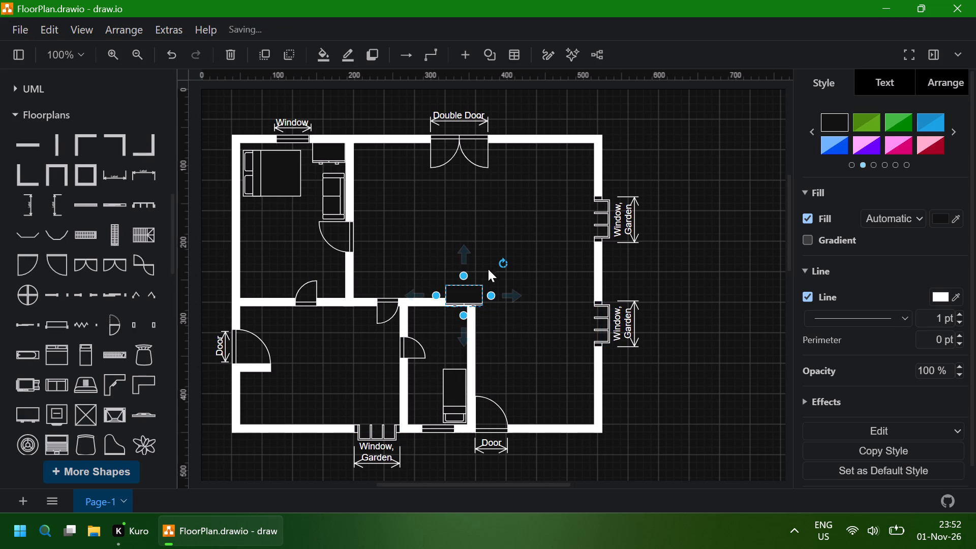
Rotate the new dresser about 90° counterclockwise so its front faces east.
left_click_drag(501, 266, 440, 247)
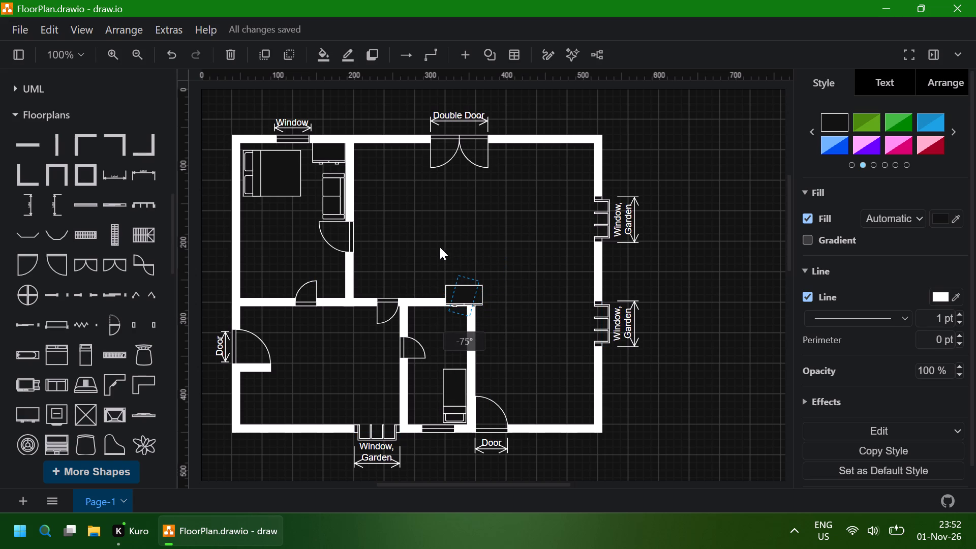
left_click_drag(440, 247, 435, 254)
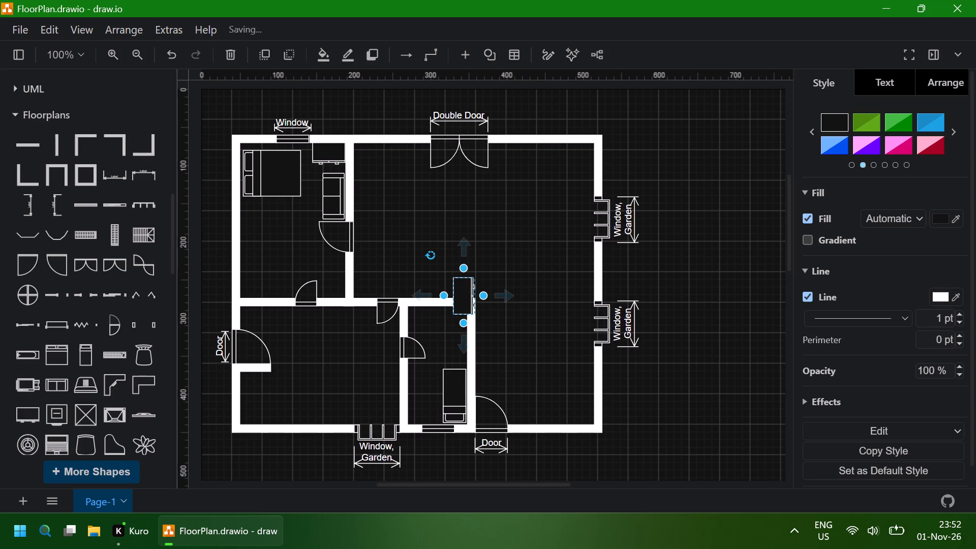
Move the rotated dresser into the small room's southwest corner, against the west wall opposite the single bed.
left_click_drag(461, 296, 415, 391)
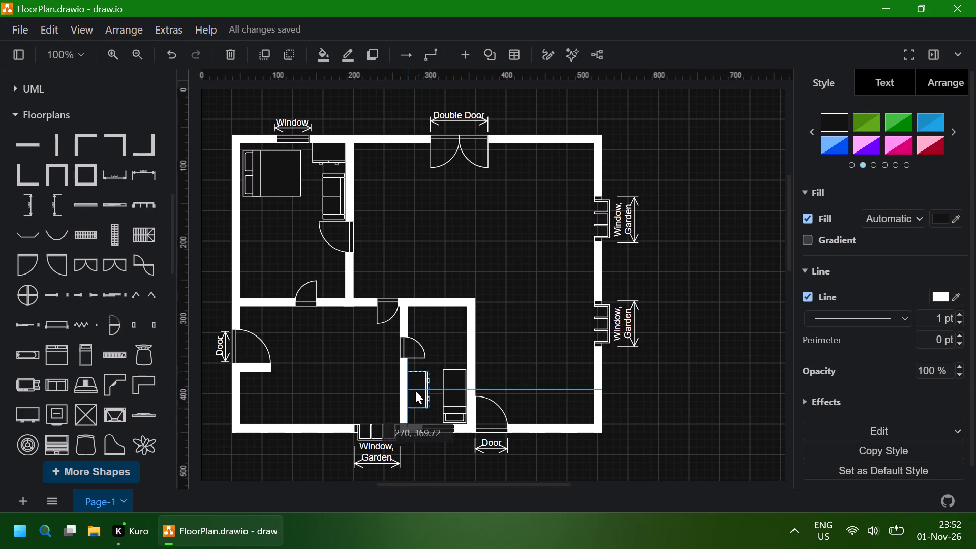
left_click_drag(415, 391, 414, 404)
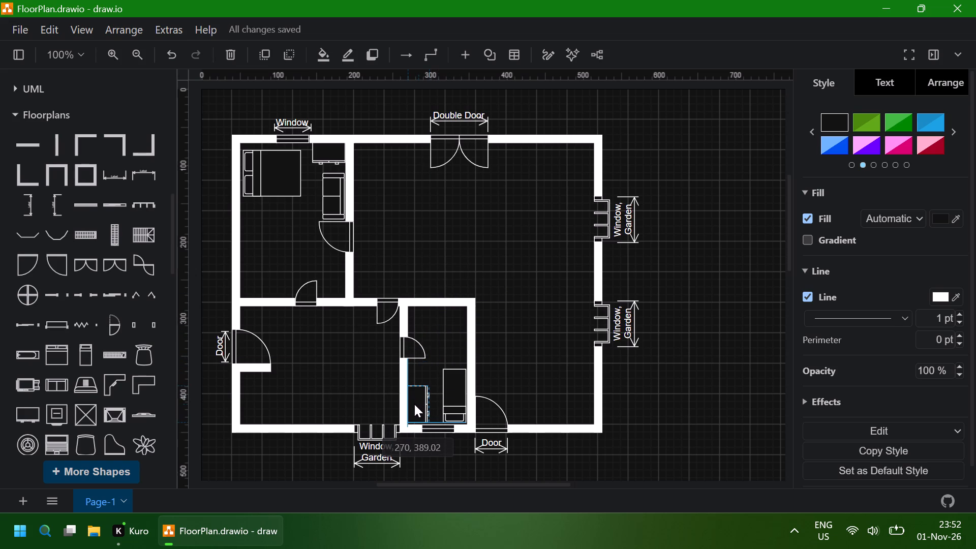
left_click_drag(414, 404, 414, 405)
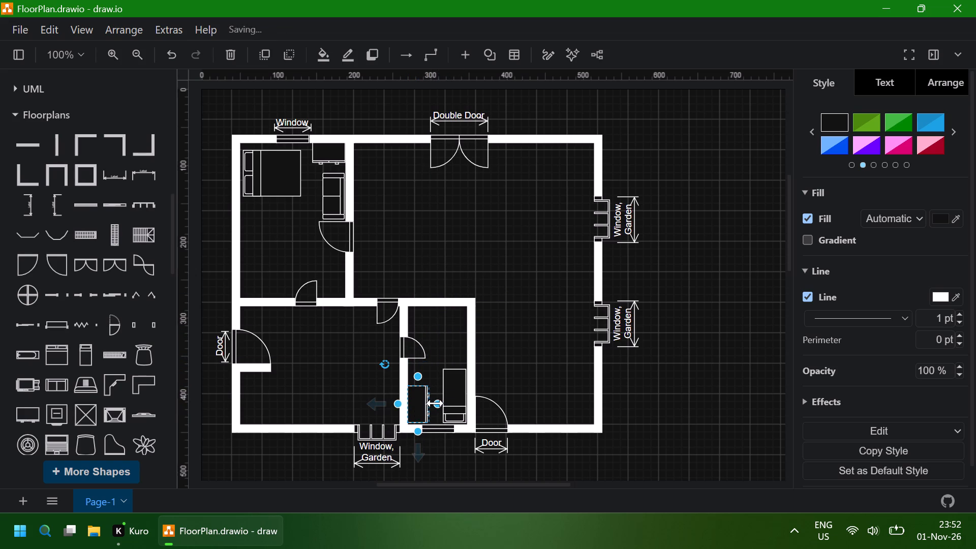
Reduce the small room dresser's depth from its east side and nudge it slightly east off the wall.
left_click_drag(435, 404, 429, 404)
left_click(518, 373)
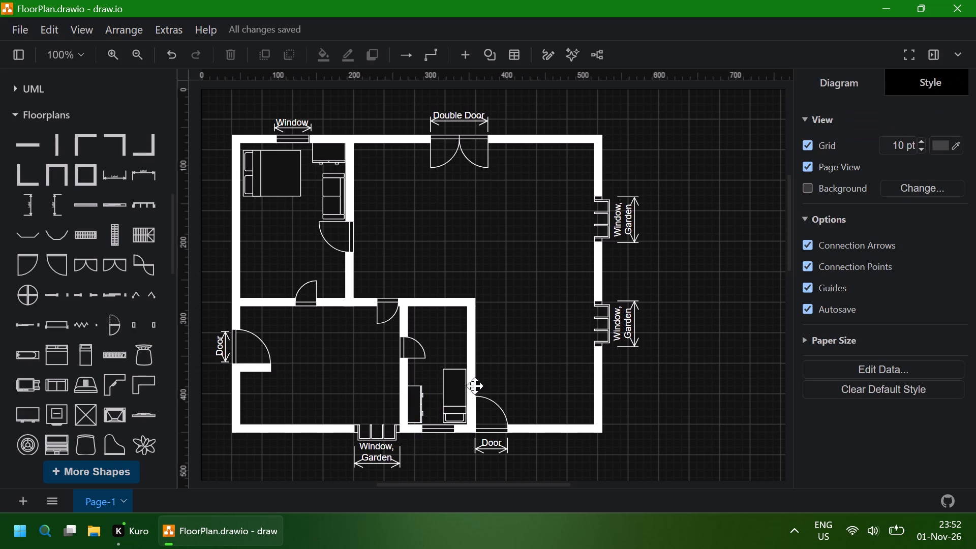
left_click(418, 399)
key("Right")
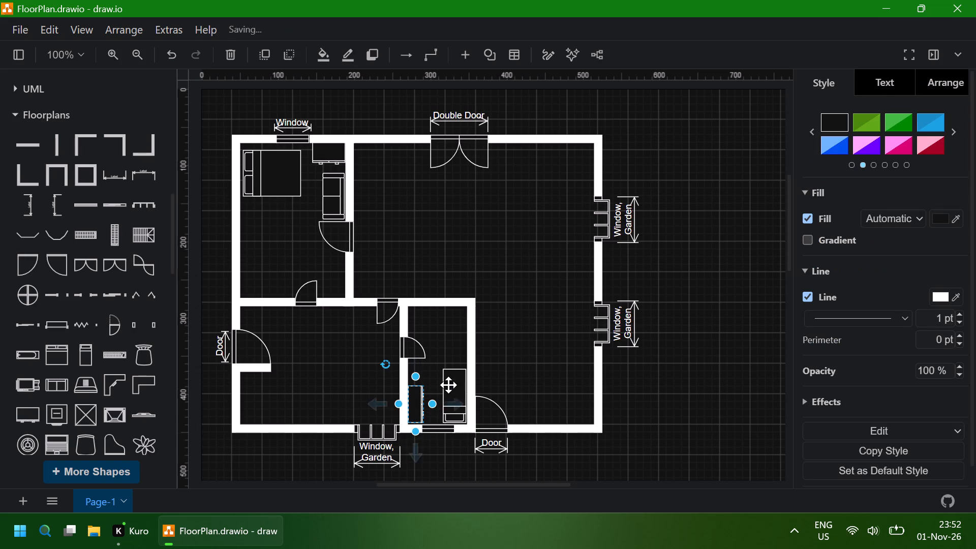
left_click(517, 375)
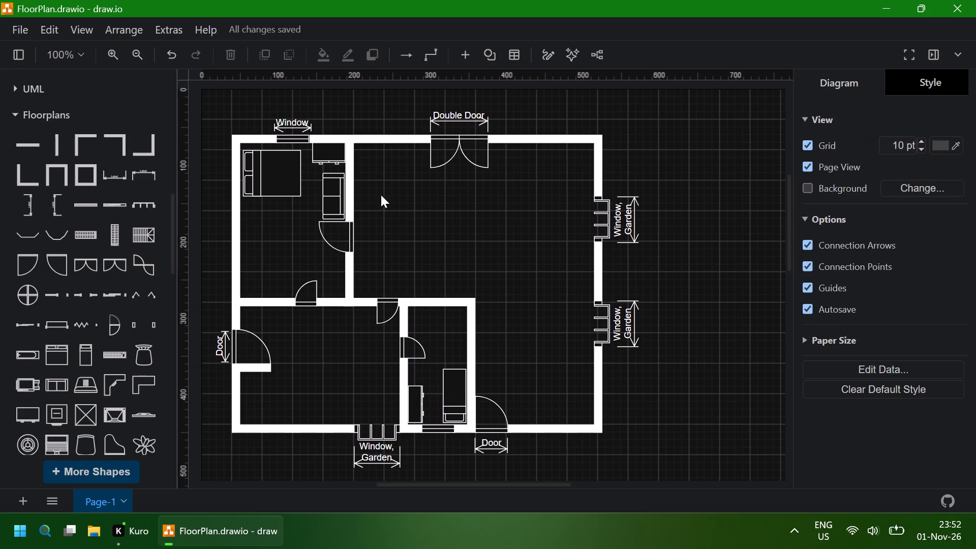
Nudge the dresser in the northwest bedroom slightly south, off the north wall.
left_click(326, 157)
key("Down")
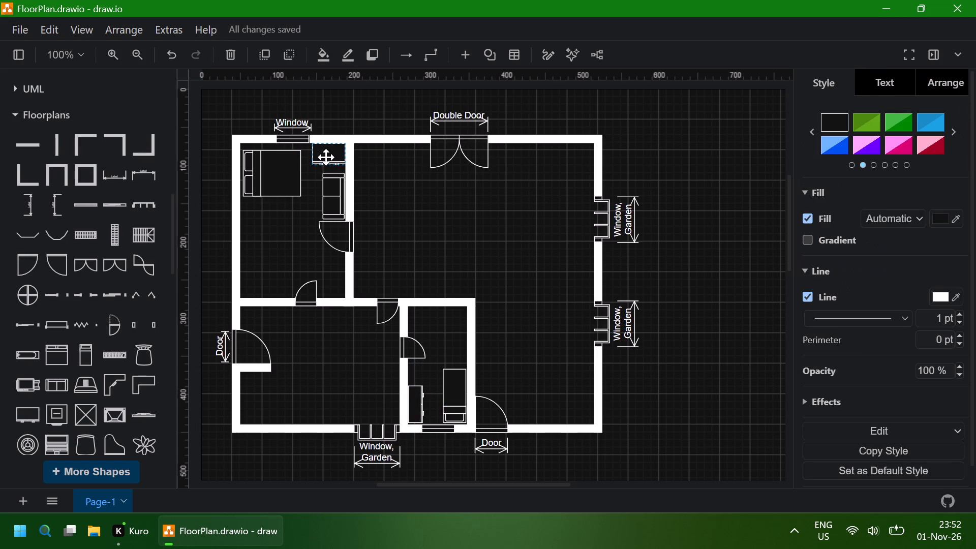
left_click(402, 188)
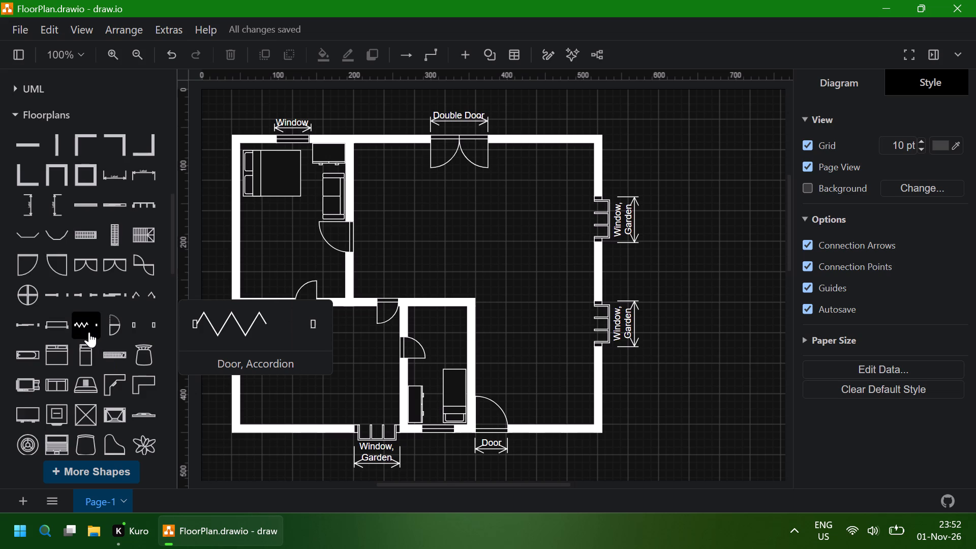
Look through the Floorplans furniture shapes for the next piece to add.
scroll(89, 332, "down", 1)
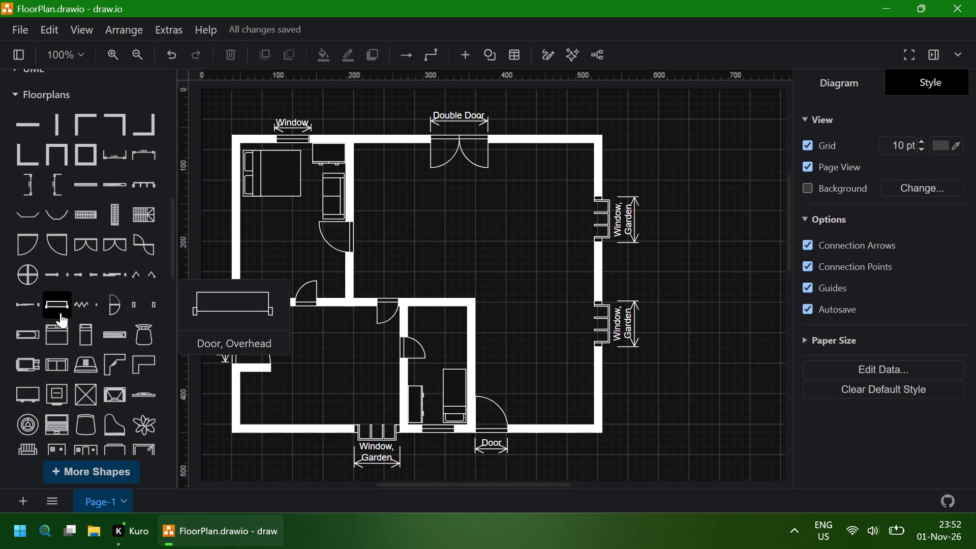
scroll(50, 348, "down", 1)
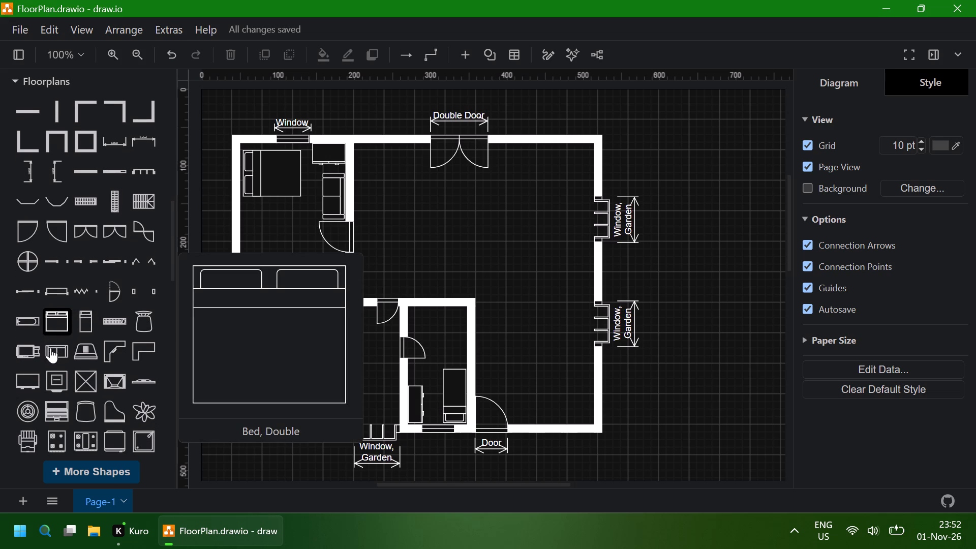
scroll(50, 348, "down", 1)
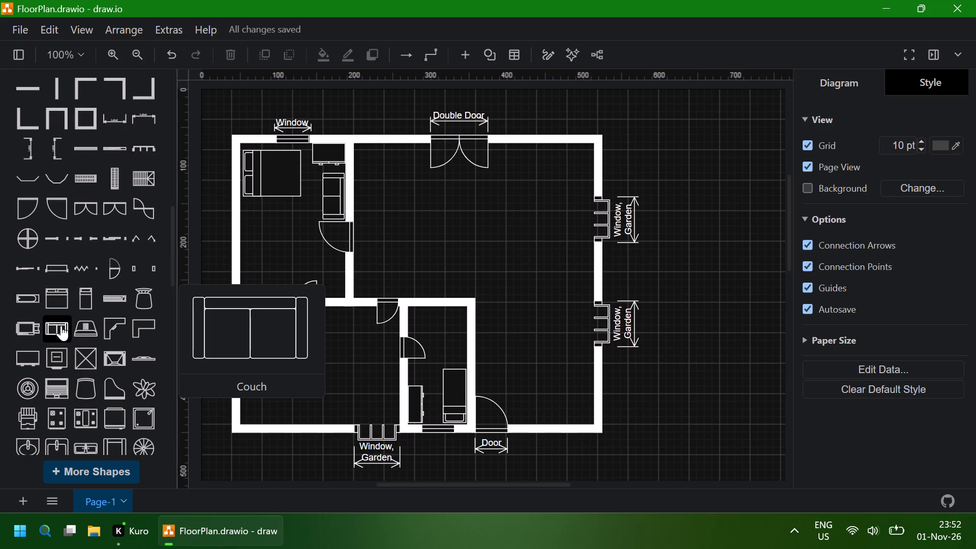
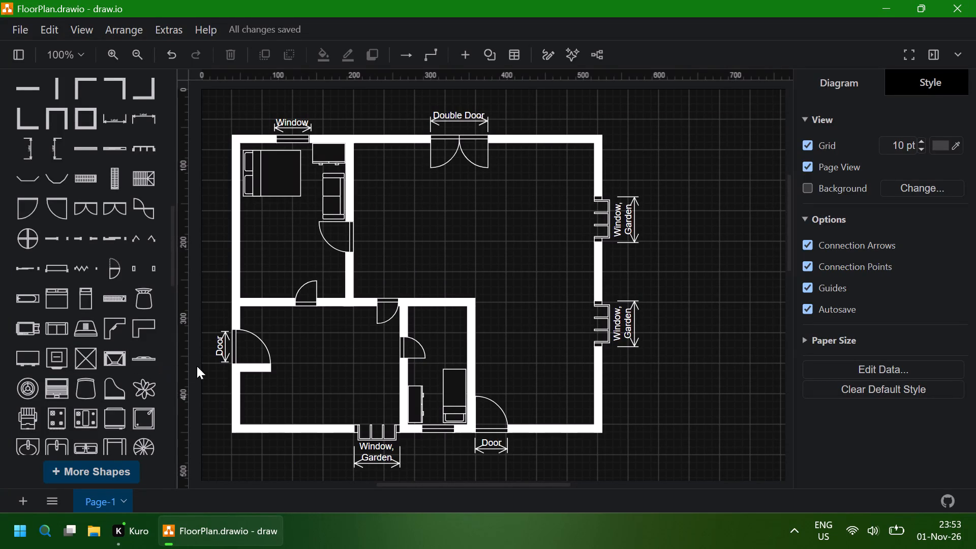
Insert a flat-screen TV shape into the floor plan.
left_click(139, 361)
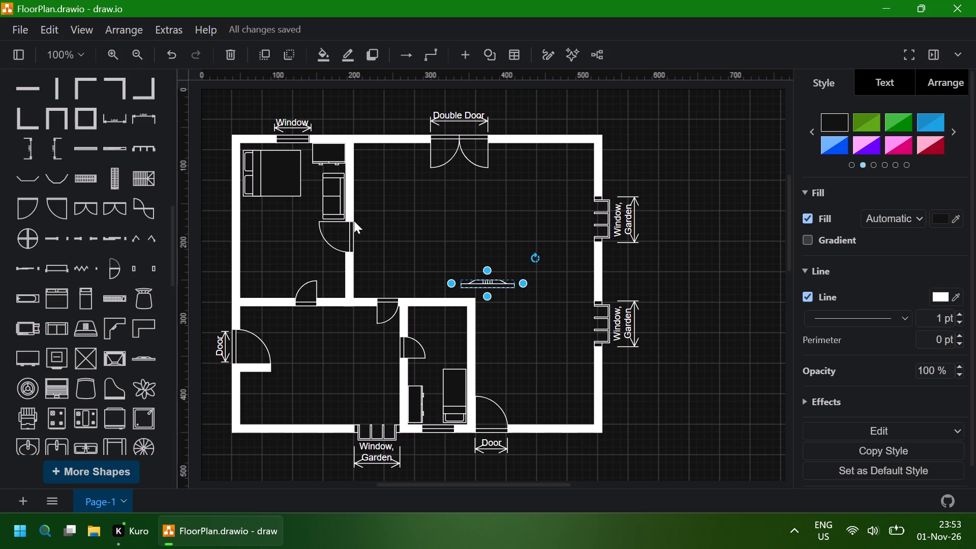
Turn the bedroom sofa around to face into the room and place it against the outer wall just below the double bed.
left_click(333, 199)
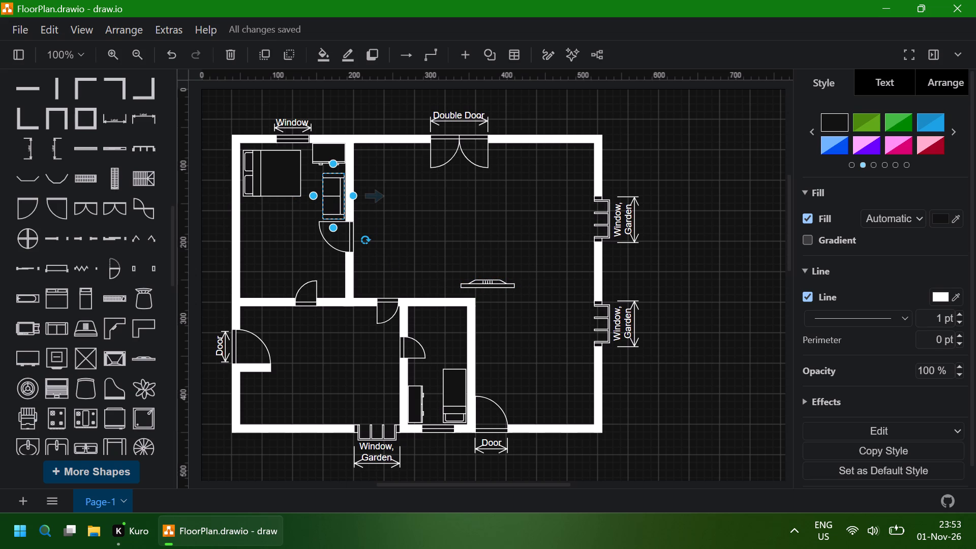
left_click_drag(364, 238, 301, 169)
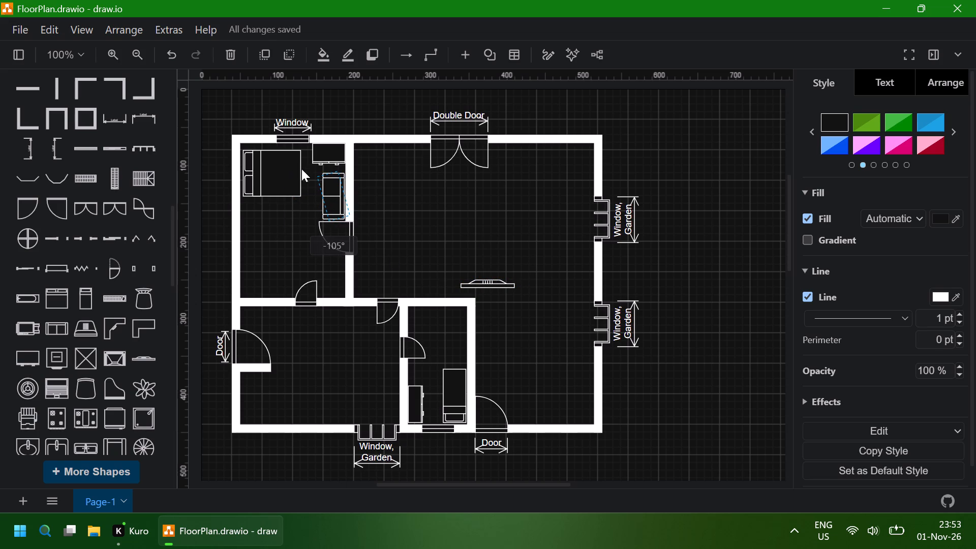
left_click_drag(301, 169, 308, 165)
left_click_drag(330, 189, 248, 222)
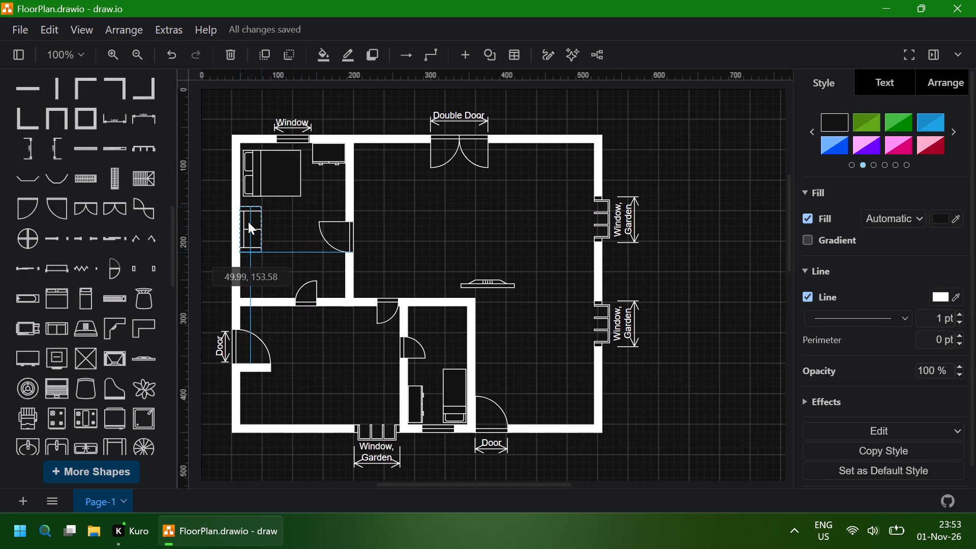
left_click_drag(248, 222, 248, 218)
key("Right")
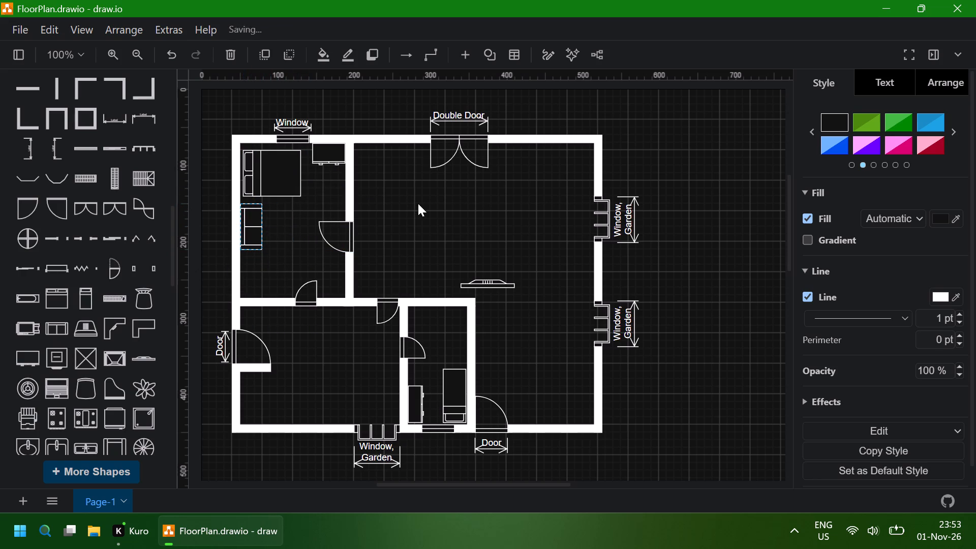
key("Right")
key("Right")
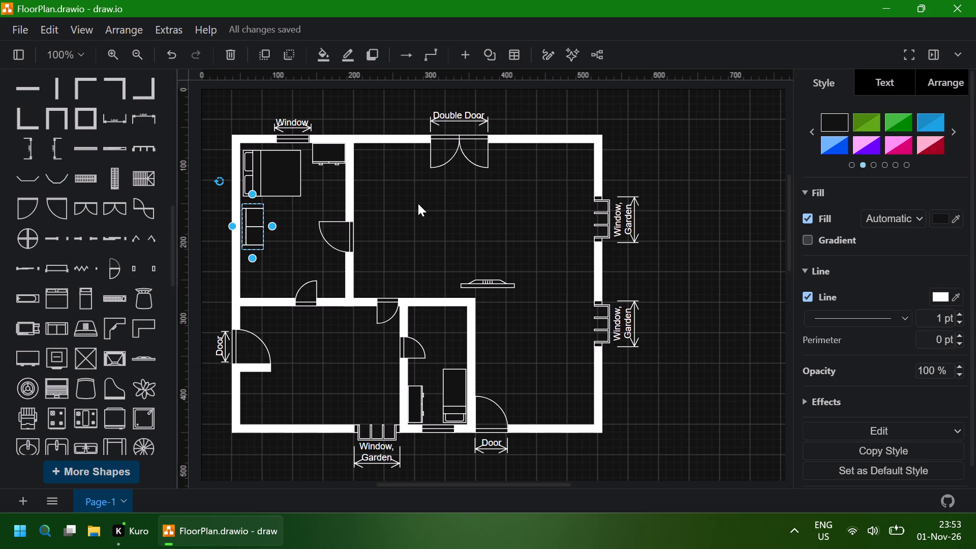
key("Right")
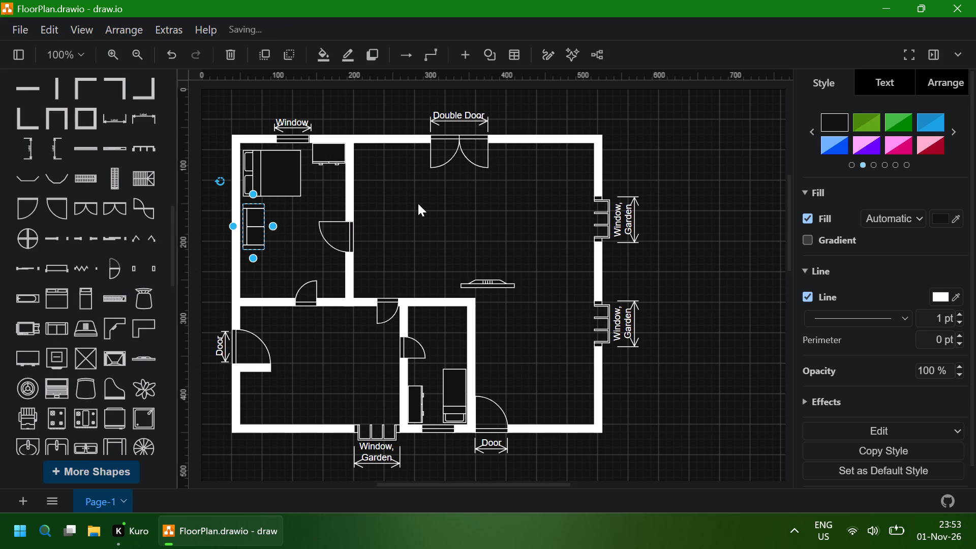
left_click(384, 208)
Move the TV into the bedroom, rotate it vertical, and place it along the inner wall between the dresser and the door.
left_click(486, 281)
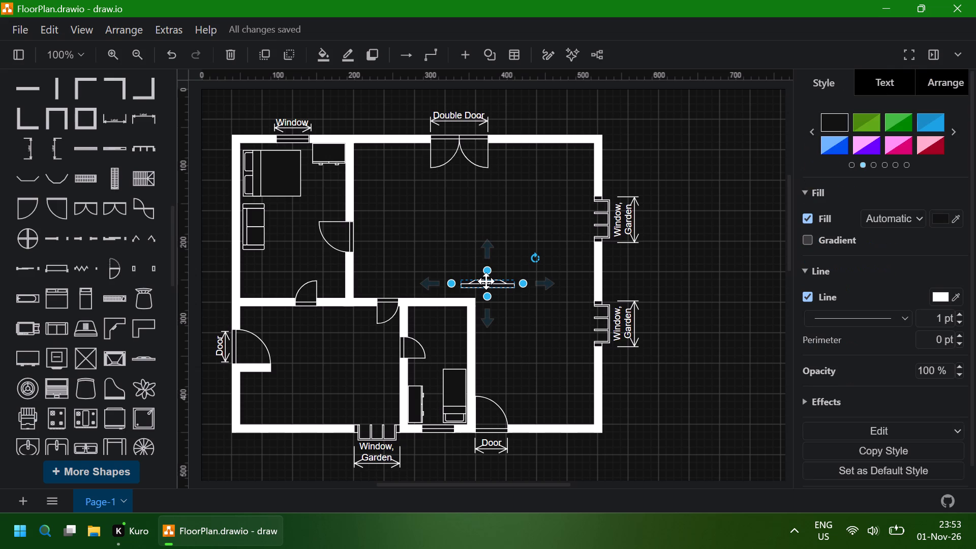
left_click_drag(486, 281, 344, 196)
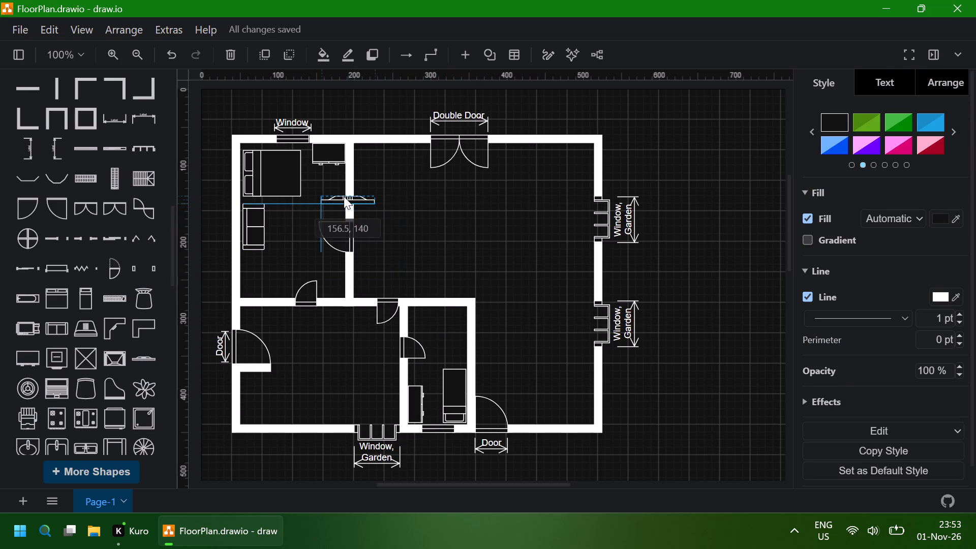
left_click_drag(344, 196, 340, 195)
left_click_drag(388, 171, 360, 243)
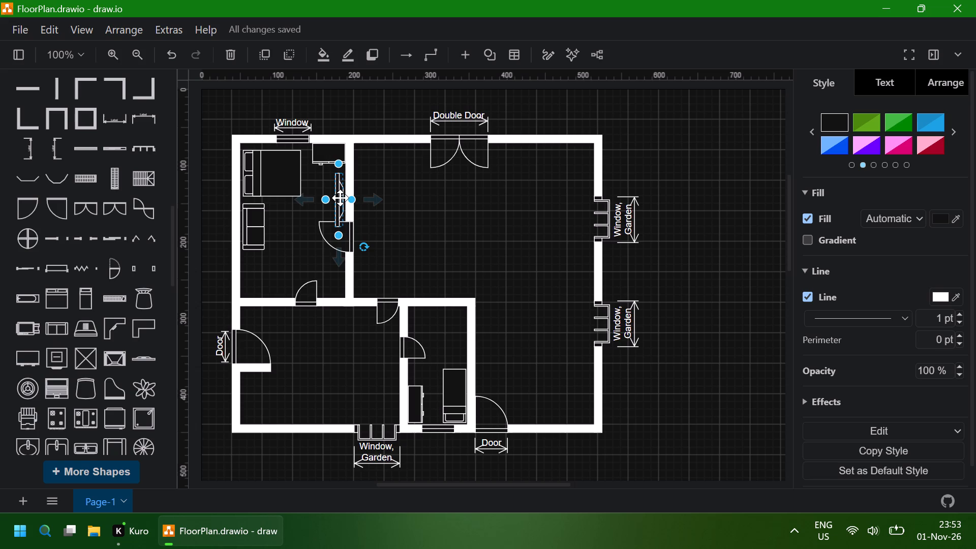
left_click_drag(340, 198, 338, 193)
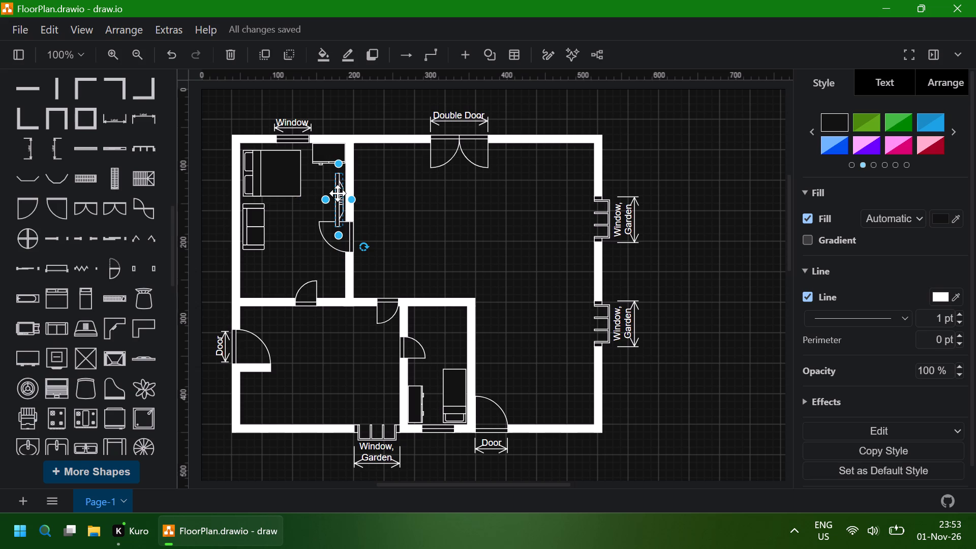
left_click_drag(338, 193, 339, 193)
left_click_drag(339, 193, 330, 193)
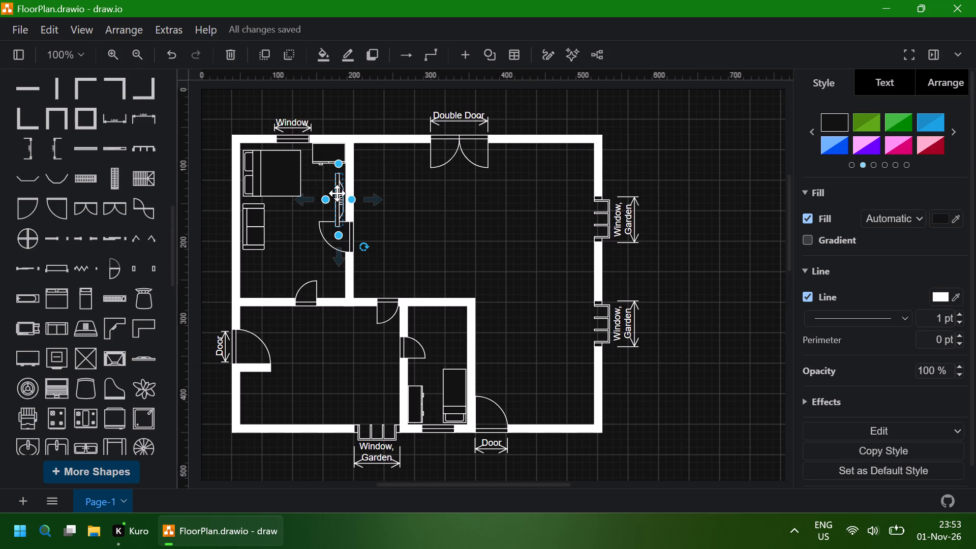
left_click_drag(340, 193, 333, 187)
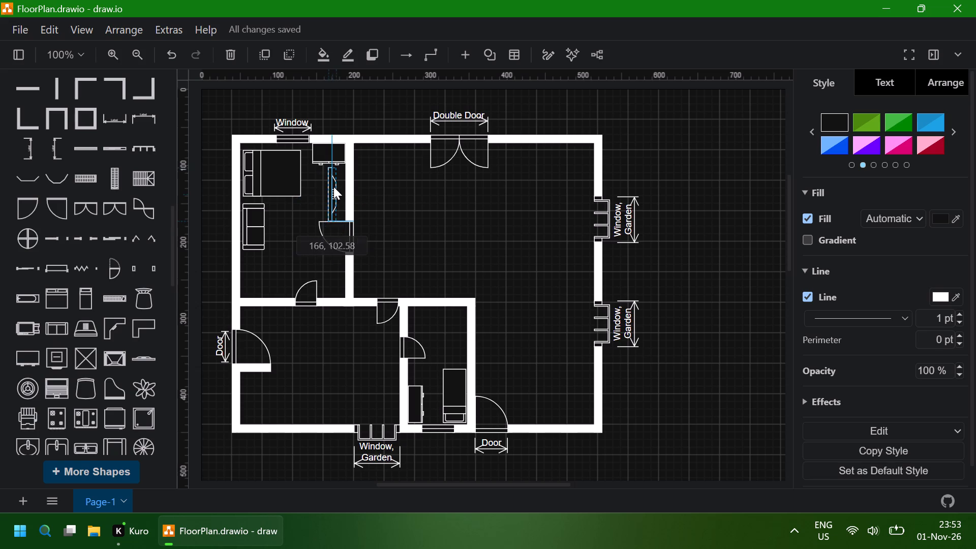
left_click_drag(333, 187, 342, 186)
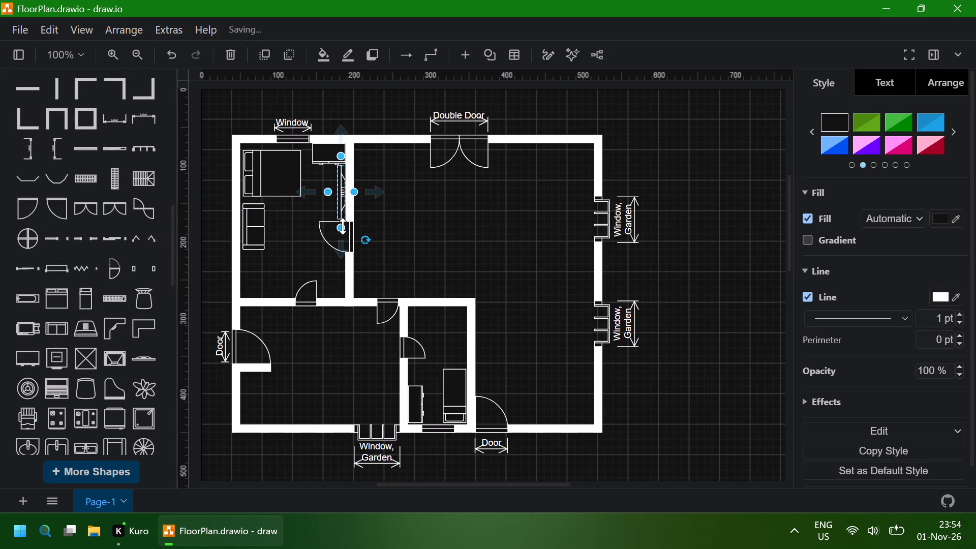
left_click(343, 226)
key("Left")
key("Left")
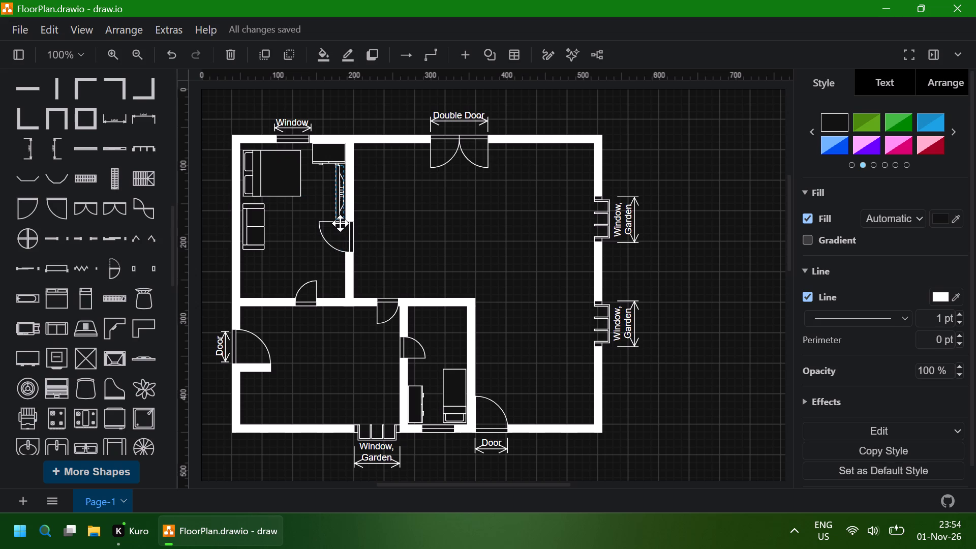
left_click(388, 221)
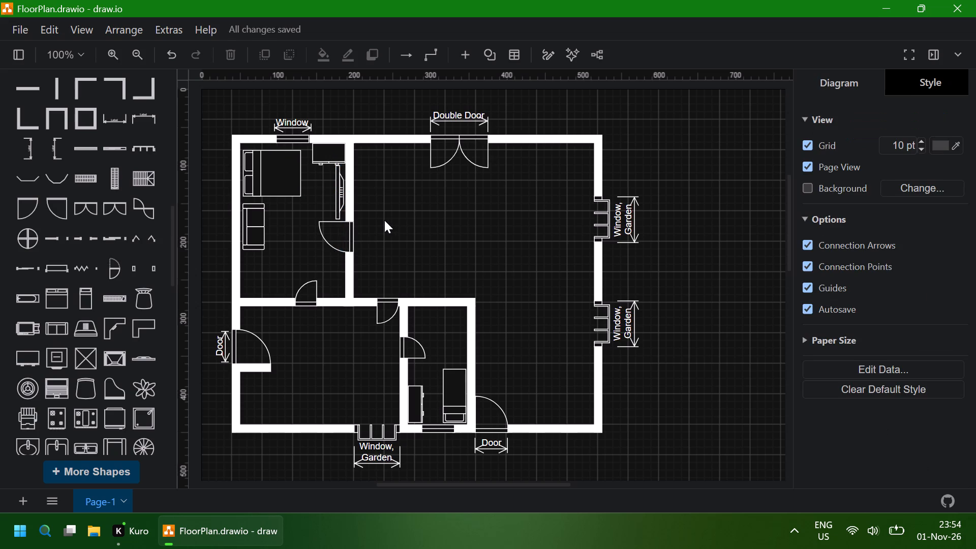
Shorten the bedroom TV from its dresser end and nudge it to fit the gap between the dresser and the door.
left_click(337, 199)
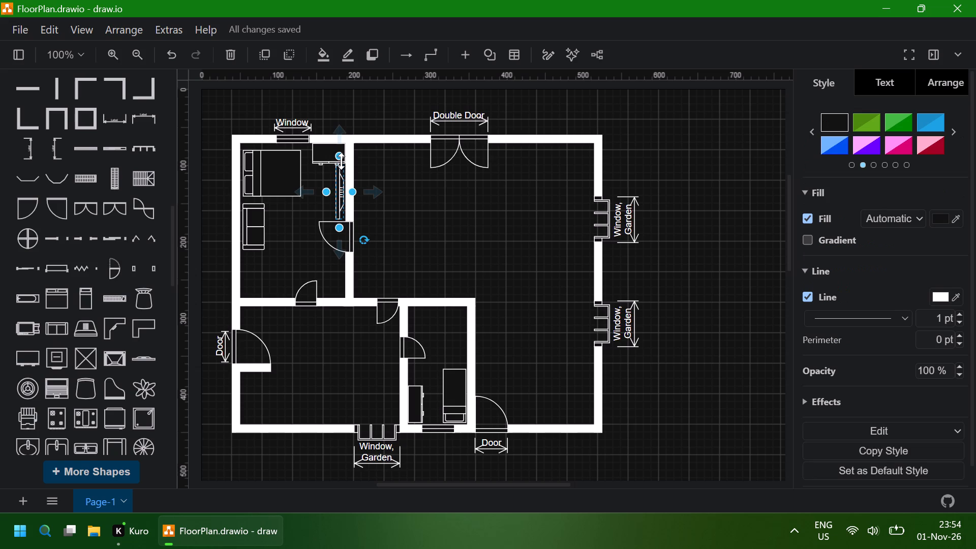
left_click(341, 161)
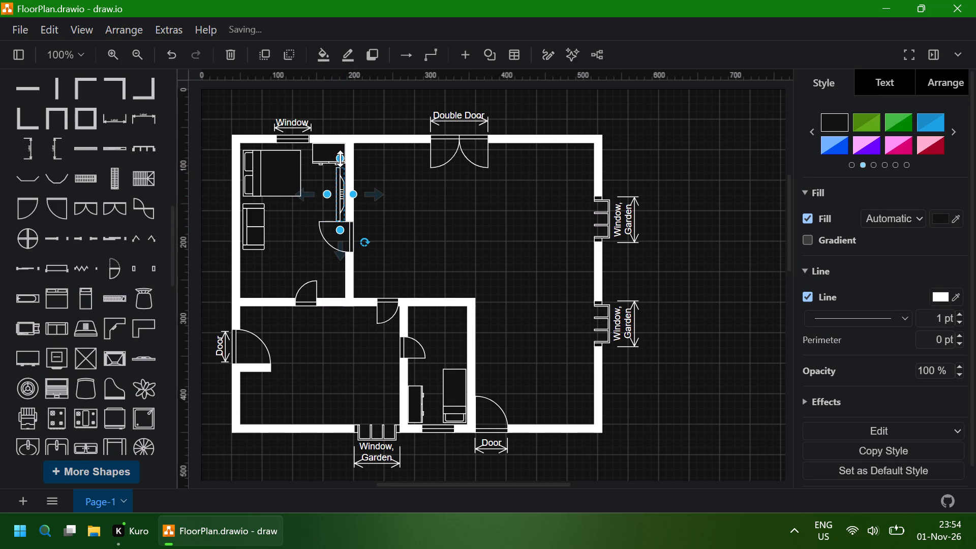
left_click(340, 159)
left_click(344, 194)
key("Up")
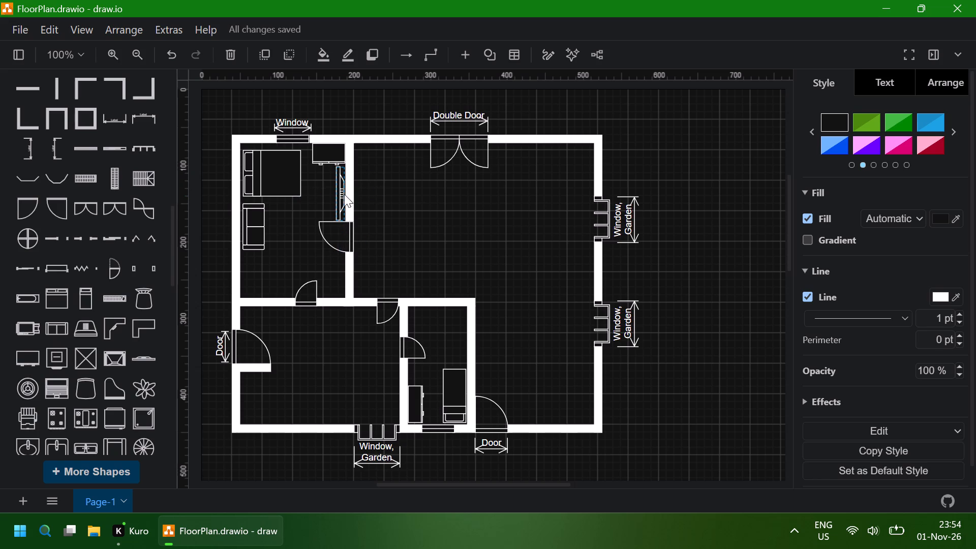
key("Up")
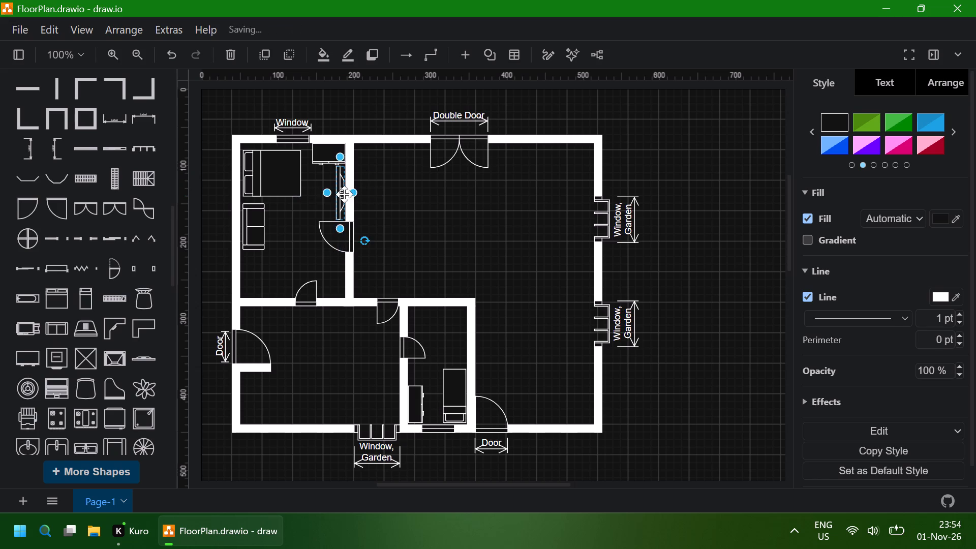
key("Up")
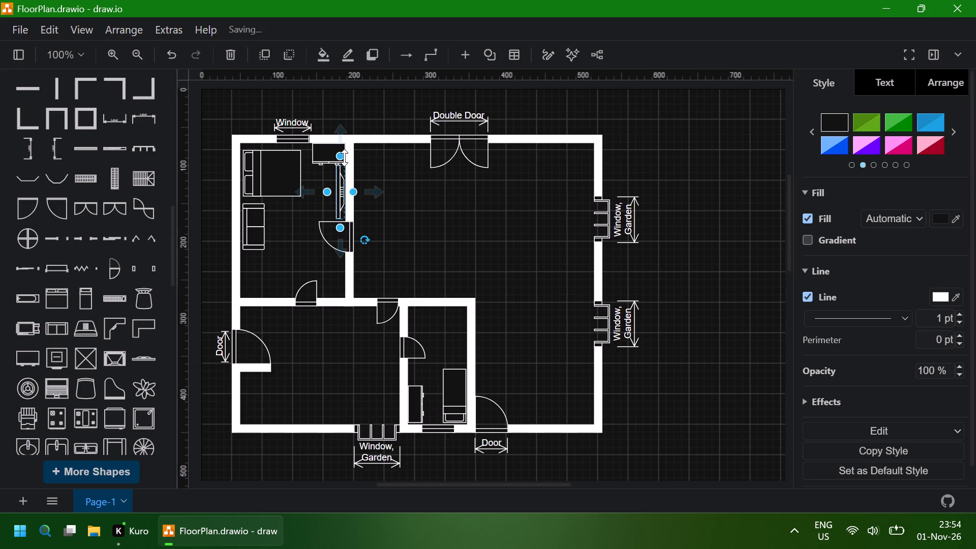
left_click_drag(339, 158, 339, 161)
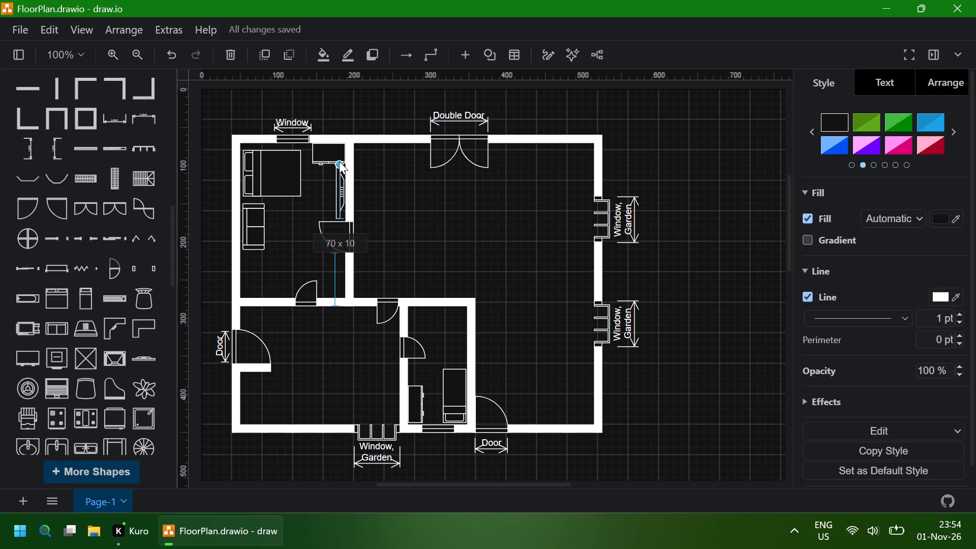
left_click_drag(339, 161, 339, 165)
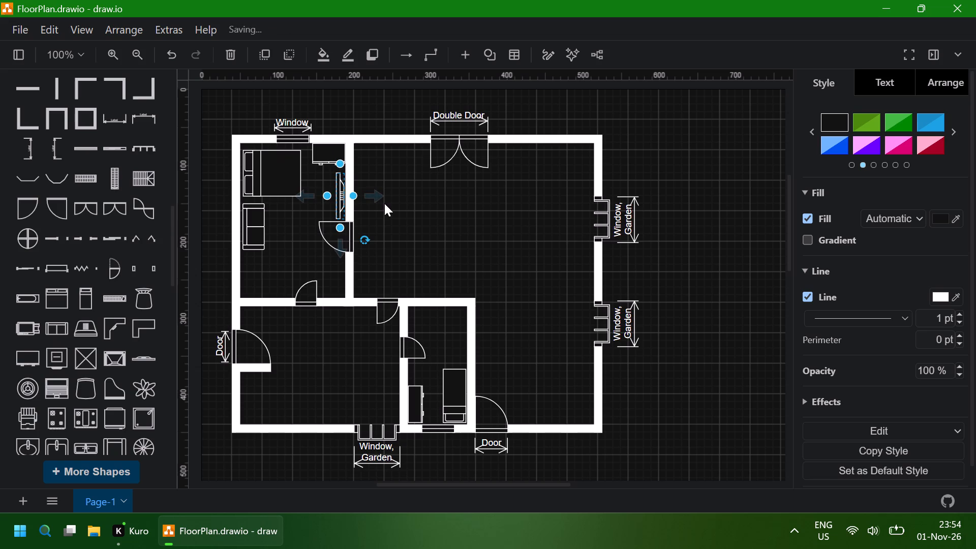
key("Up")
key("Up")
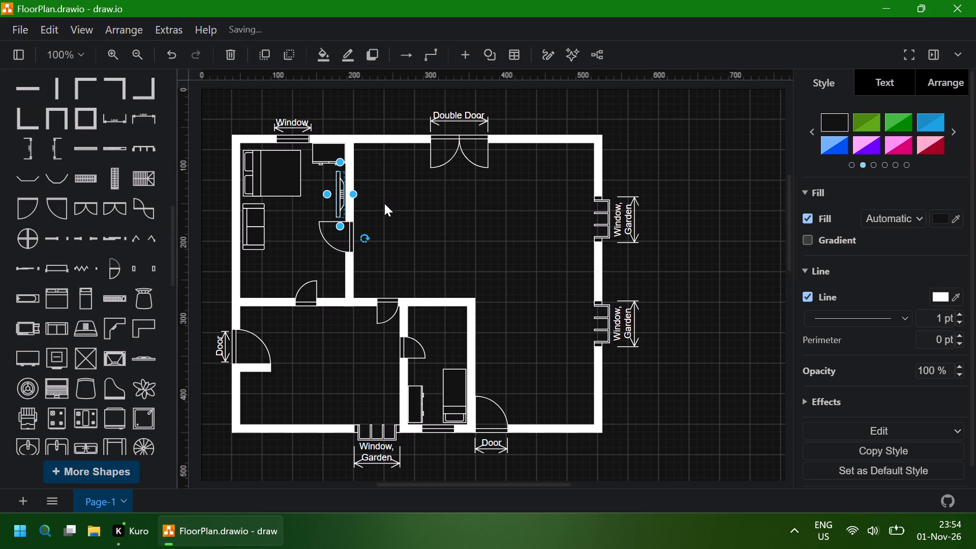
left_click(412, 202)
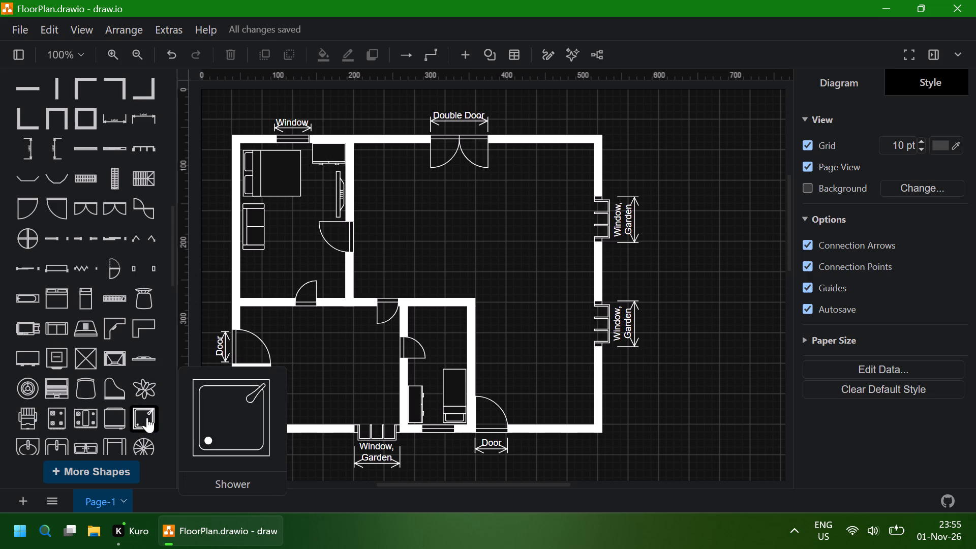
Insert a Shower shape into the floor plan.
left_click(147, 417)
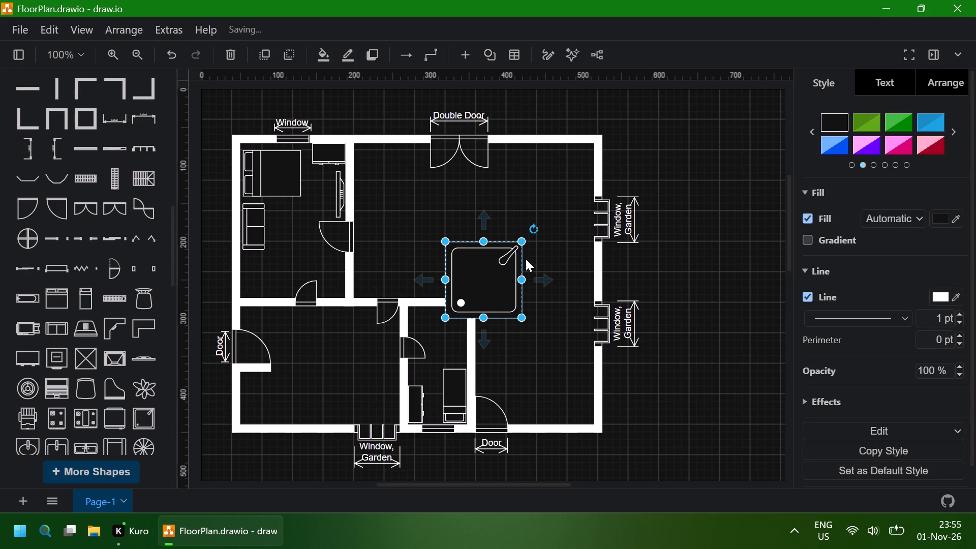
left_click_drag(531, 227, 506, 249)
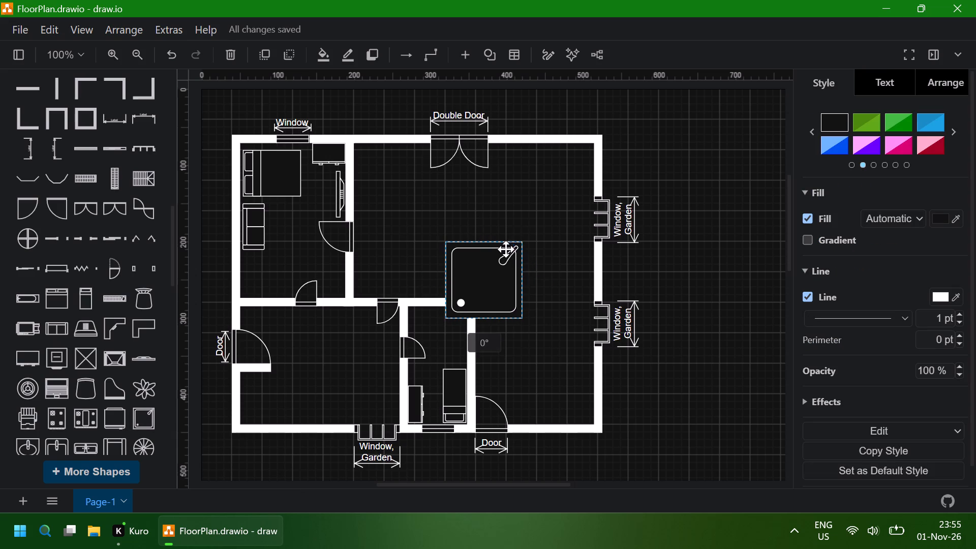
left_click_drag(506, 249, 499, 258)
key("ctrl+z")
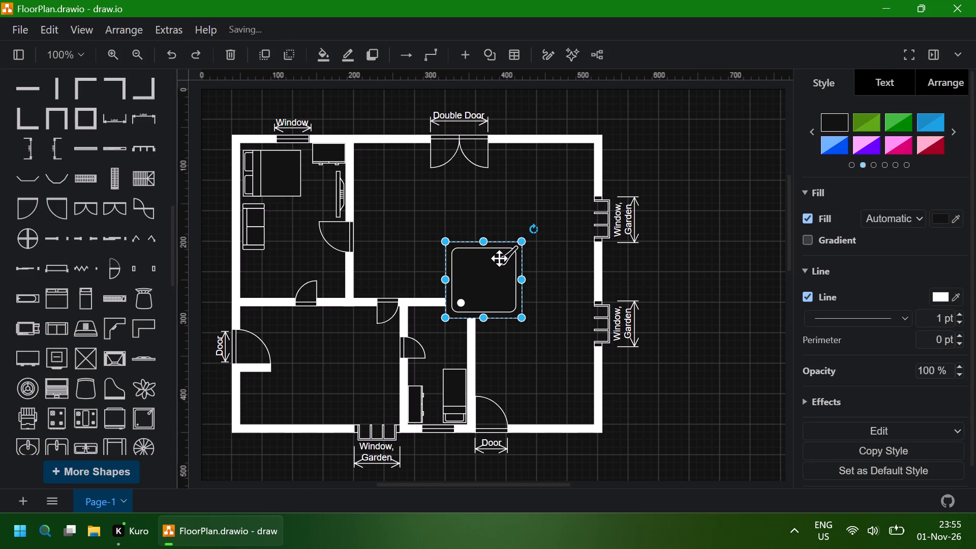
Shrink the shower to about half its size and place it in the bedroom's lower corner, below the sofa.
left_click_drag(524, 241, 504, 260)
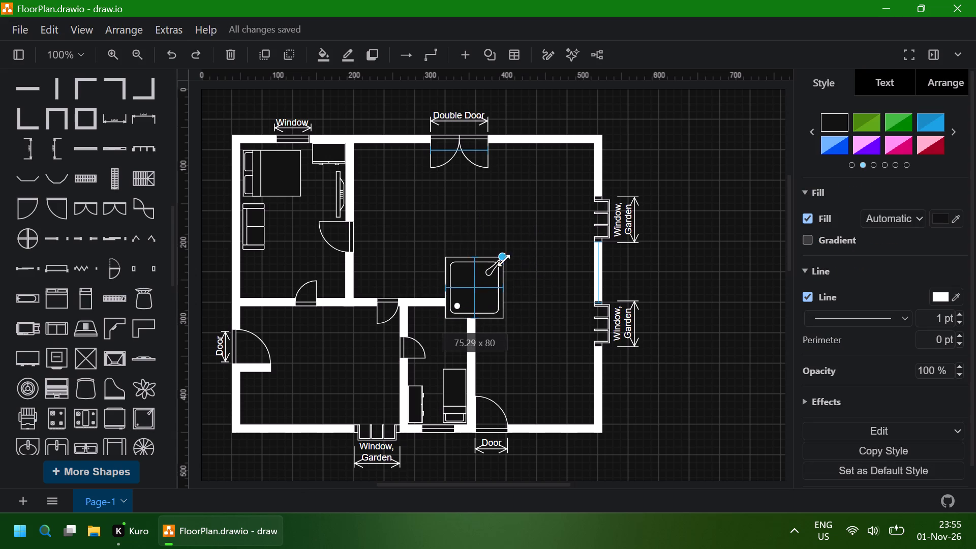
left_click_drag(504, 260, 486, 273)
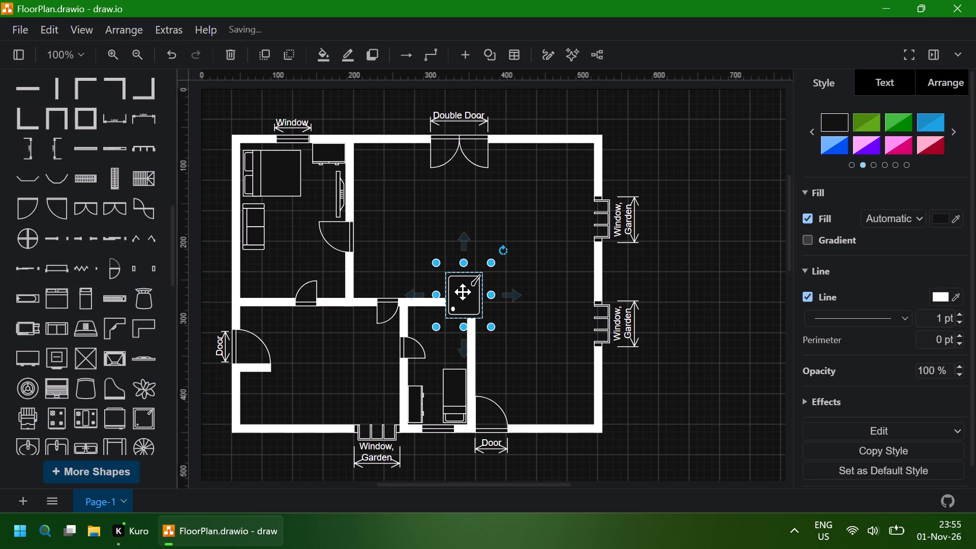
left_click_drag(463, 292, 267, 286)
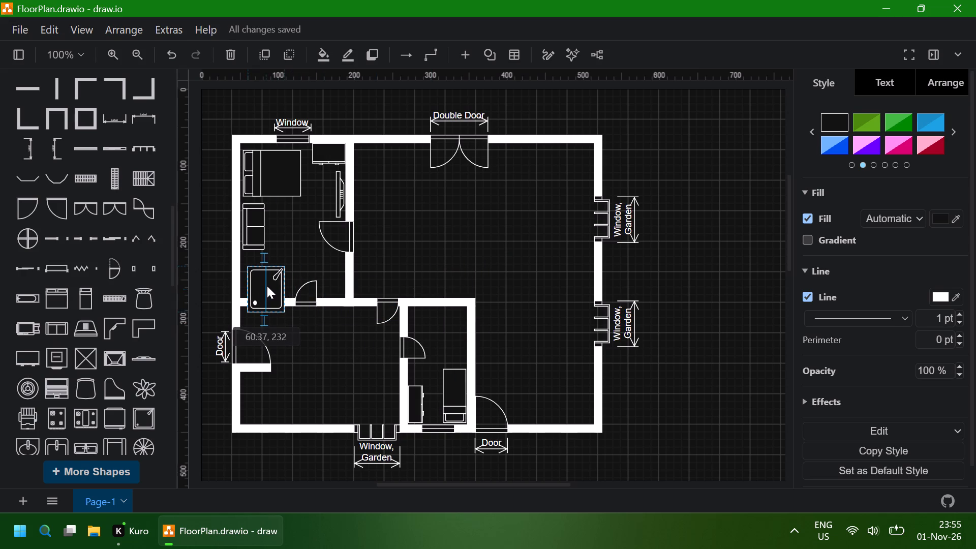
left_click_drag(267, 286, 257, 278)
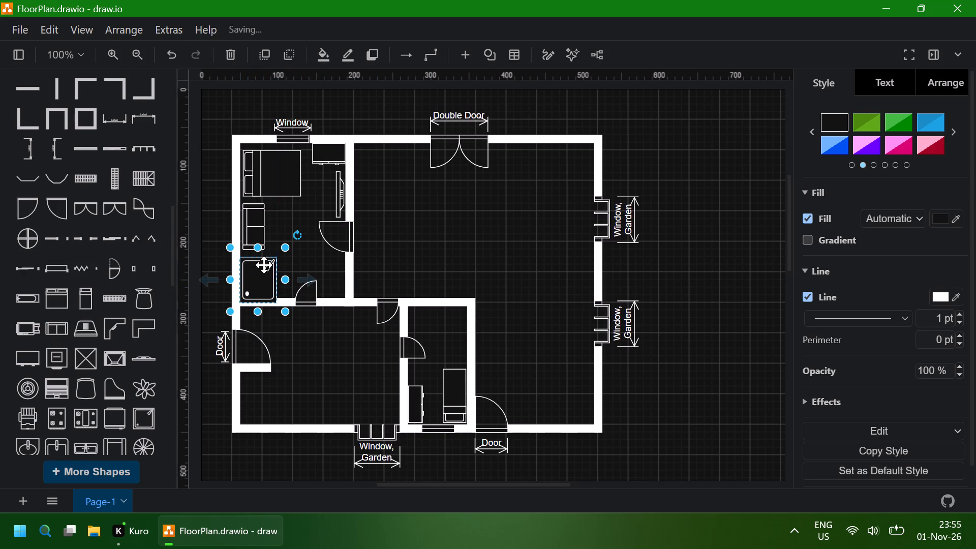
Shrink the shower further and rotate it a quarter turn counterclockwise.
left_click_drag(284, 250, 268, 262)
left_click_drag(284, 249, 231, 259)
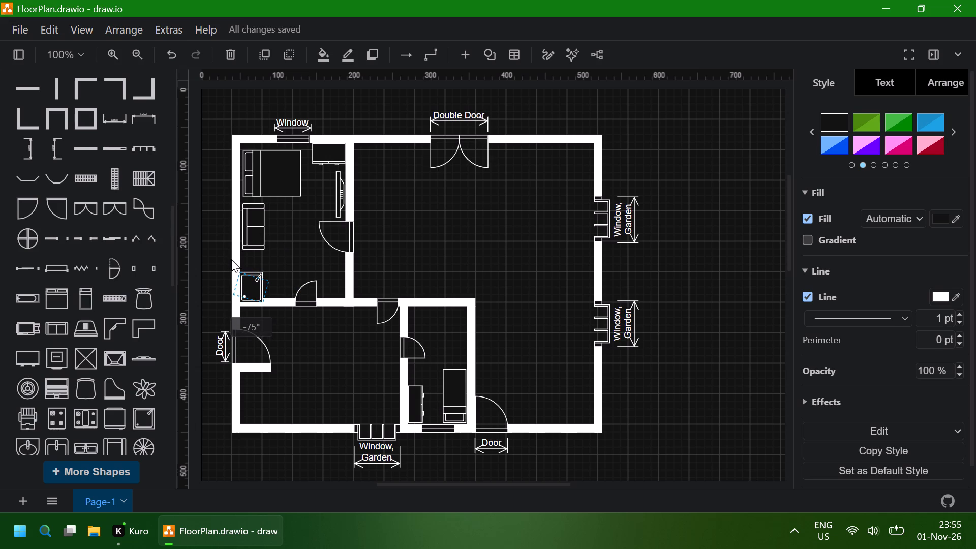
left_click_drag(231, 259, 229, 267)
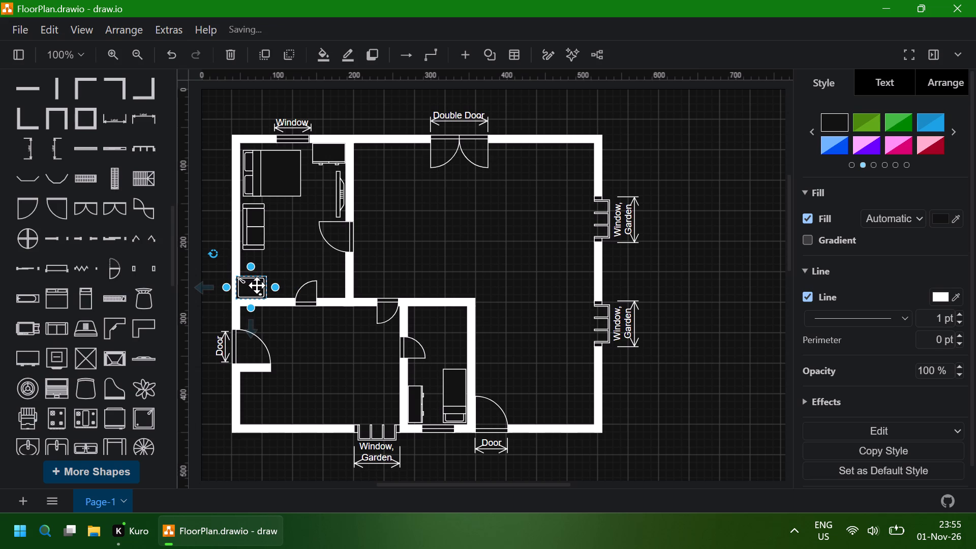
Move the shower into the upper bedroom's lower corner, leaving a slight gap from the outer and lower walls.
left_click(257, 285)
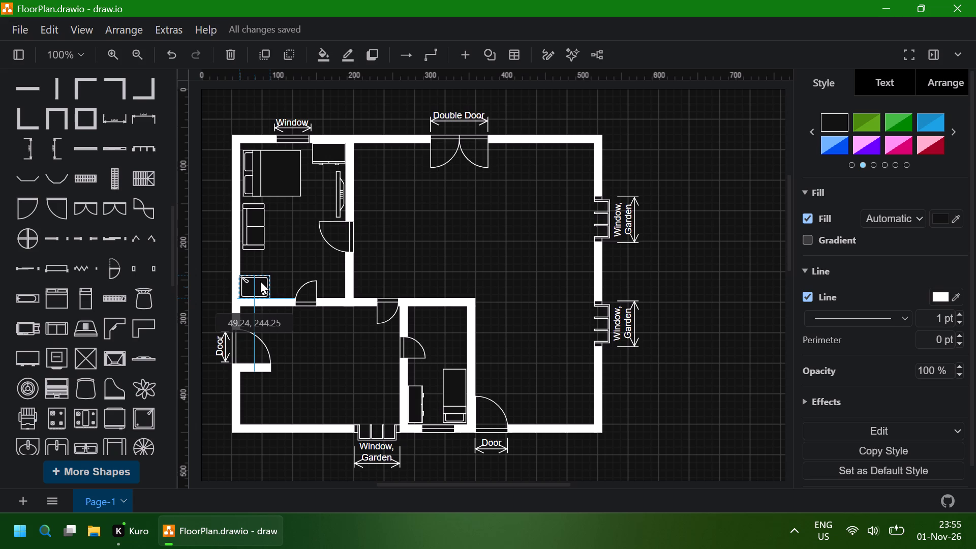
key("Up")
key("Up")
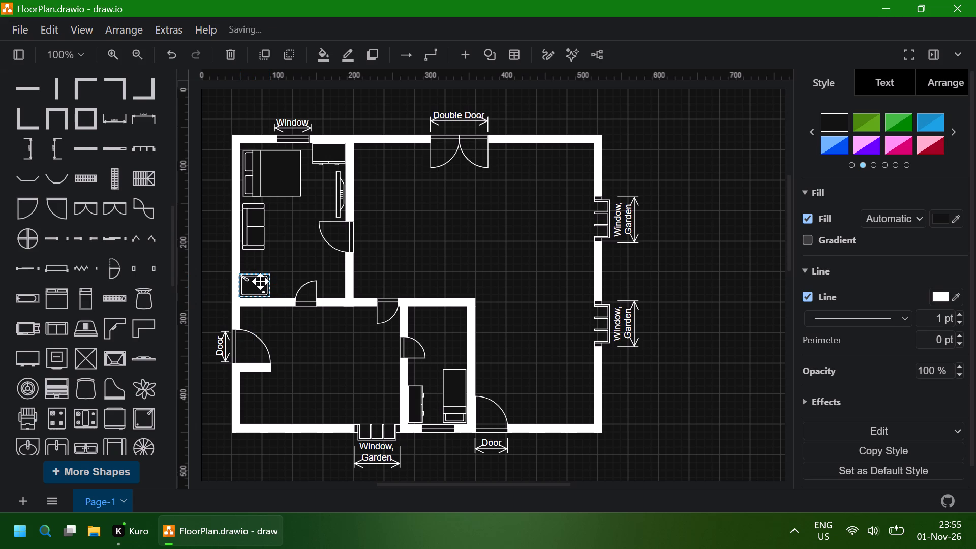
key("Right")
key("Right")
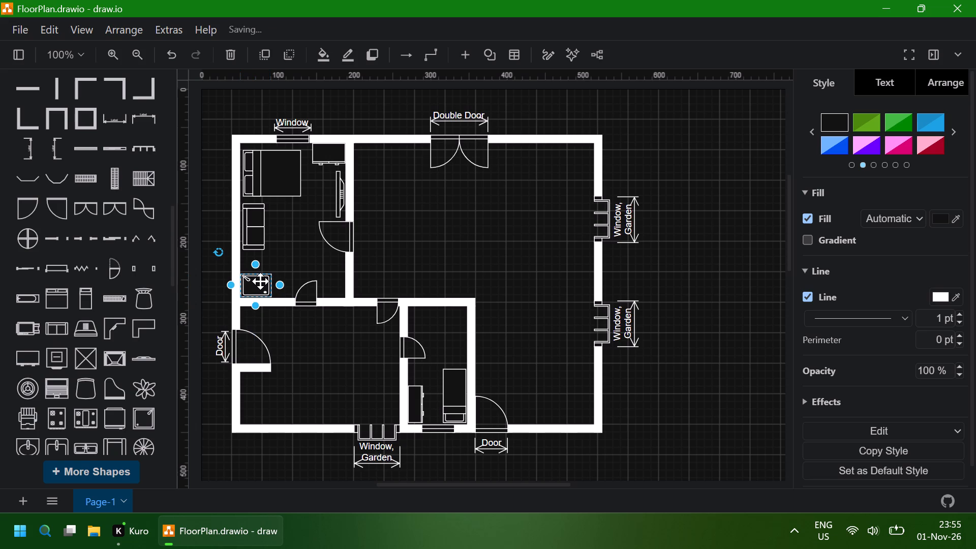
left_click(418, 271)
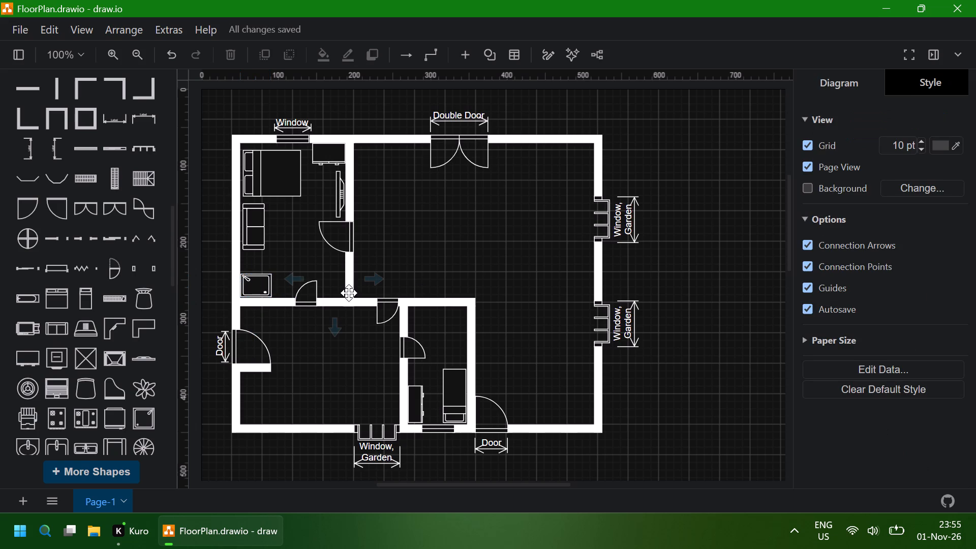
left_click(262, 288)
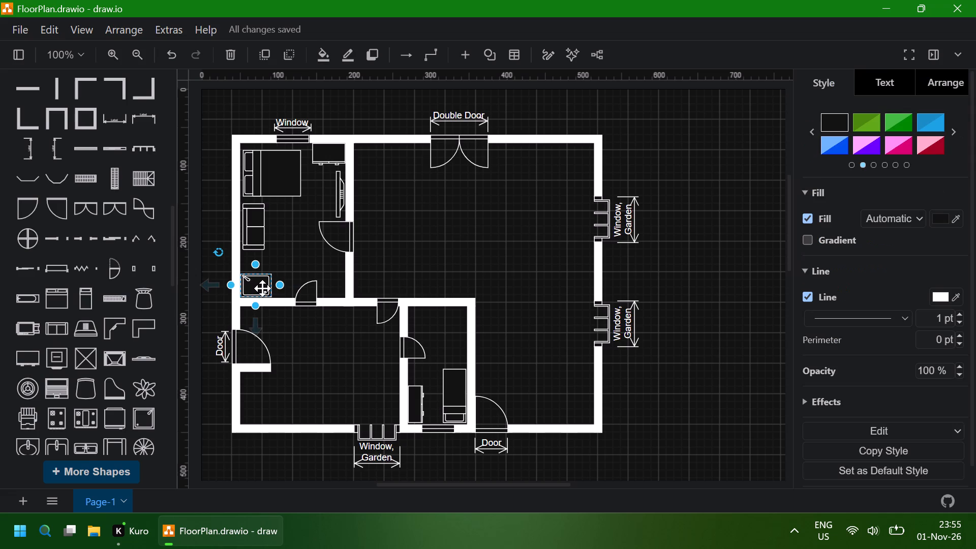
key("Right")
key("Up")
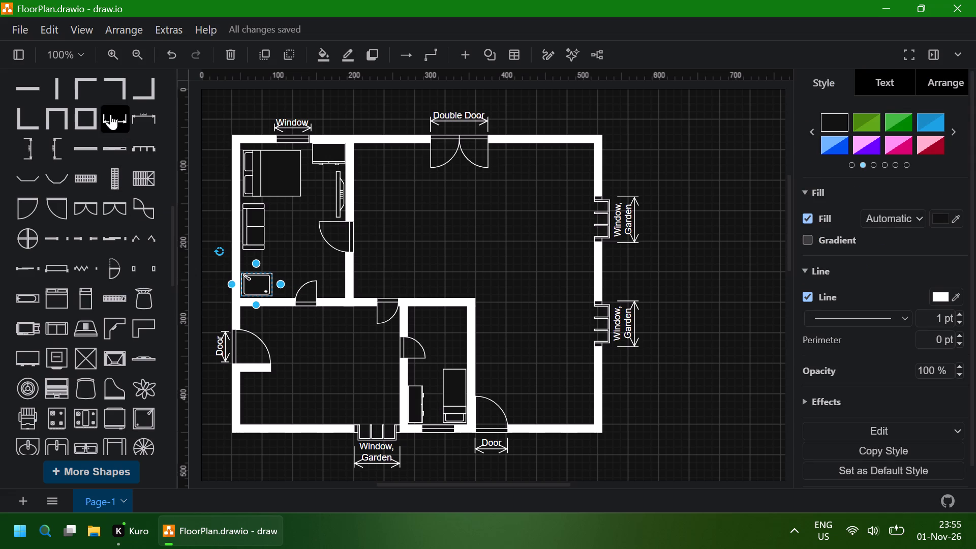
Insert a Wall (Corner NE) shape, shrink it, and place it around the shower so it meets the bedroom's lower wall.
left_click(114, 85)
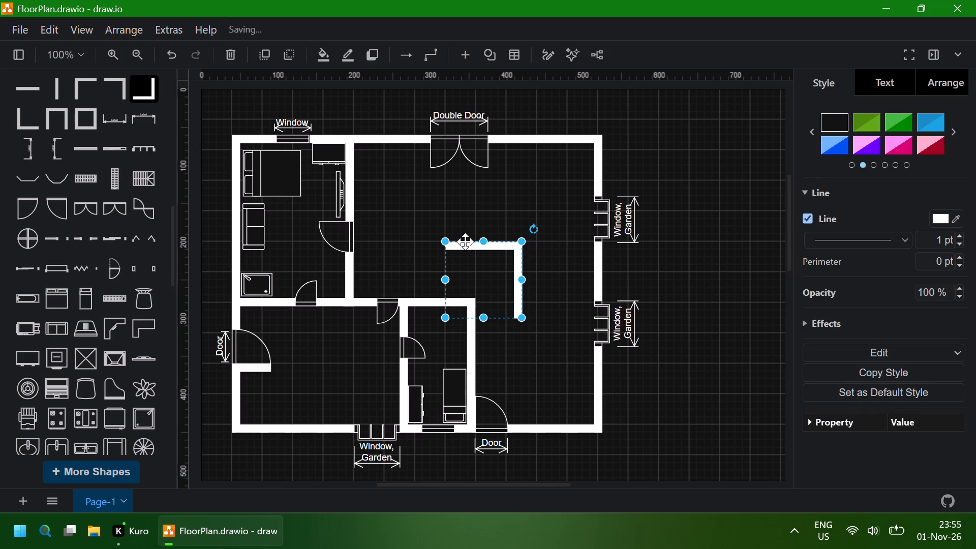
left_click_drag(447, 239, 483, 267)
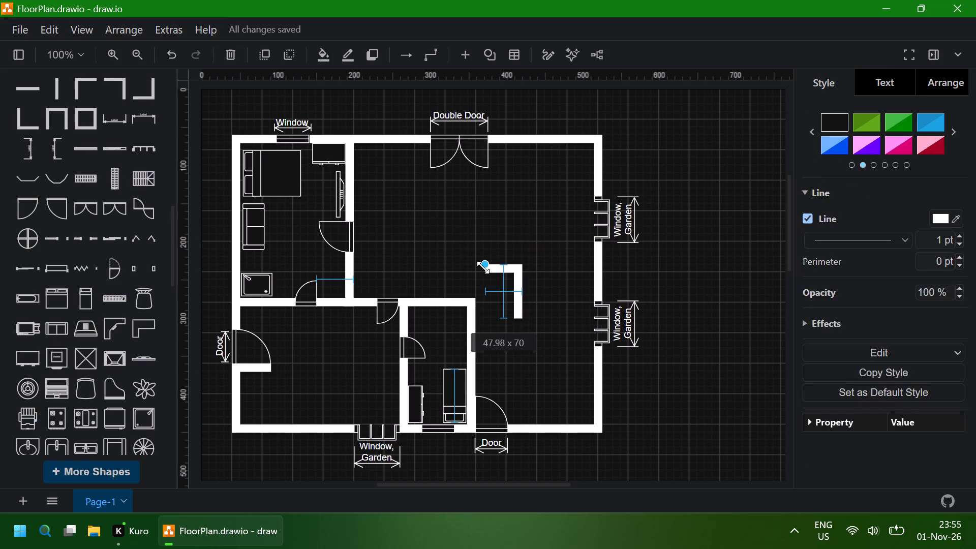
left_click_drag(483, 267, 480, 273)
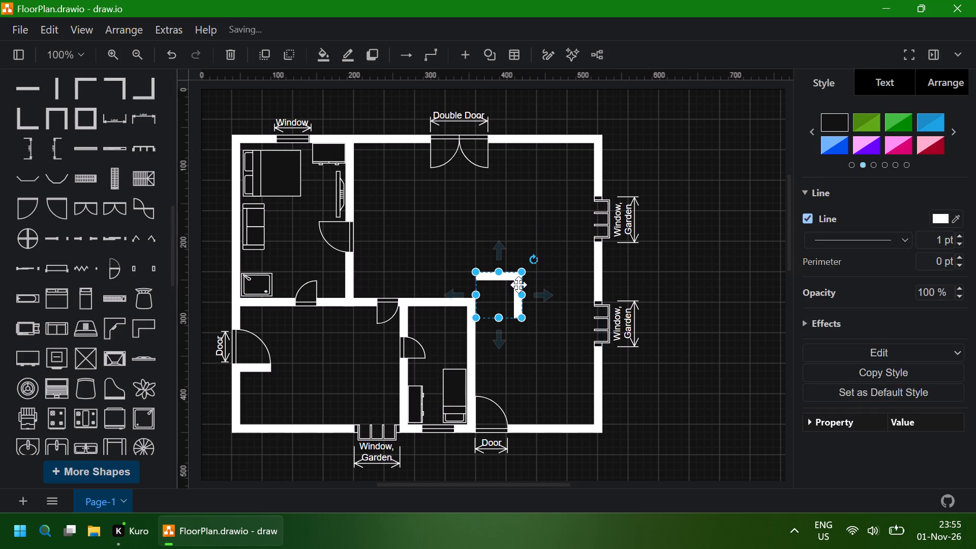
left_click_drag(518, 285, 284, 267)
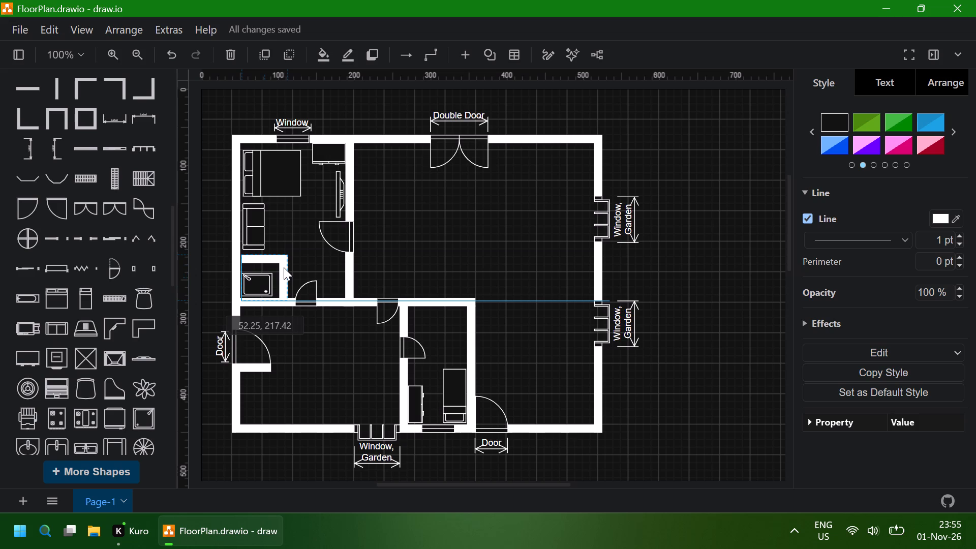
left_click_drag(284, 267, 282, 268)
left_click_drag(282, 268, 289, 268)
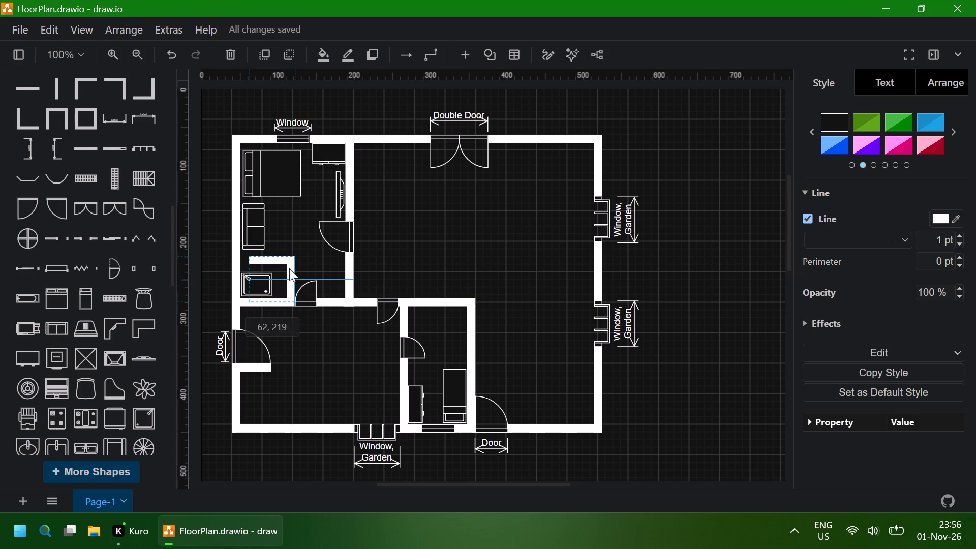
left_click_drag(289, 268, 290, 268)
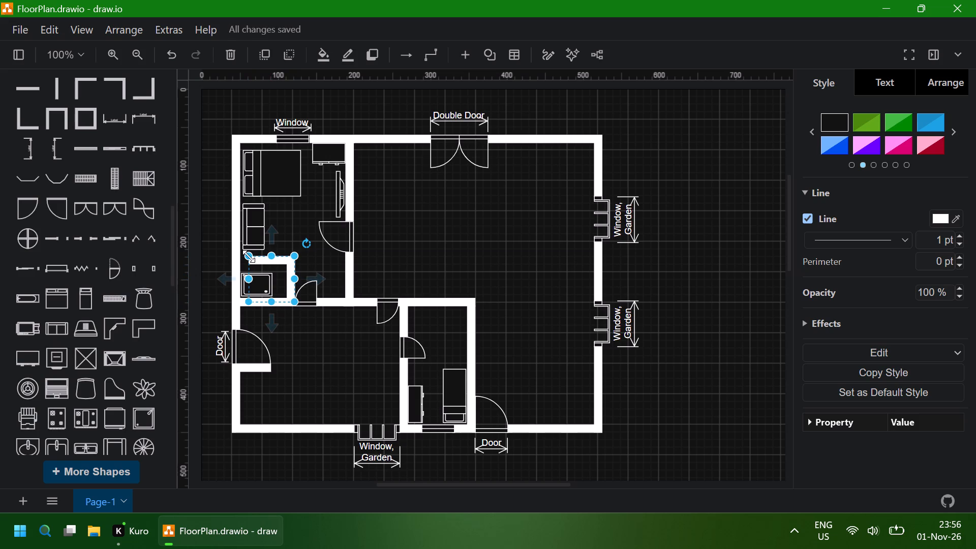
Shorten the corner wall's horizontal arm to a short stub, leaving its vertical arm beside the shower.
left_click_drag(249, 256, 277, 256)
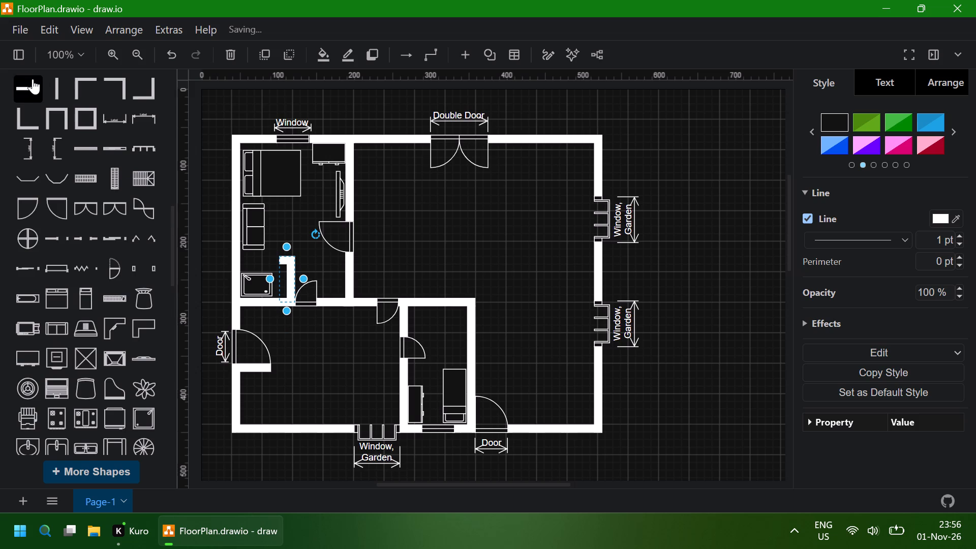
Insert a horizontal wall and align it with the corner wall's stub, running from the outer wall between sofa and shower.
left_click(32, 87)
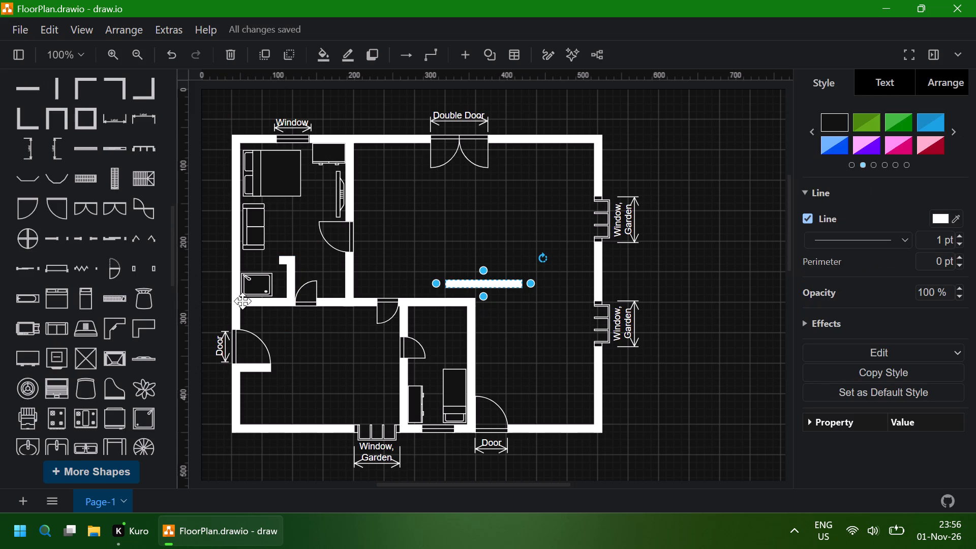
scroll(63, 219, "down", 2)
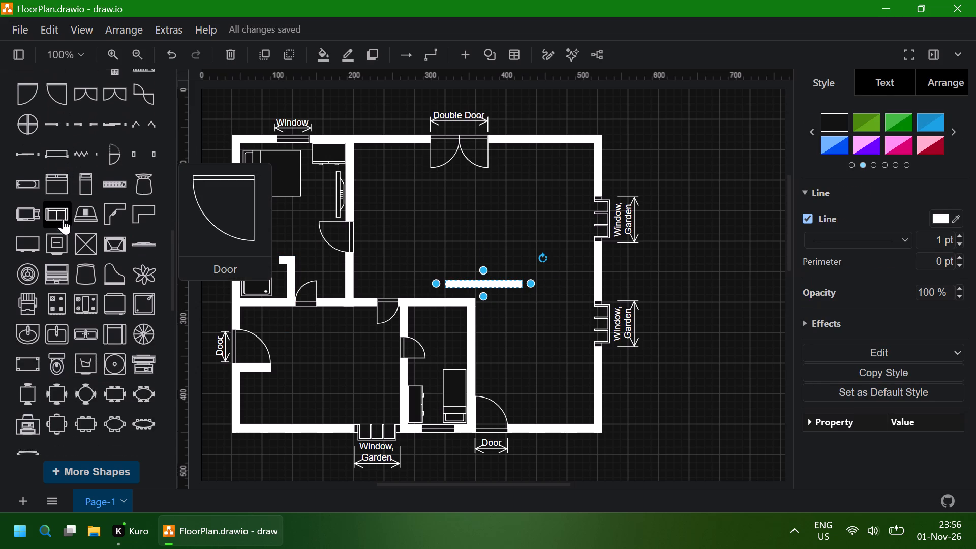
scroll(63, 219, "down", 2)
scroll(63, 219, "up", 2)
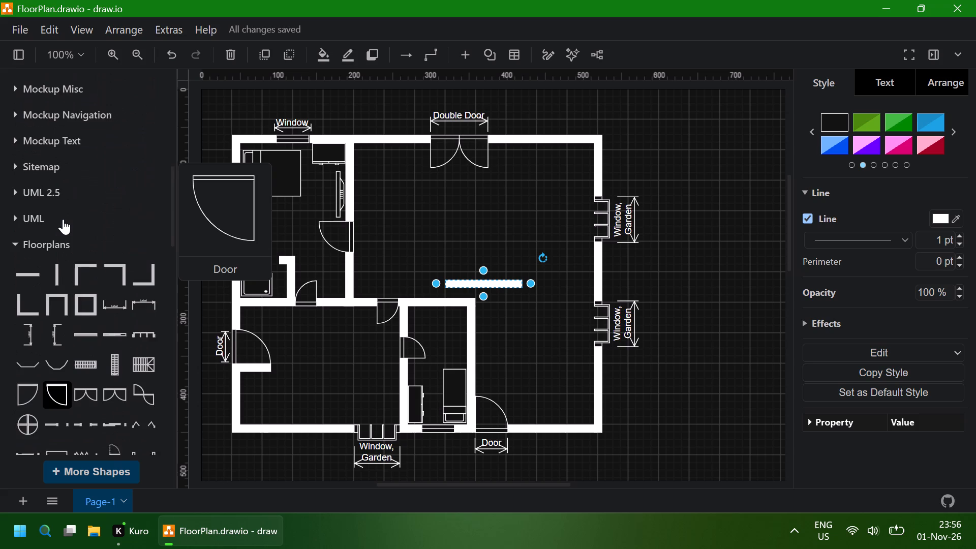
scroll(63, 219, "up", 1)
scroll(95, 297, "down", 2)
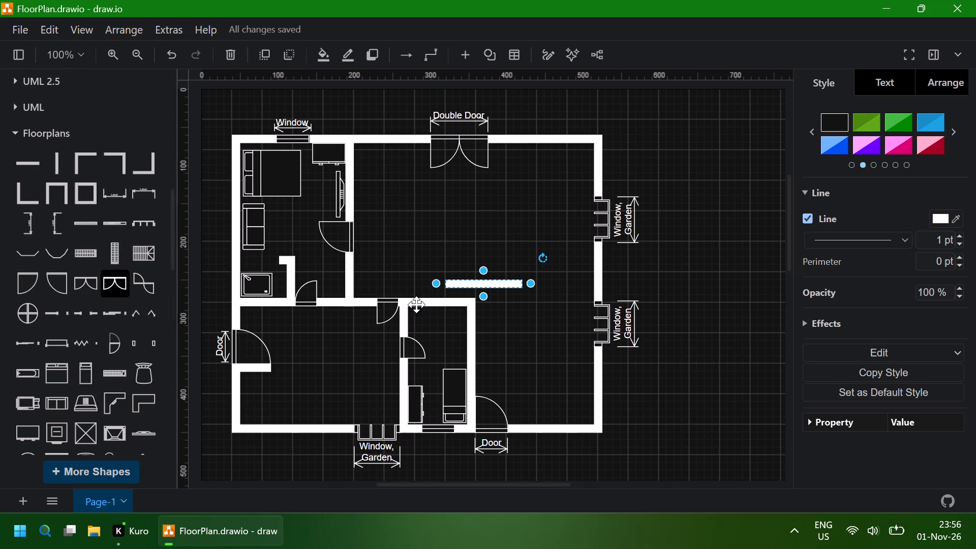
left_click_drag(494, 286, 285, 267)
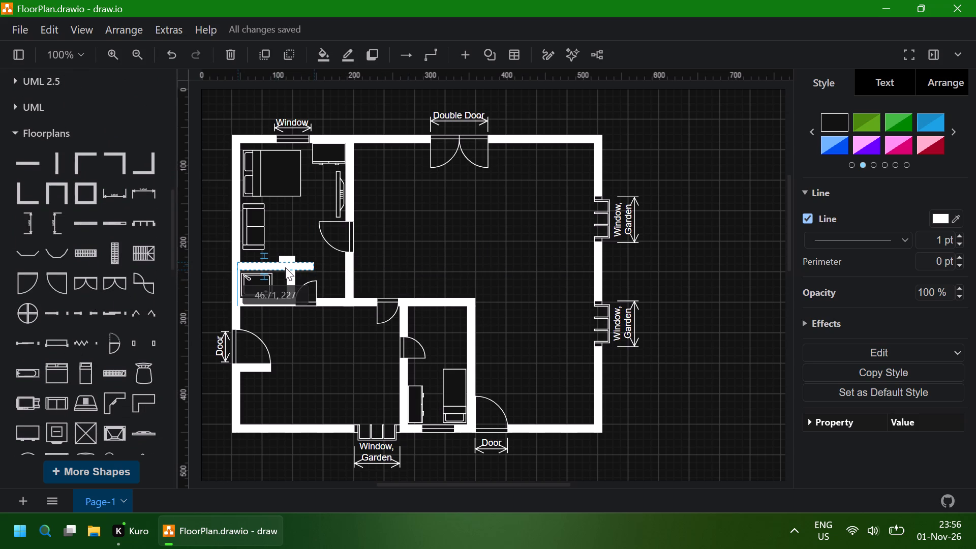
left_click_drag(285, 267, 285, 263)
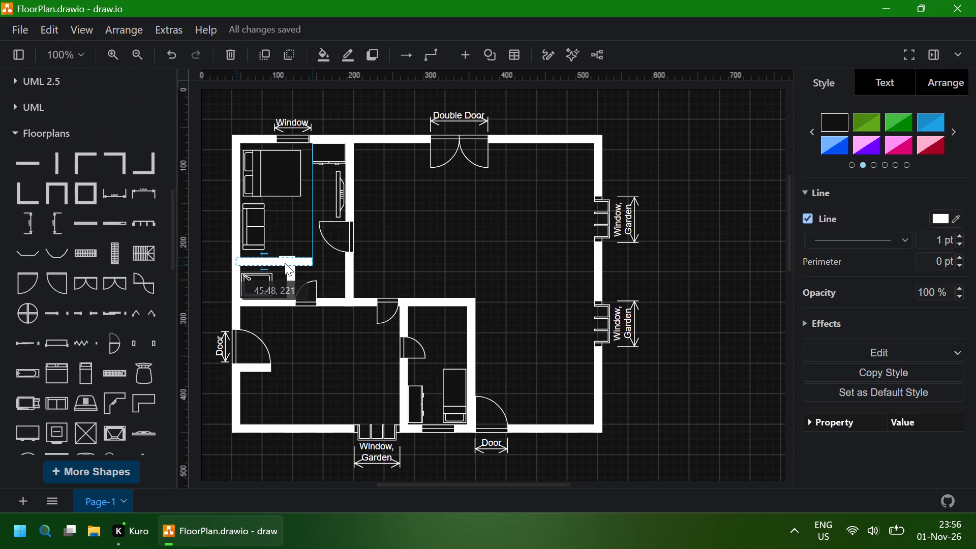
left_click_drag(285, 263, 285, 261)
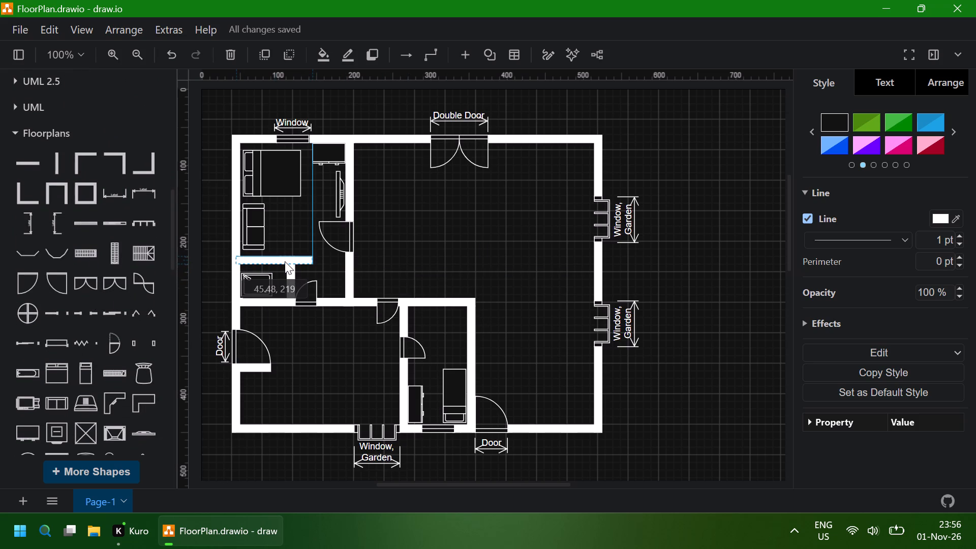
left_click_drag(285, 261, 289, 262)
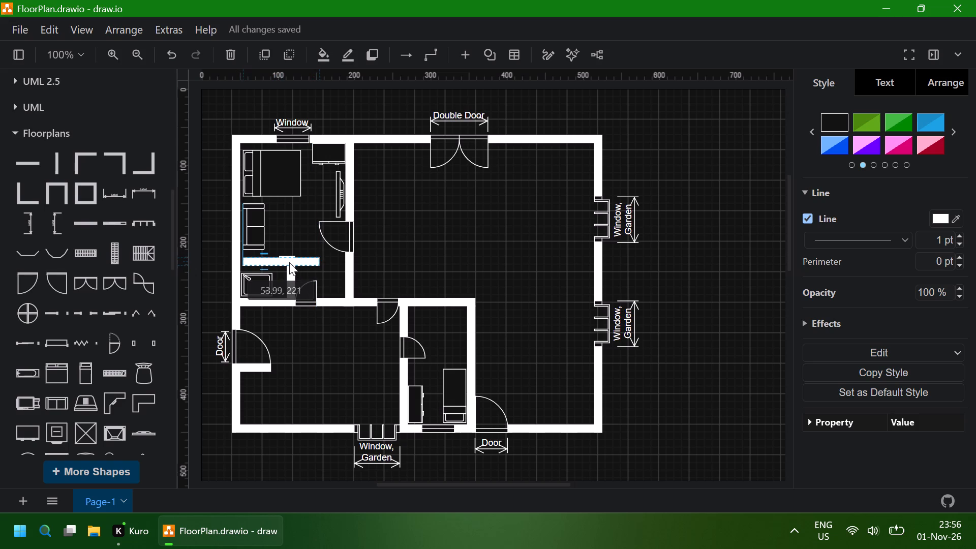
left_click_drag(289, 262, 289, 261)
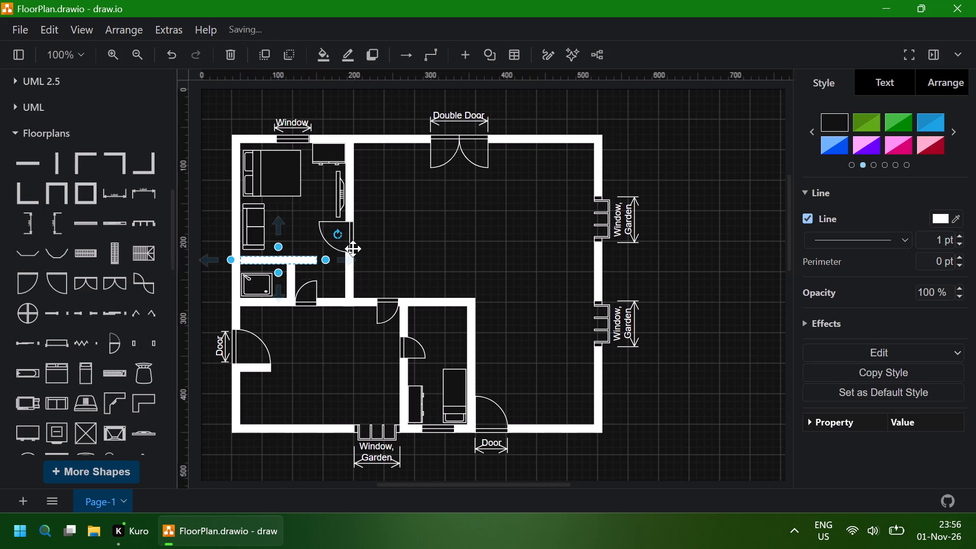
Shorten the new horizontal wall to leave a doorway gap before the stub, and nudge it flush against the outer wall.
left_click_drag(329, 258, 288, 258)
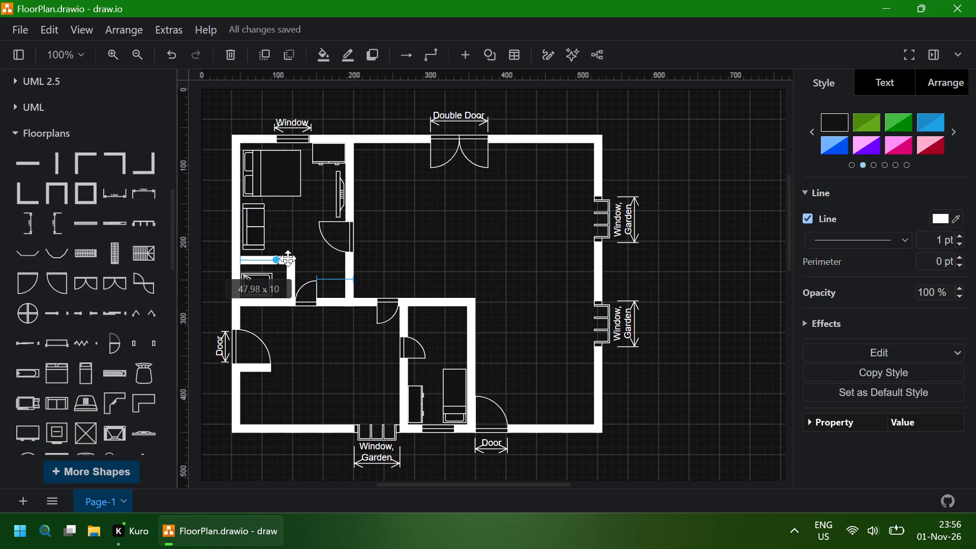
left_click_drag(288, 258, 278, 258)
left_click(404, 273)
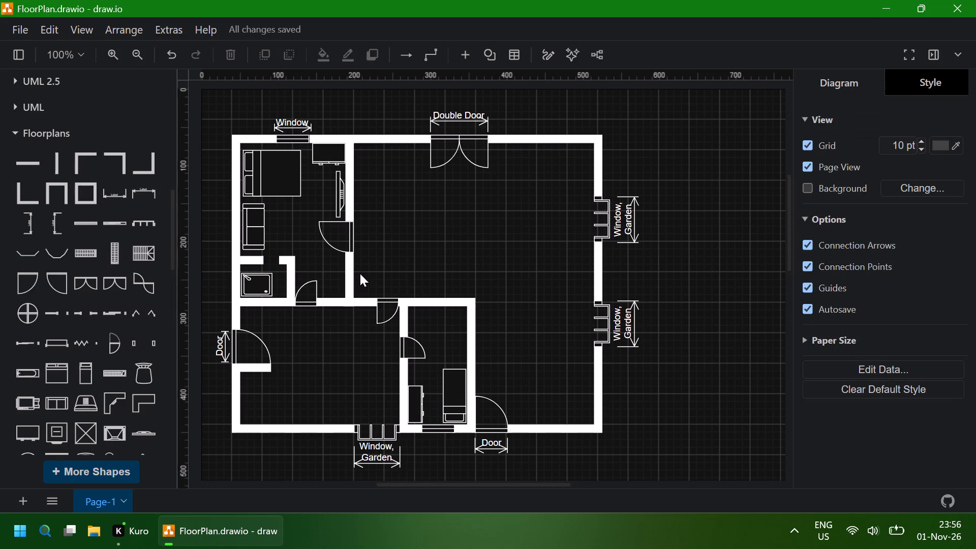
left_click(257, 260)
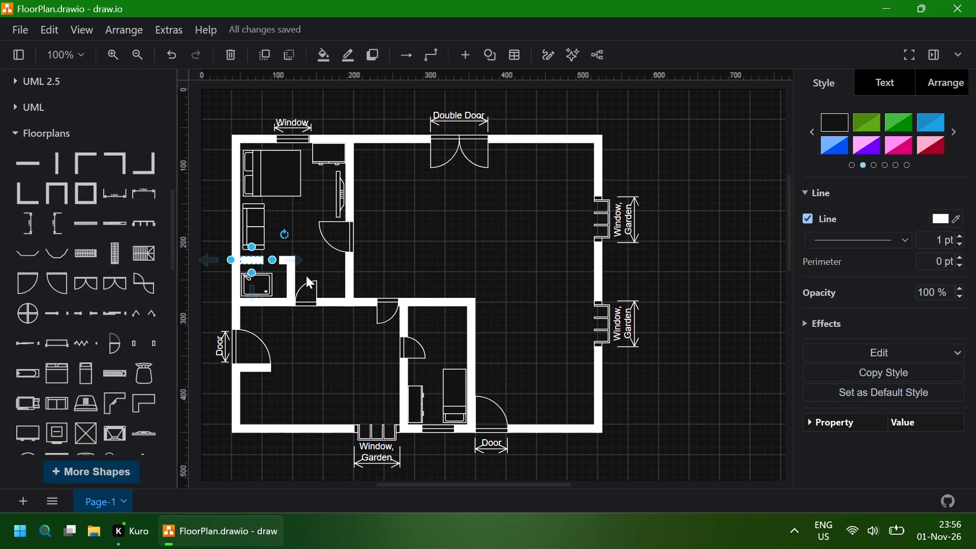
key("Right")
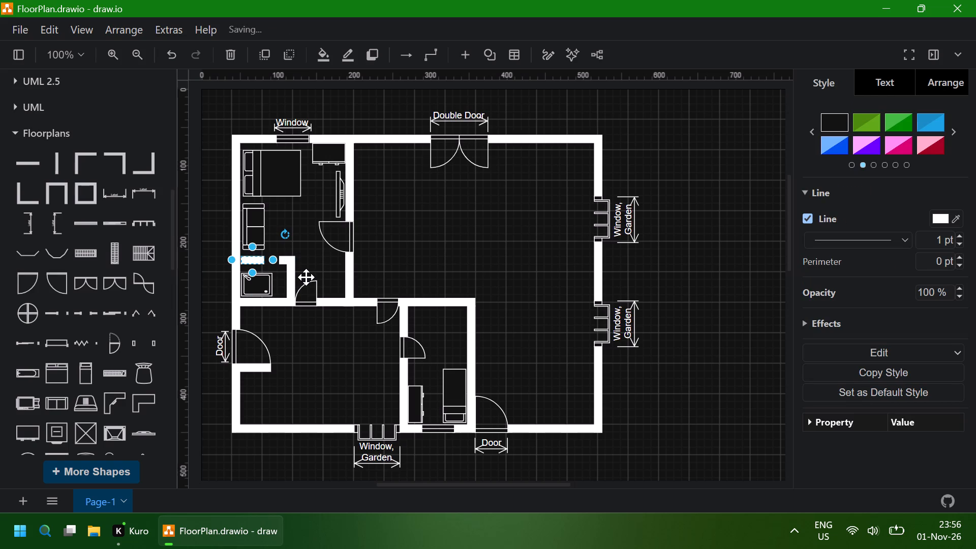
key("Left")
key("Left")
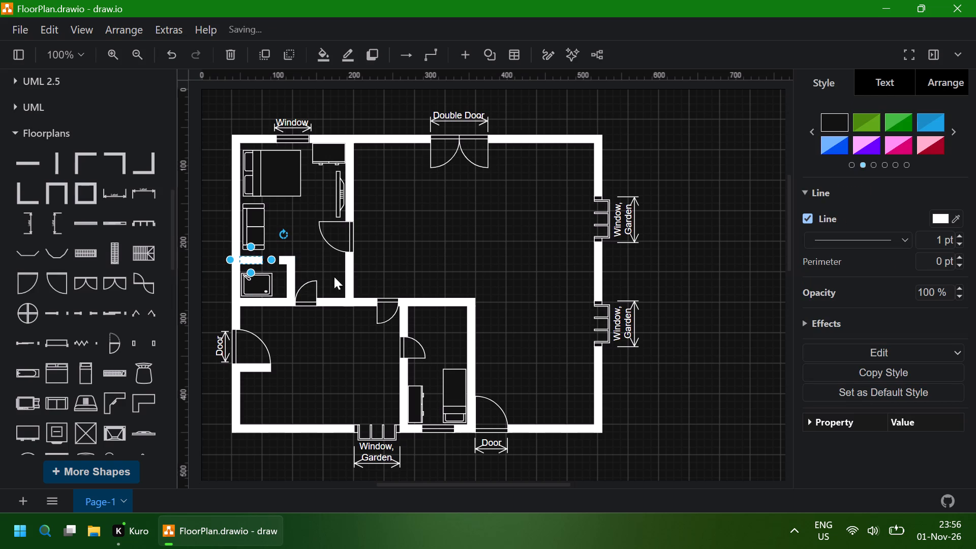
left_click(442, 246)
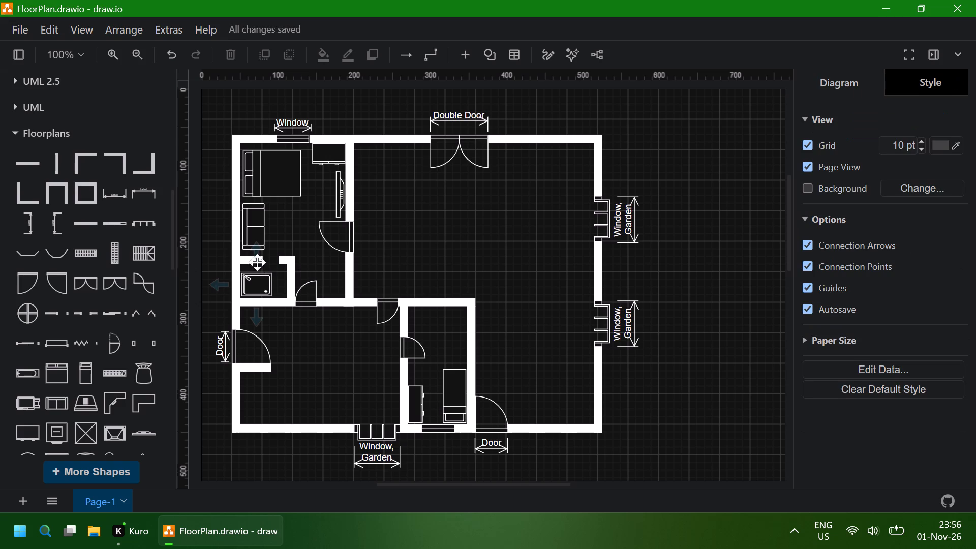
Add a connector arrow from the shower to the sofa.
left_click(252, 259)
left_click(318, 248)
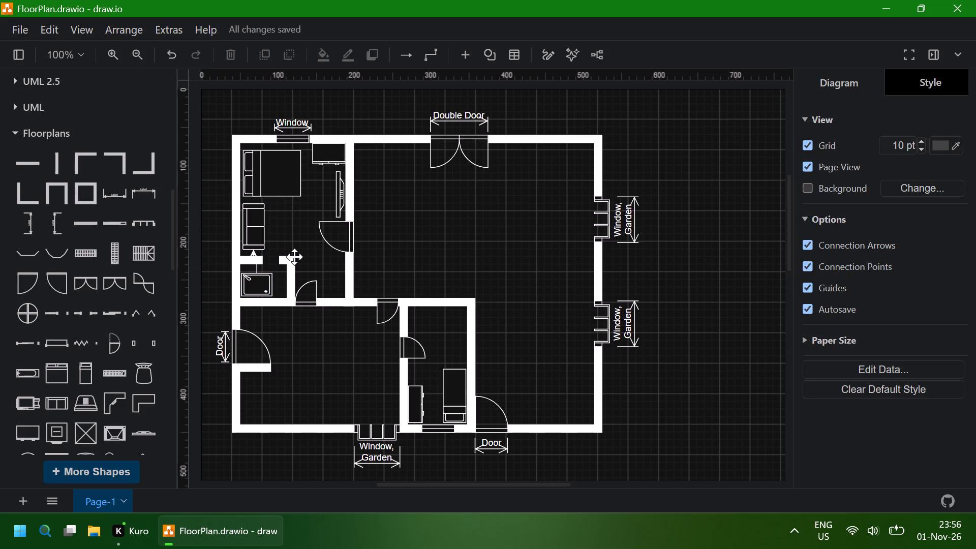
left_click(314, 260)
Delete the shower from the walled corner enclosure.
left_click(263, 287)
key("BackSpace")
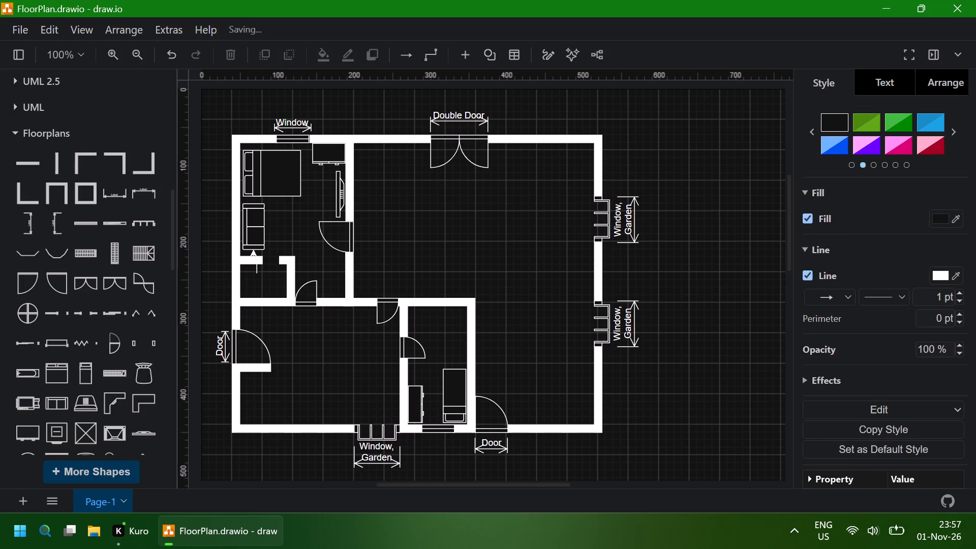
left_click(284, 239)
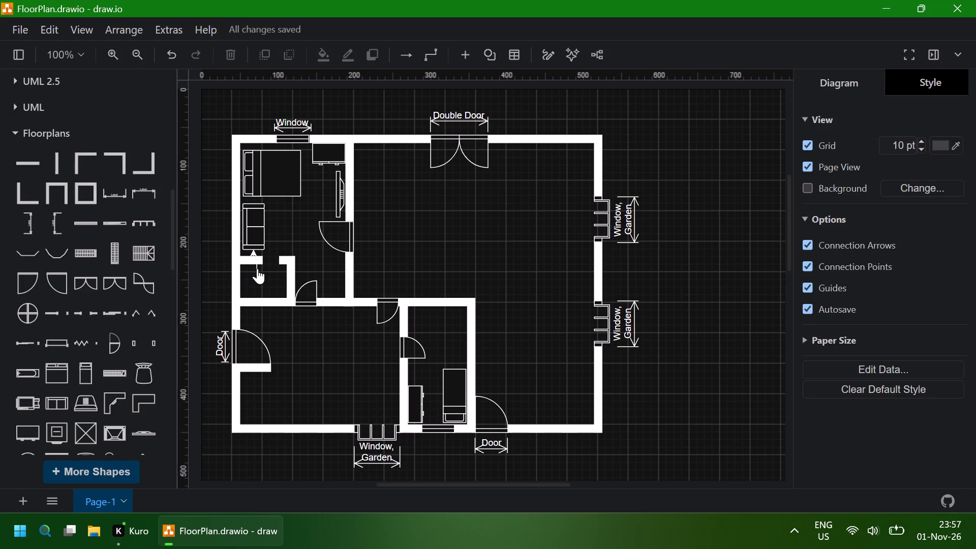
Delete the connector arrow left below the sofa.
left_click(255, 268)
key("BackSpace")
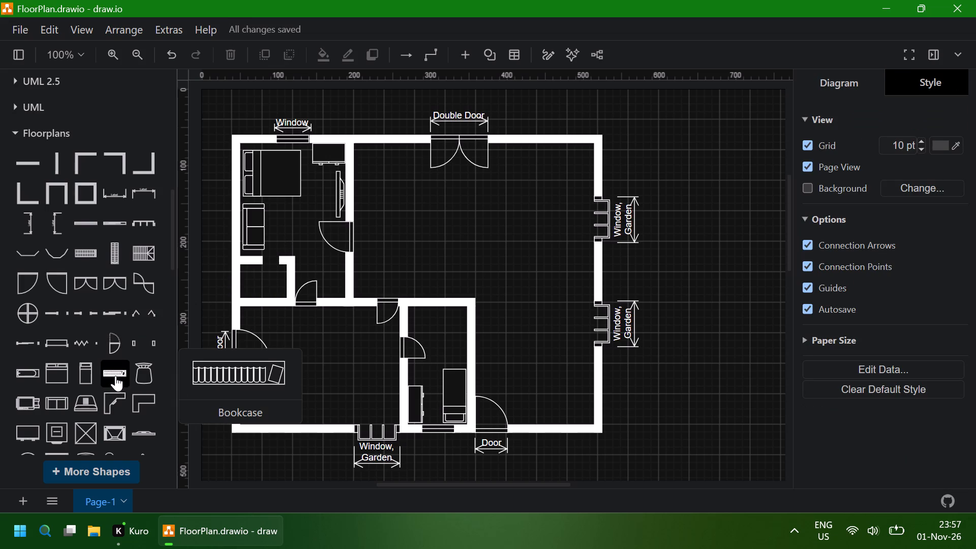
Insert a Bathtub and shrink its length and width to fit the small walled corner enclosure.
left_click(29, 375)
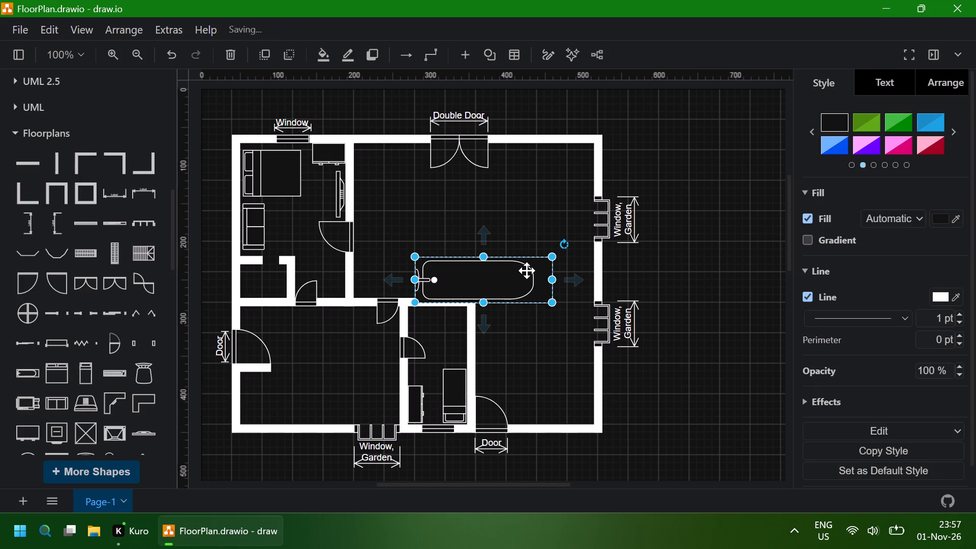
left_click_drag(417, 259, 467, 267)
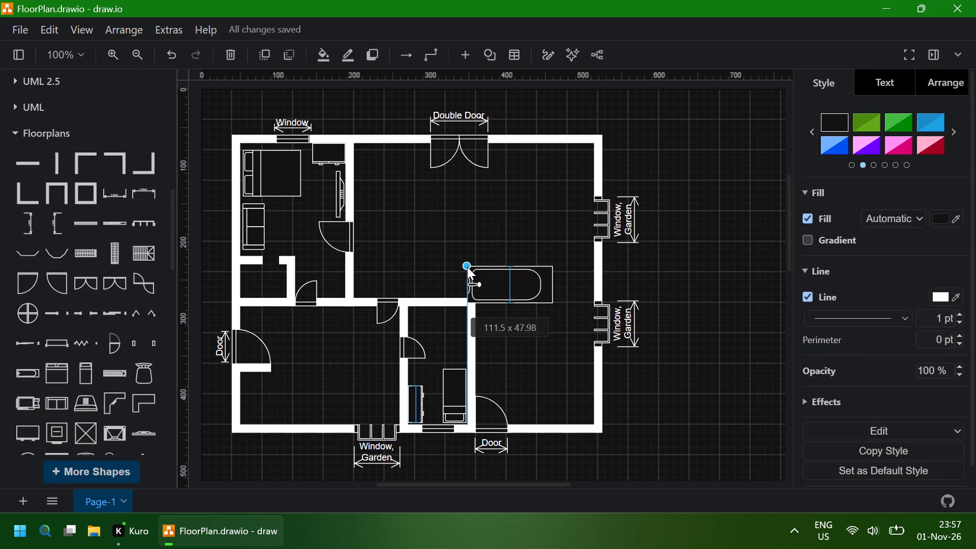
left_click_drag(467, 267, 481, 271)
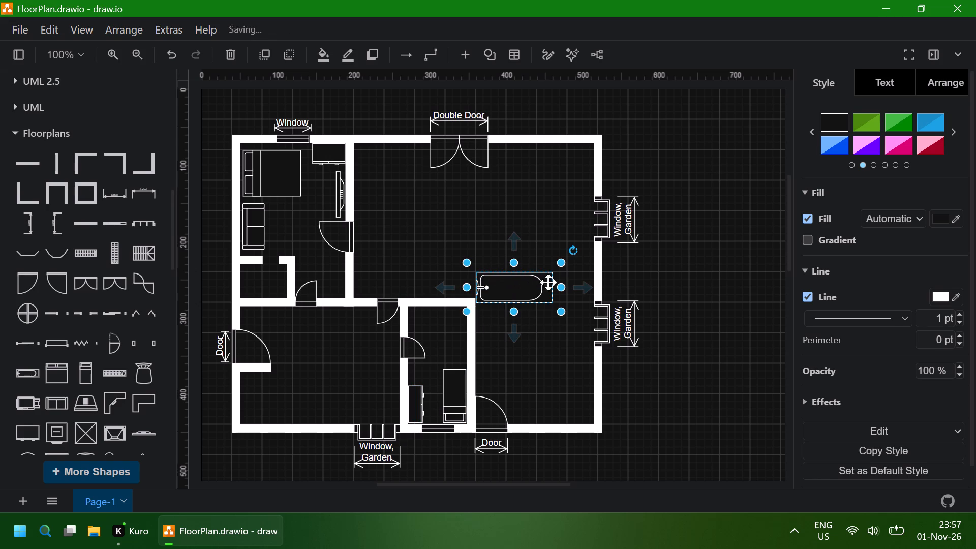
left_click_drag(561, 288, 536, 288)
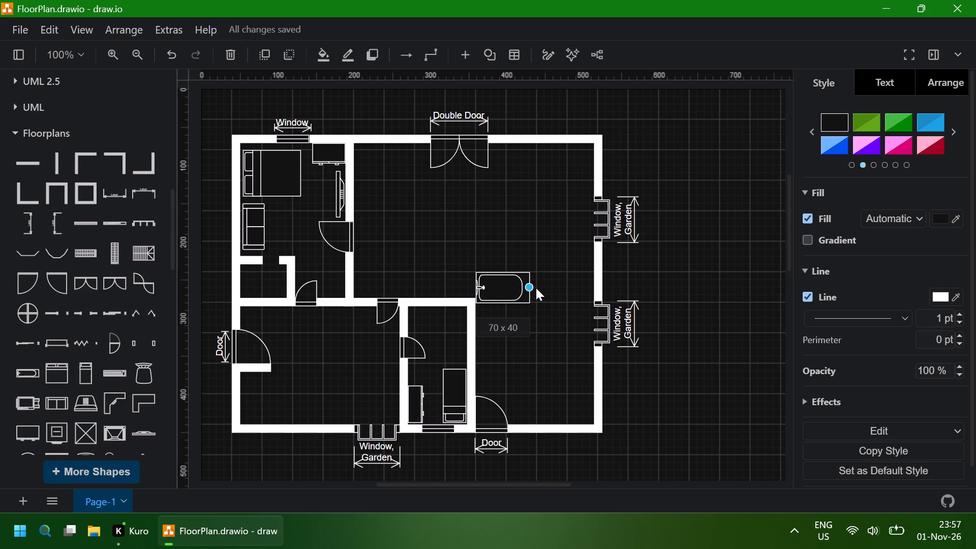
left_click_drag(536, 288, 532, 288)
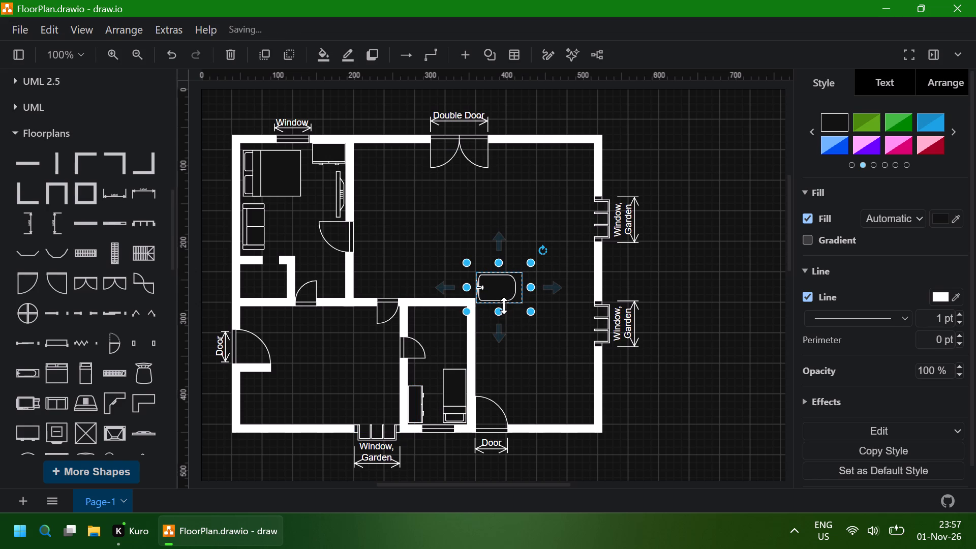
left_click_drag(503, 308, 505, 298)
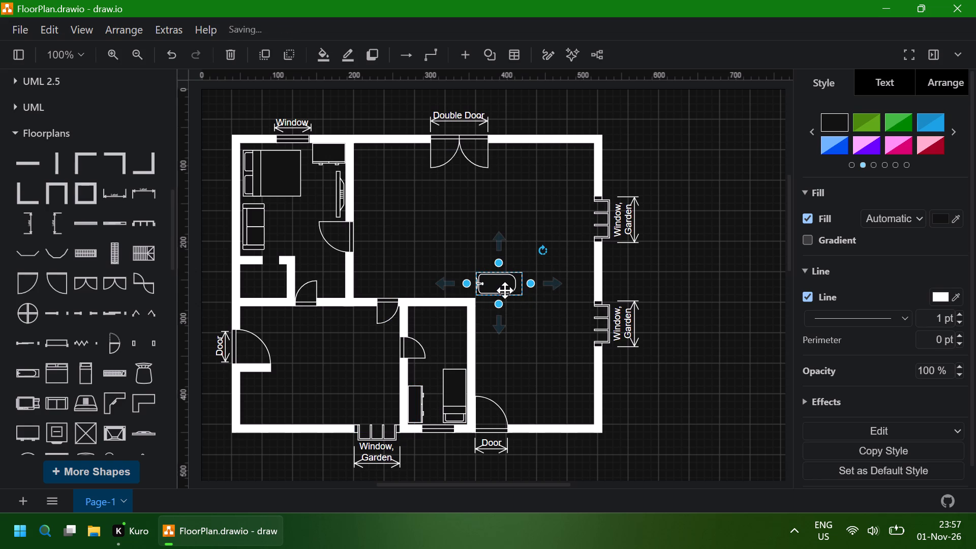
Move the bathtub into the walled corner enclosure and nudge it to fit between the walls.
left_click_drag(505, 287, 272, 283)
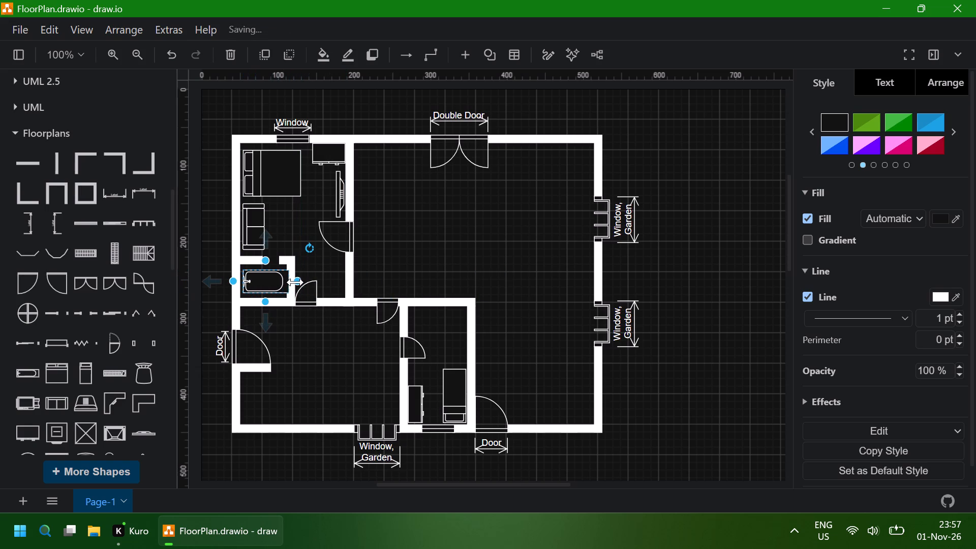
left_click_drag(295, 282, 289, 282)
left_click(294, 282)
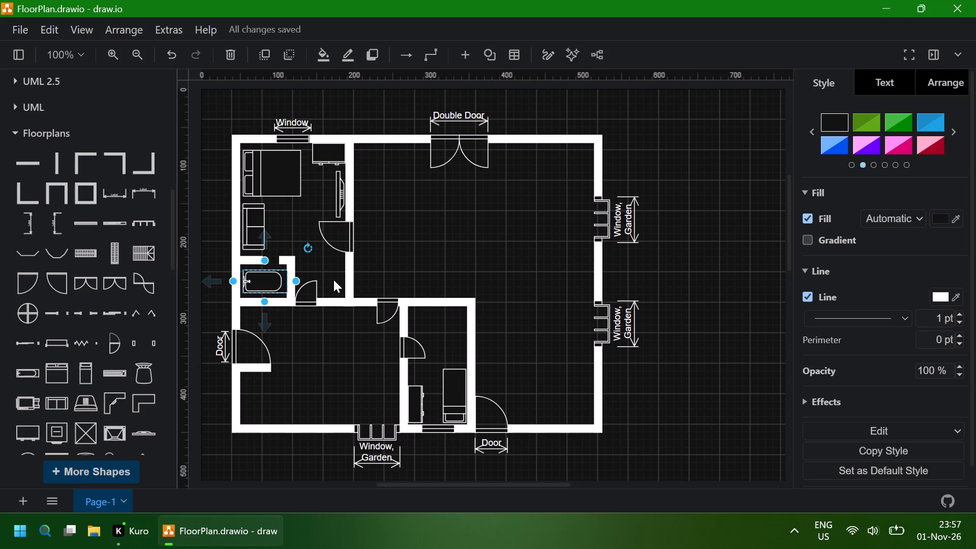
key("Left")
key("Left")
key("Left")
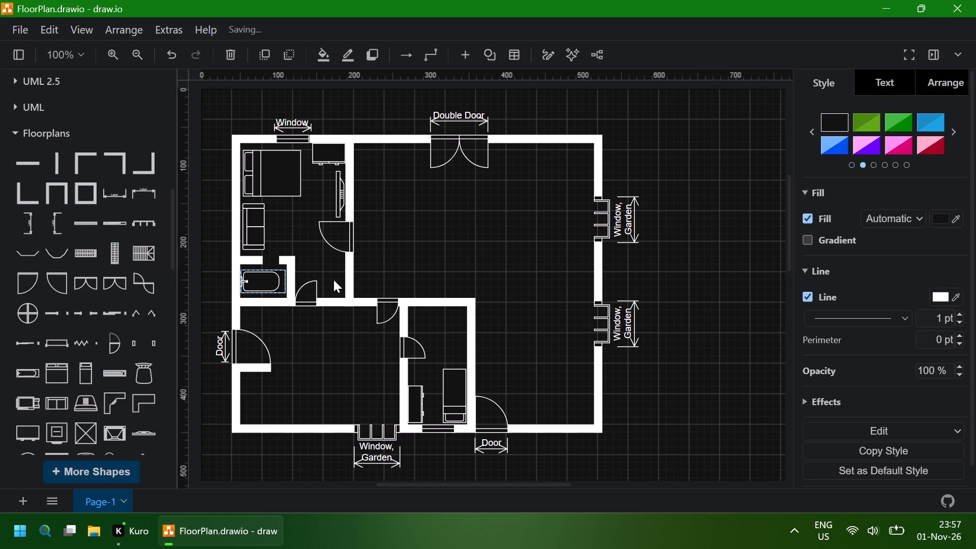
key("Right")
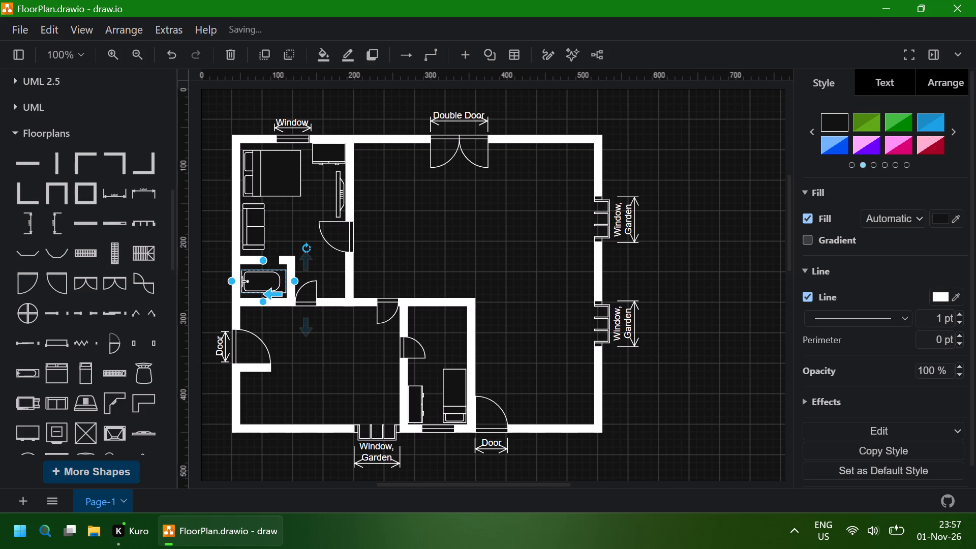
key("Down")
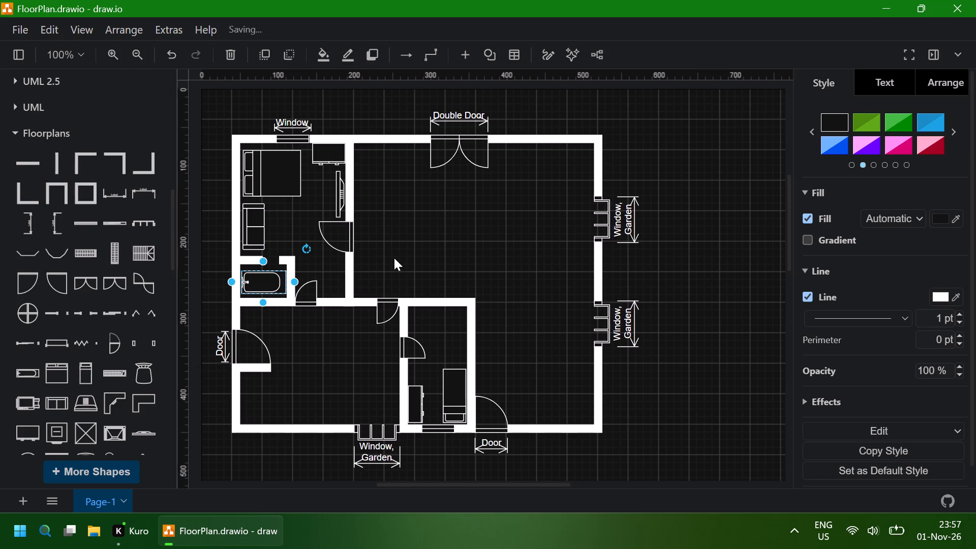
left_click(394, 258)
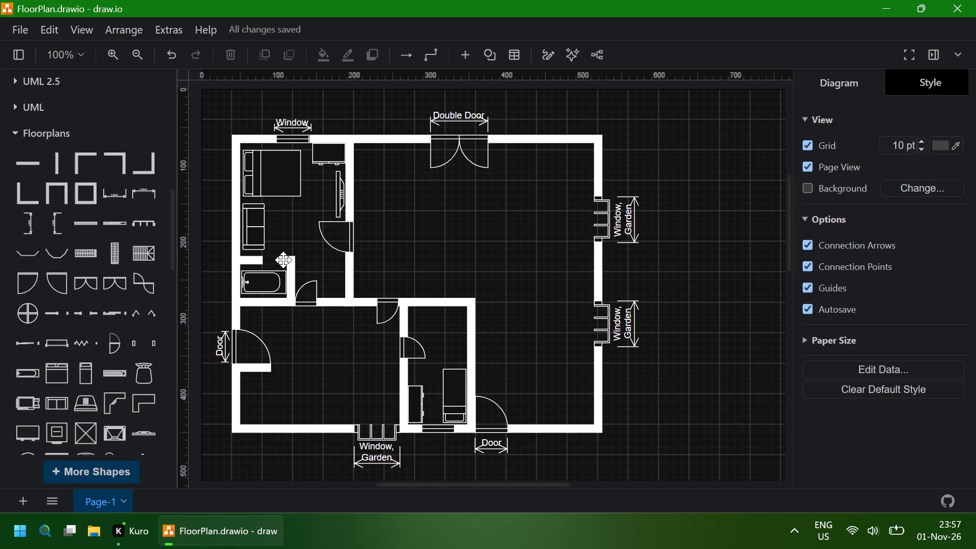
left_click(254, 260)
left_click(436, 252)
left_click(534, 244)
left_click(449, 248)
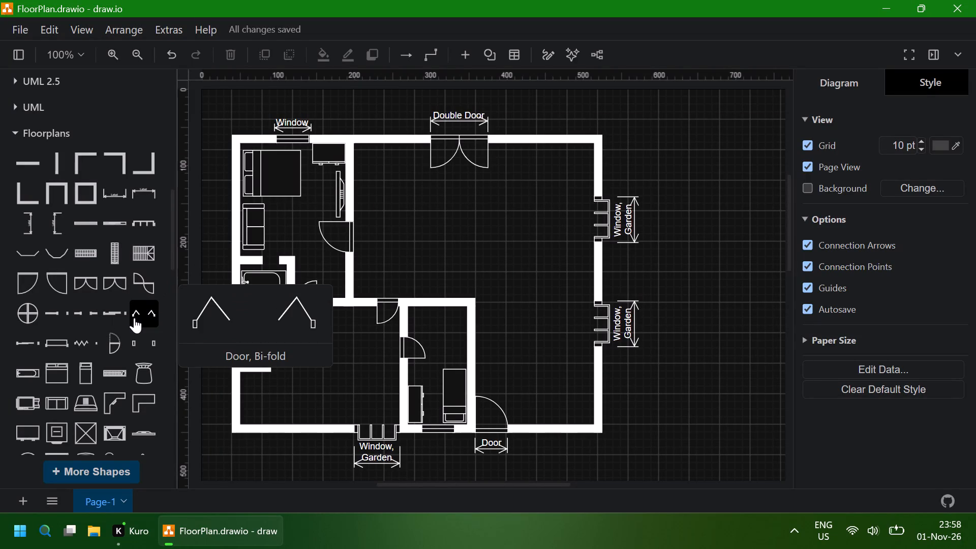
Insert a Bookcase, reduce it to about 75 x 20, and rotate it upright with its leaning book at the upper end.
left_click(112, 369)
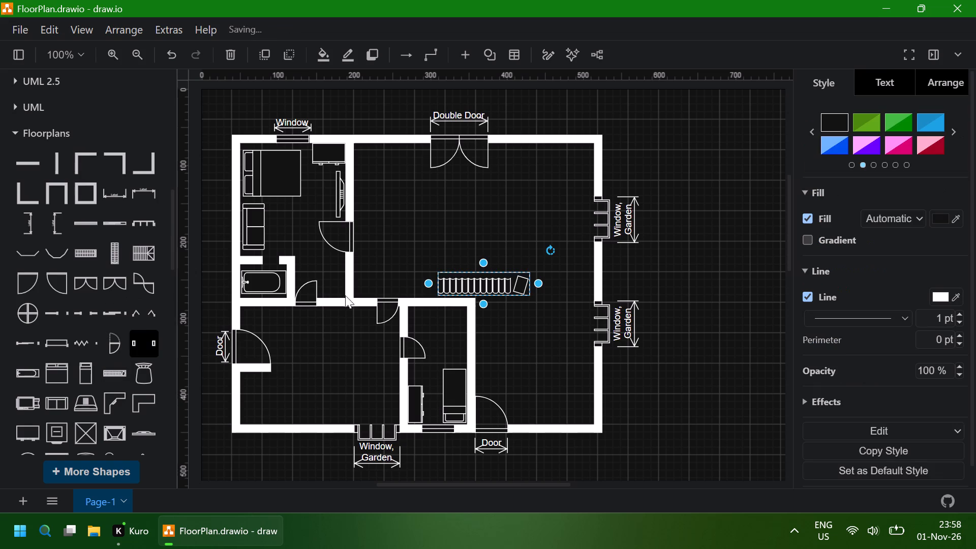
left_click_drag(541, 283, 509, 280)
left_click_drag(466, 266, 466, 272)
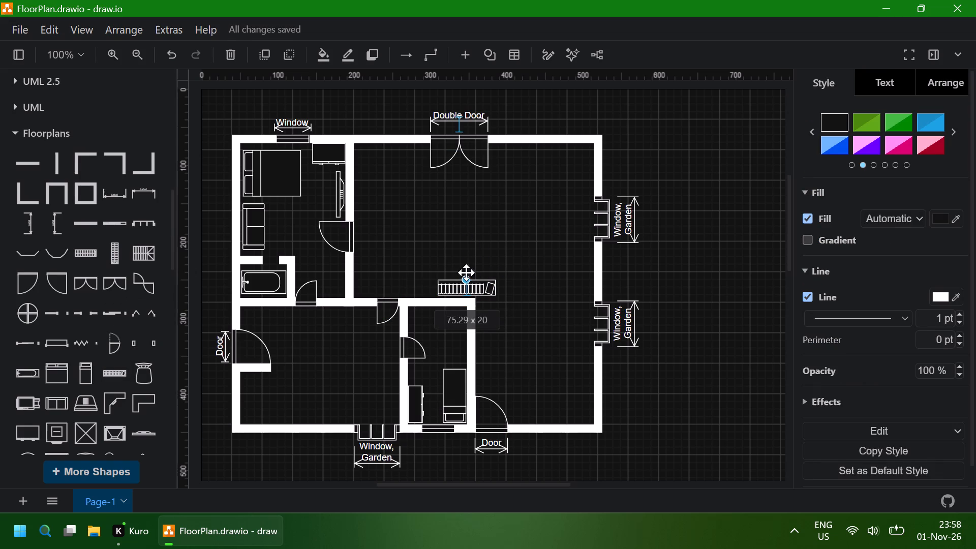
left_click_drag(466, 272, 466, 273)
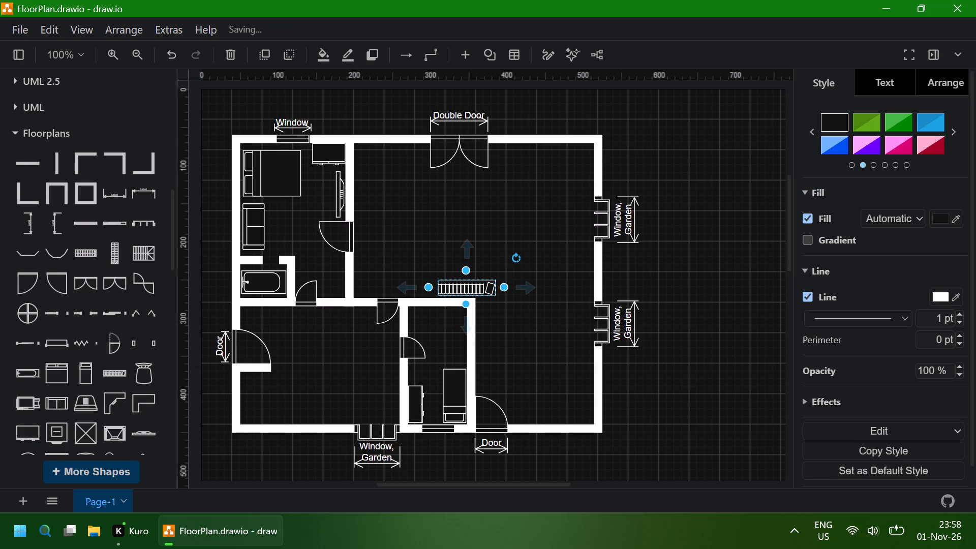
left_click_drag(516, 259, 500, 312)
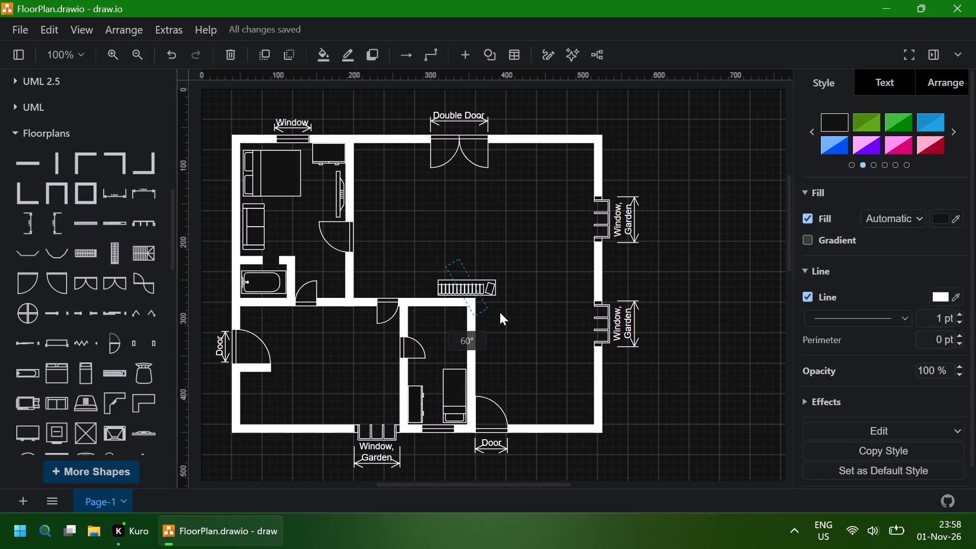
left_click_drag(500, 312, 488, 316)
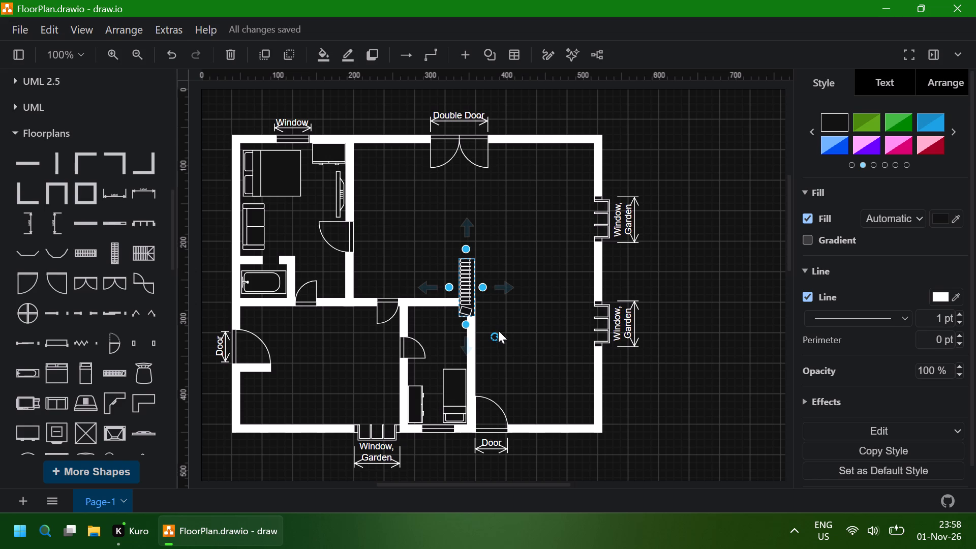
left_click_drag(494, 338, 443, 254)
Move the bookcase beside the upper bedroom's inner wall below the door and shorten it to about 48 x 20.
left_click_drag(464, 282, 388, 277)
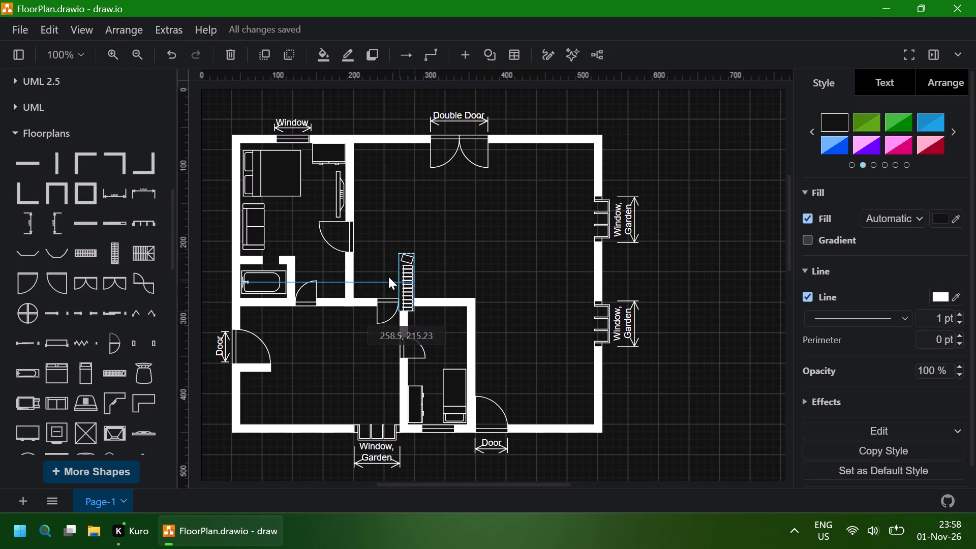
left_click_drag(388, 277, 338, 277)
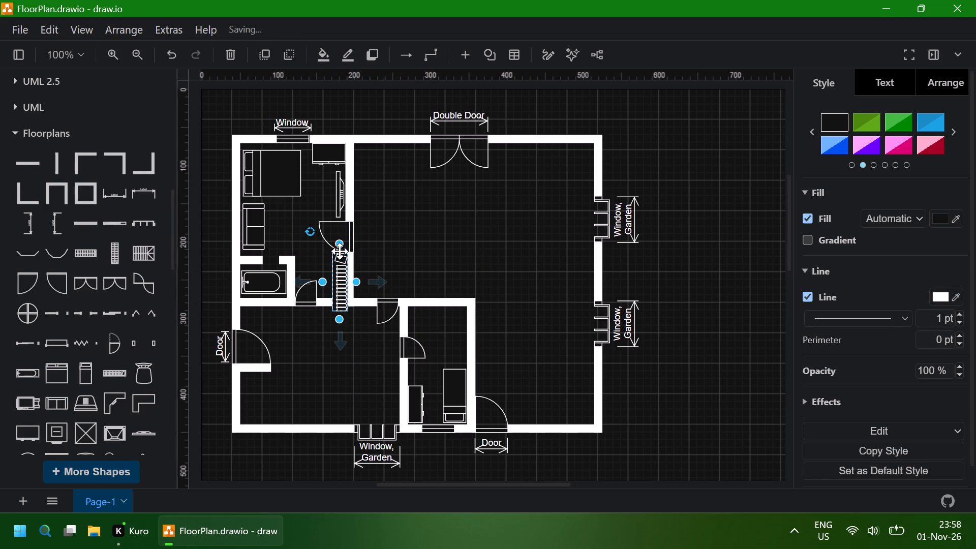
left_click_drag(341, 246, 341, 260)
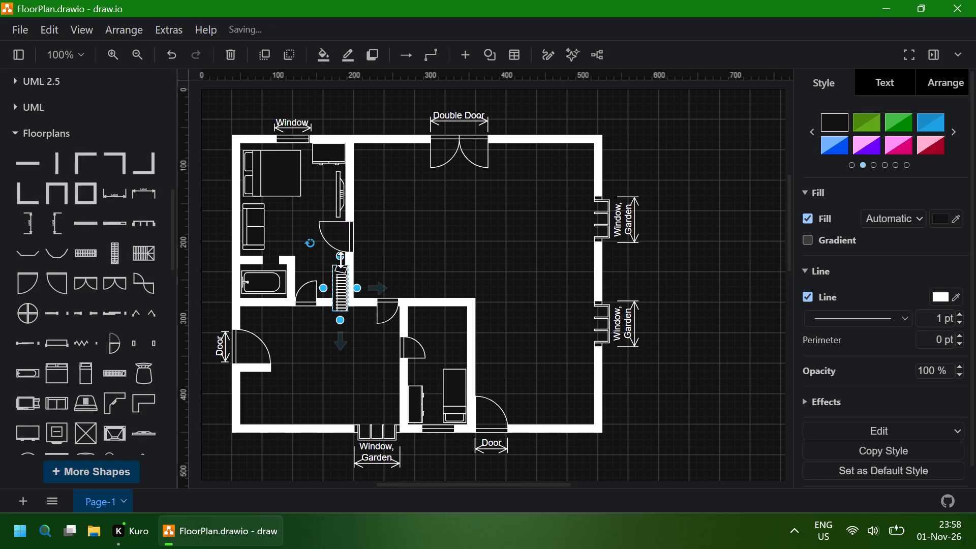
left_click_drag(340, 286, 339, 279)
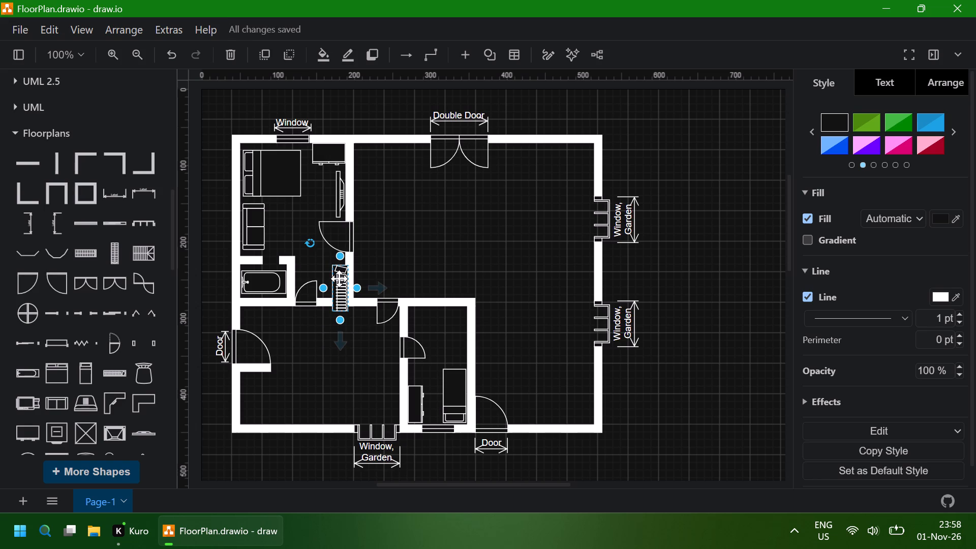
left_click_drag(339, 326, 340, 305)
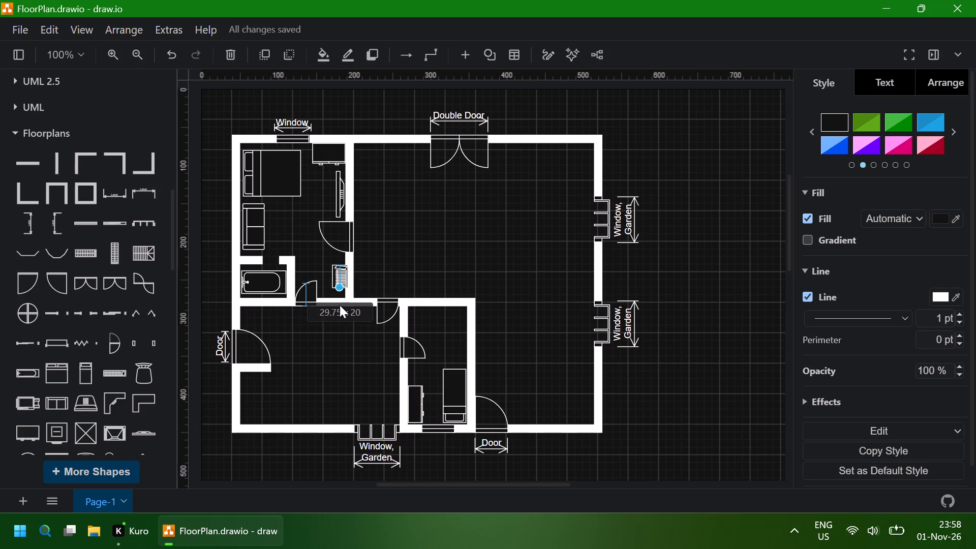
left_click_drag(340, 305, 340, 308)
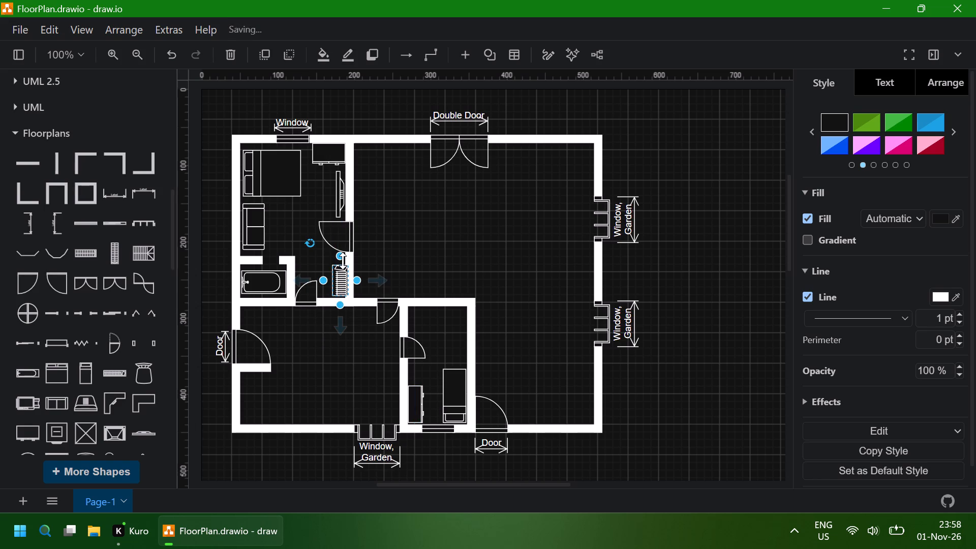
left_click_drag(341, 260, 340, 255)
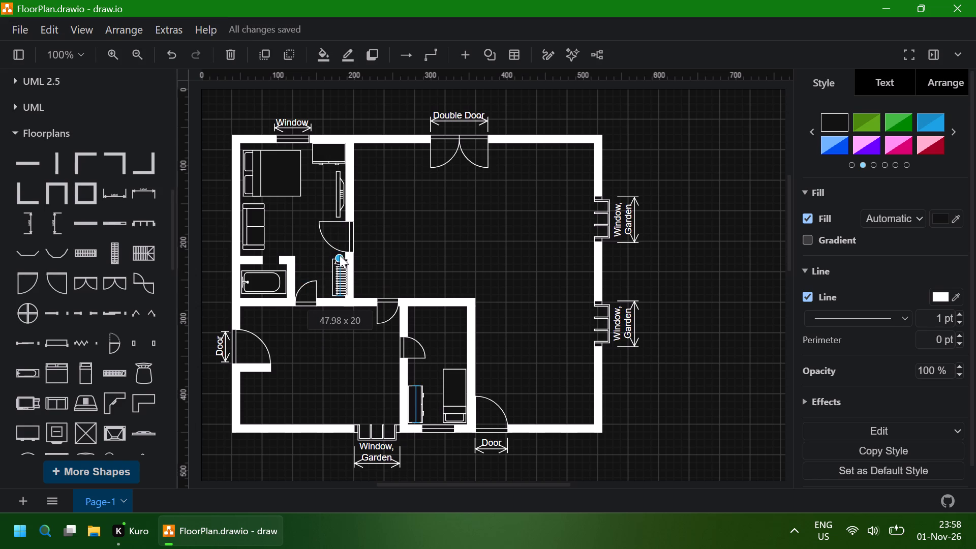
left_click_drag(340, 255, 339, 252)
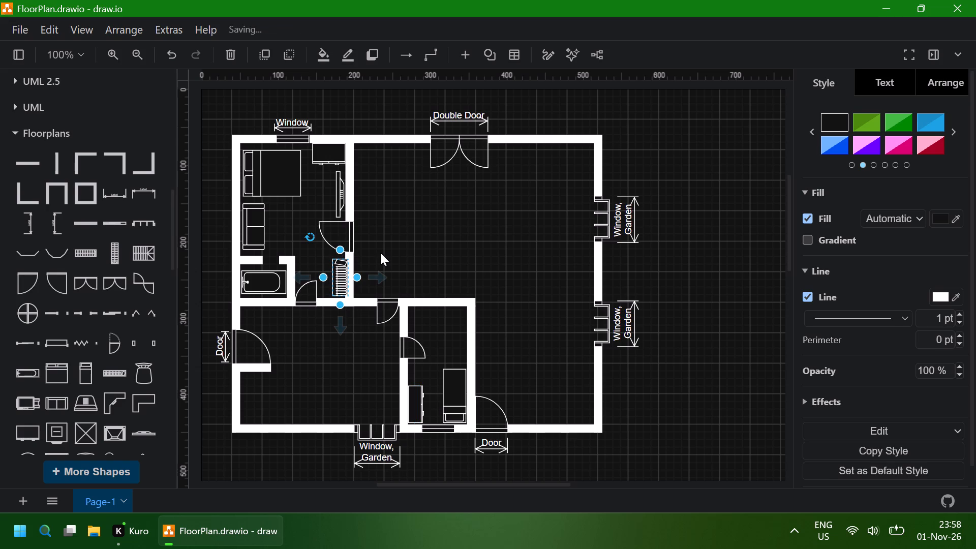
Nudge the bookcase clear of the inner wall and down into the bedroom's lower corner.
key("Left")
key("Left")
key("Left")
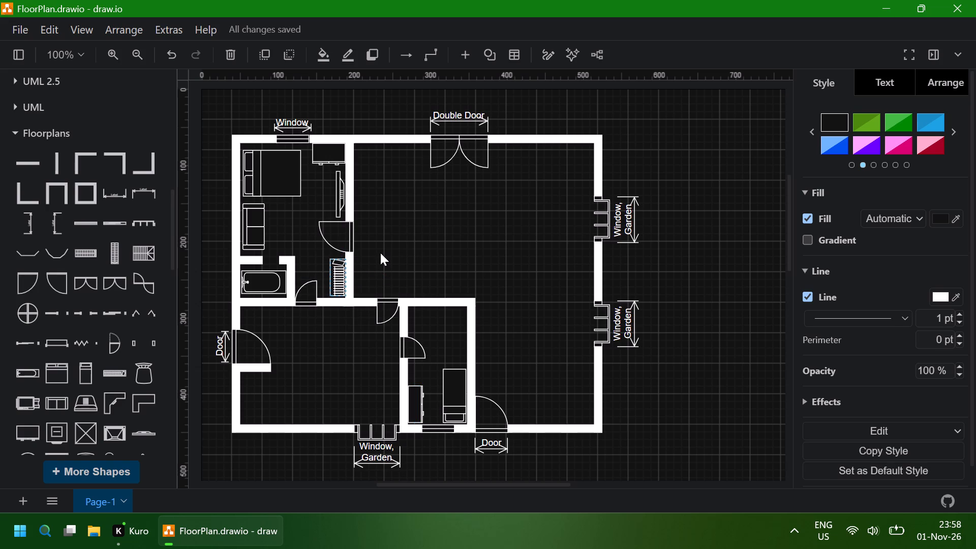
key("Left")
key("Left")
key("Down")
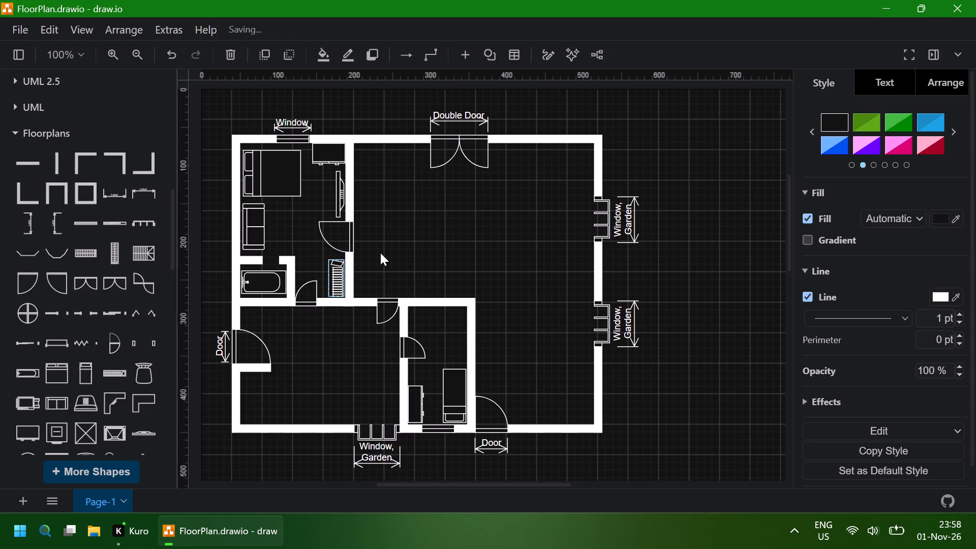
left_click(436, 233)
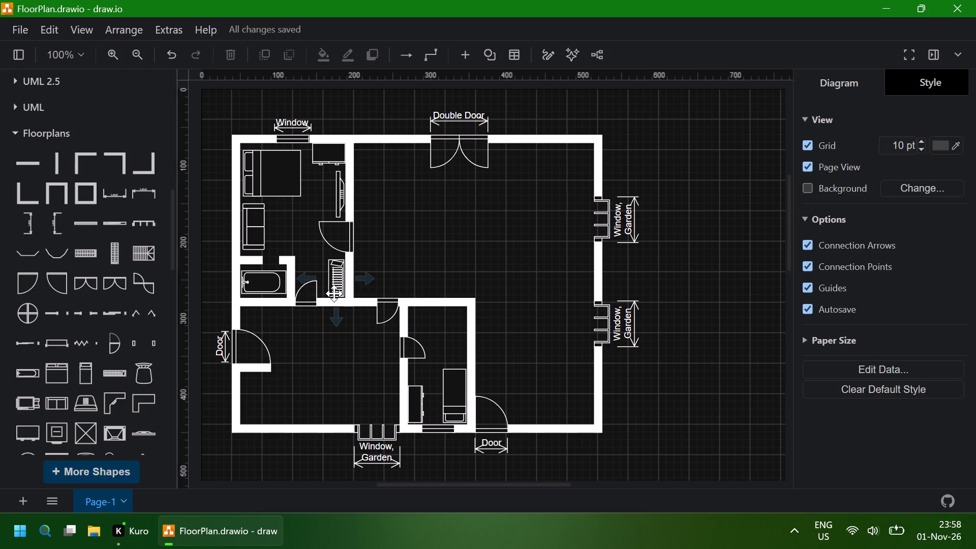
left_click(413, 263)
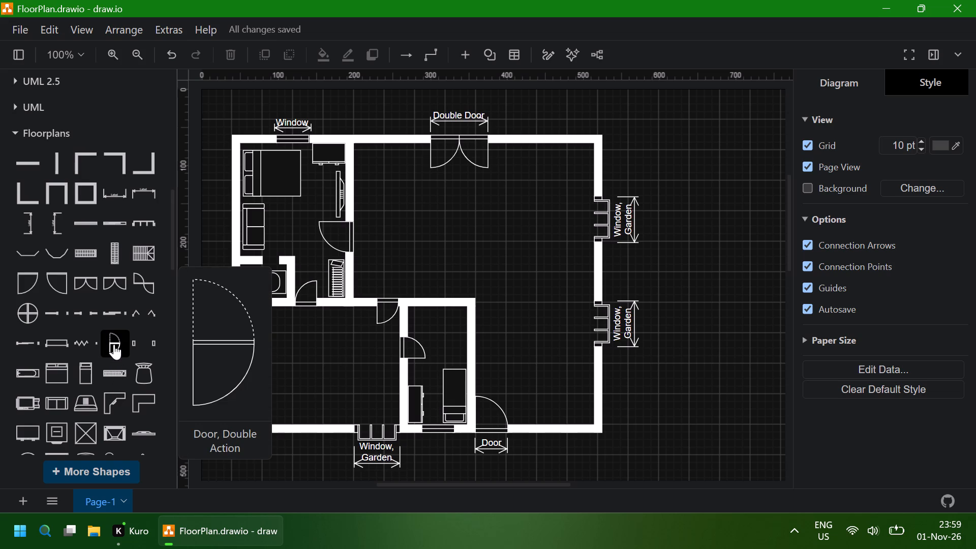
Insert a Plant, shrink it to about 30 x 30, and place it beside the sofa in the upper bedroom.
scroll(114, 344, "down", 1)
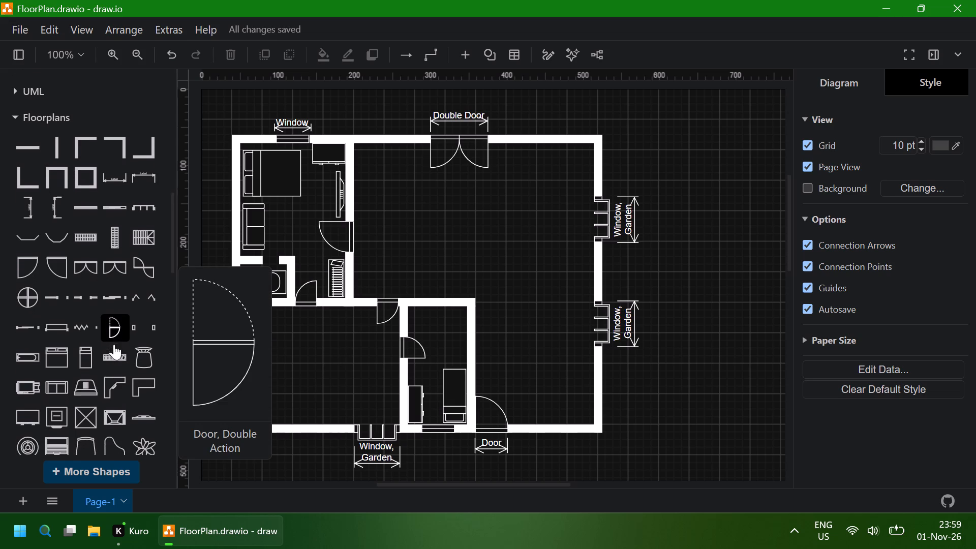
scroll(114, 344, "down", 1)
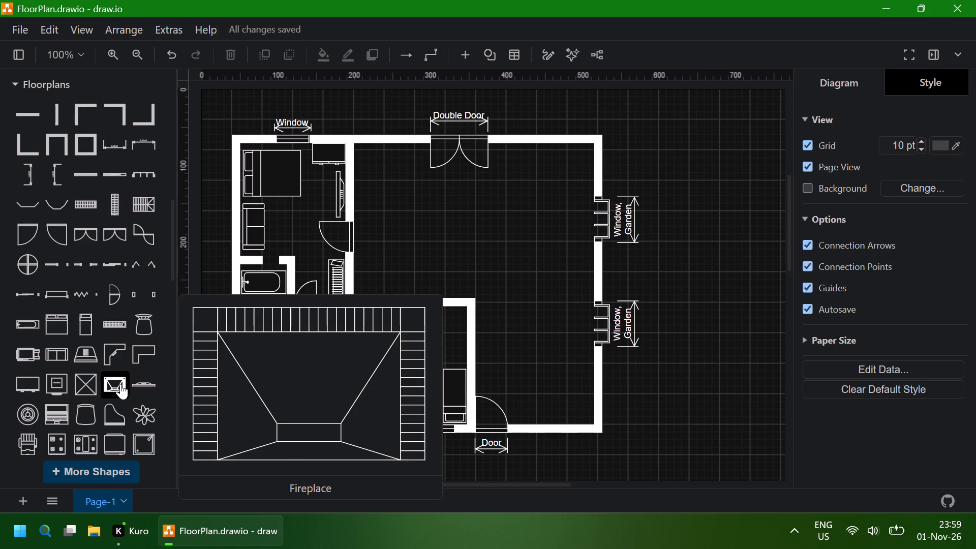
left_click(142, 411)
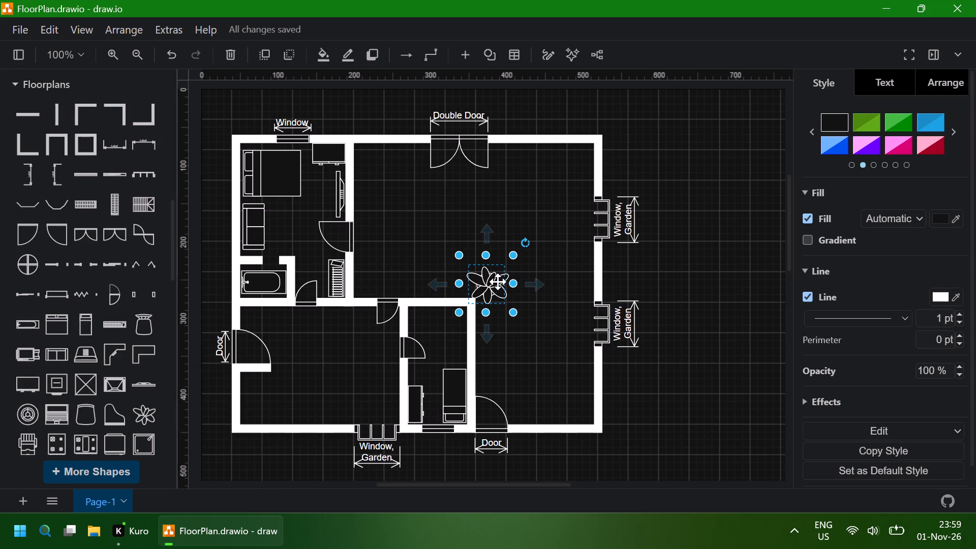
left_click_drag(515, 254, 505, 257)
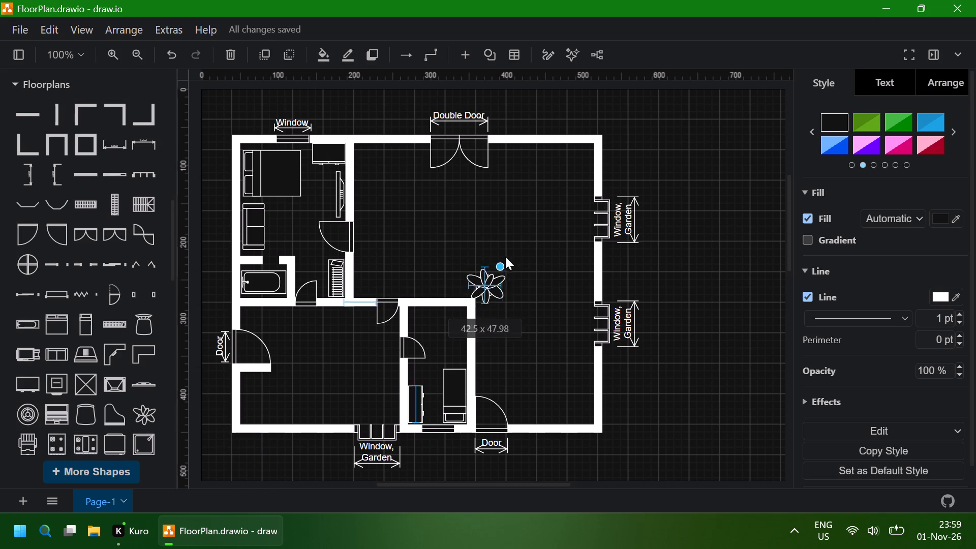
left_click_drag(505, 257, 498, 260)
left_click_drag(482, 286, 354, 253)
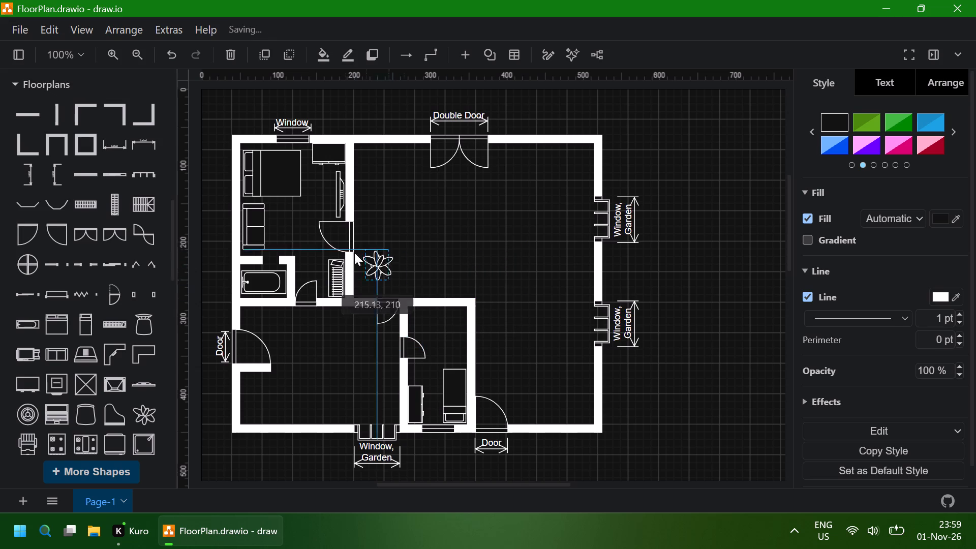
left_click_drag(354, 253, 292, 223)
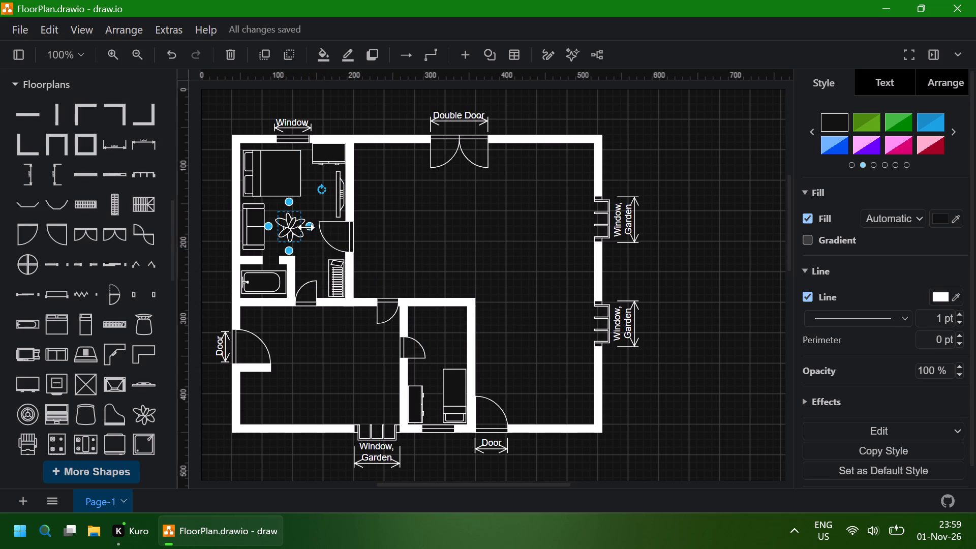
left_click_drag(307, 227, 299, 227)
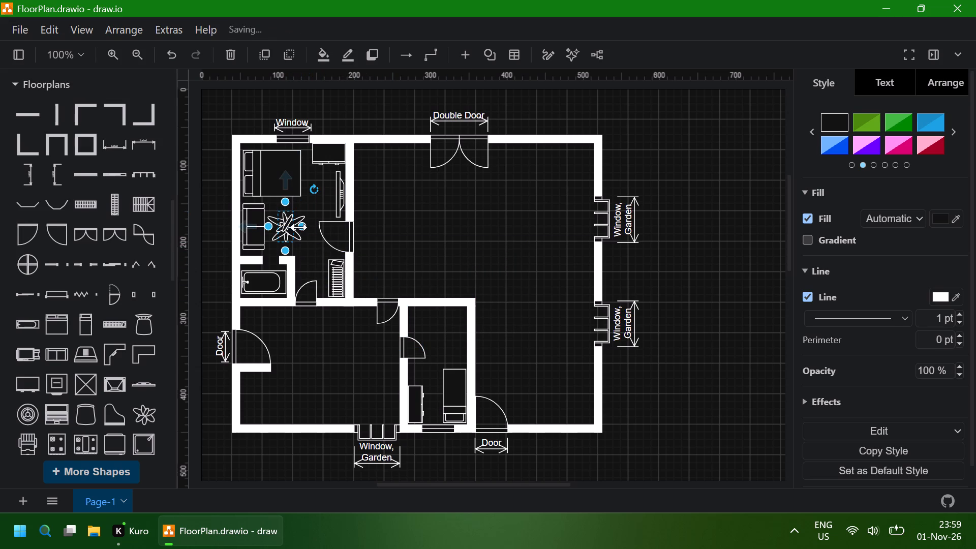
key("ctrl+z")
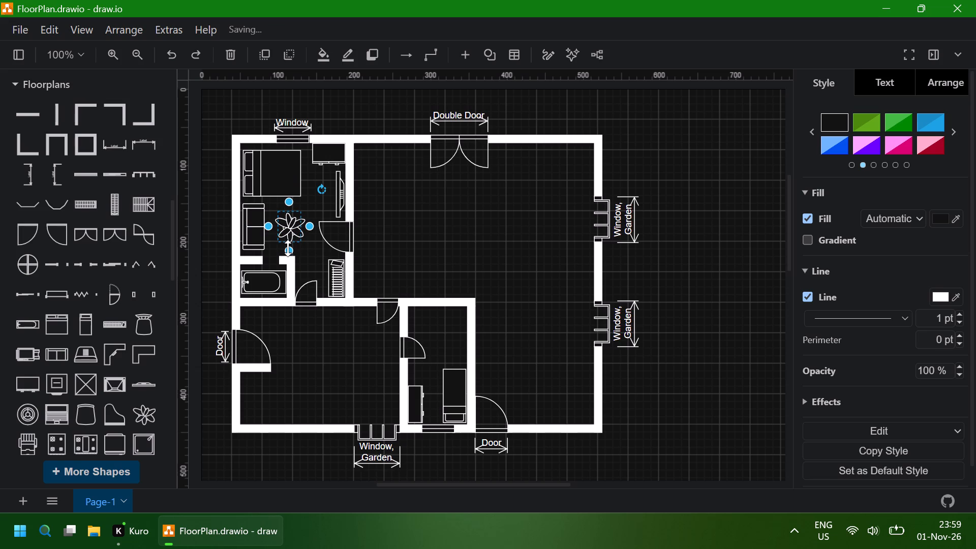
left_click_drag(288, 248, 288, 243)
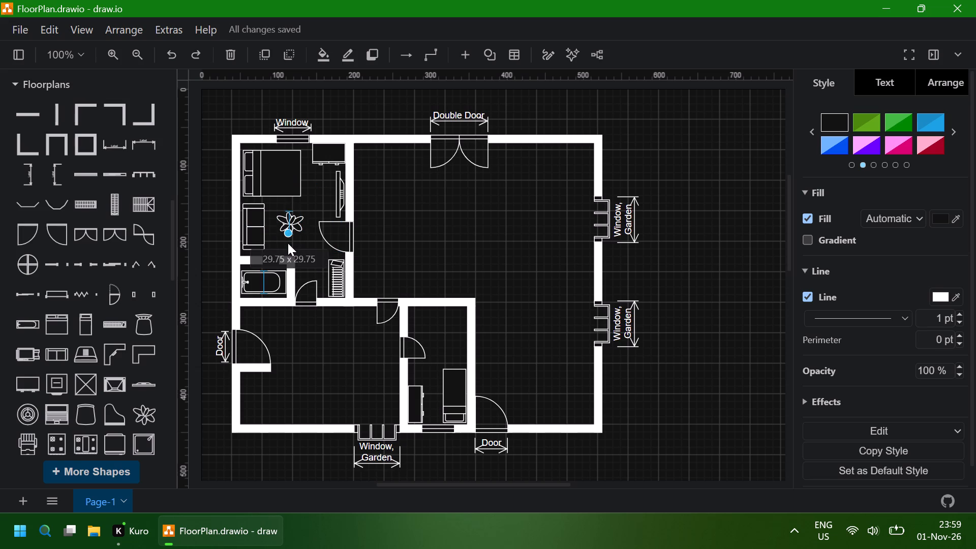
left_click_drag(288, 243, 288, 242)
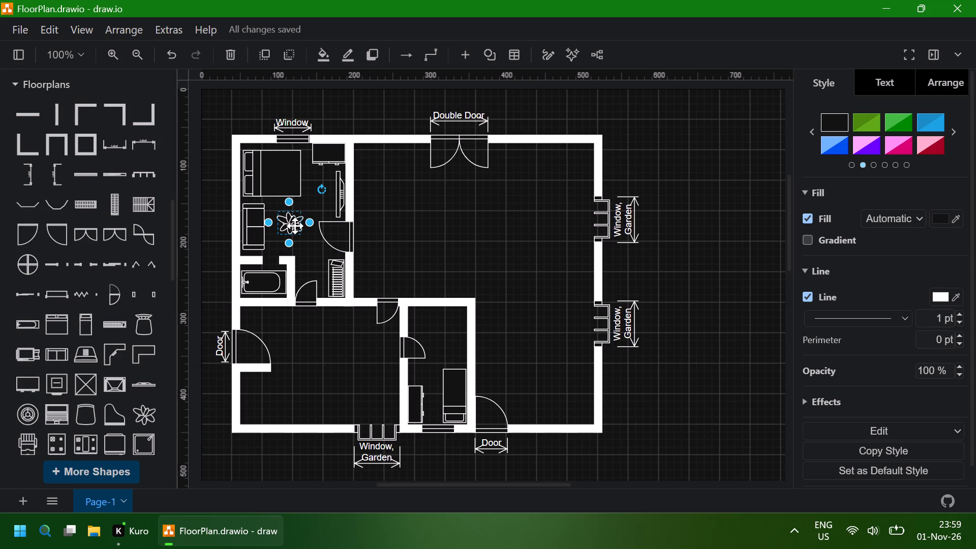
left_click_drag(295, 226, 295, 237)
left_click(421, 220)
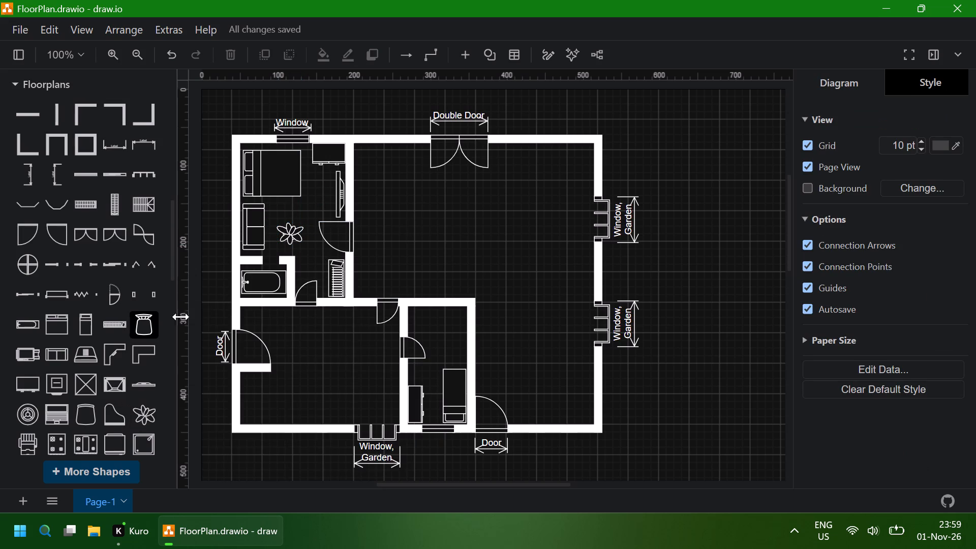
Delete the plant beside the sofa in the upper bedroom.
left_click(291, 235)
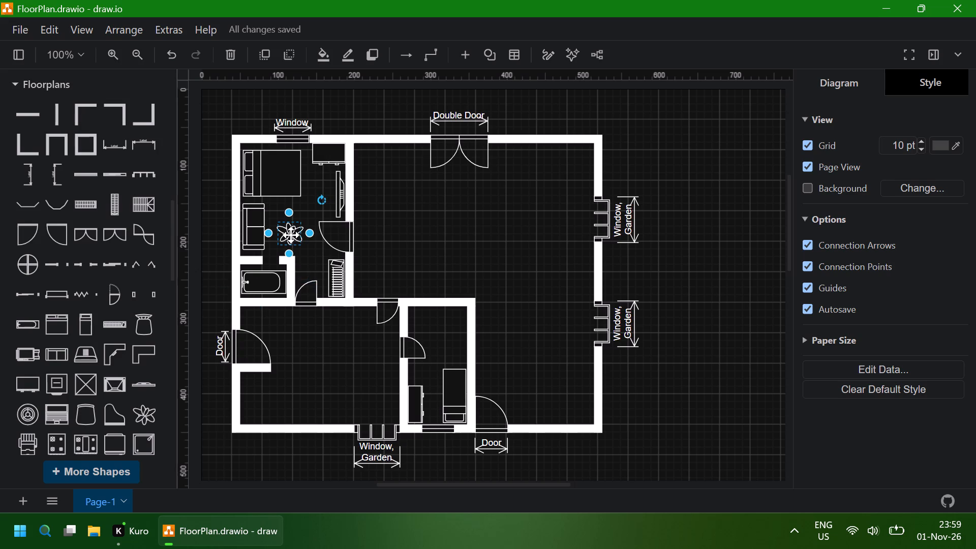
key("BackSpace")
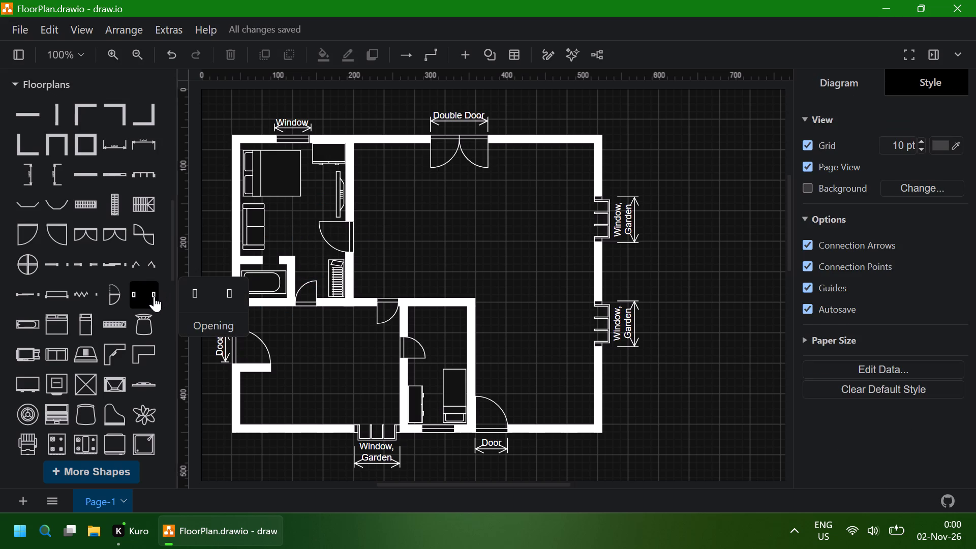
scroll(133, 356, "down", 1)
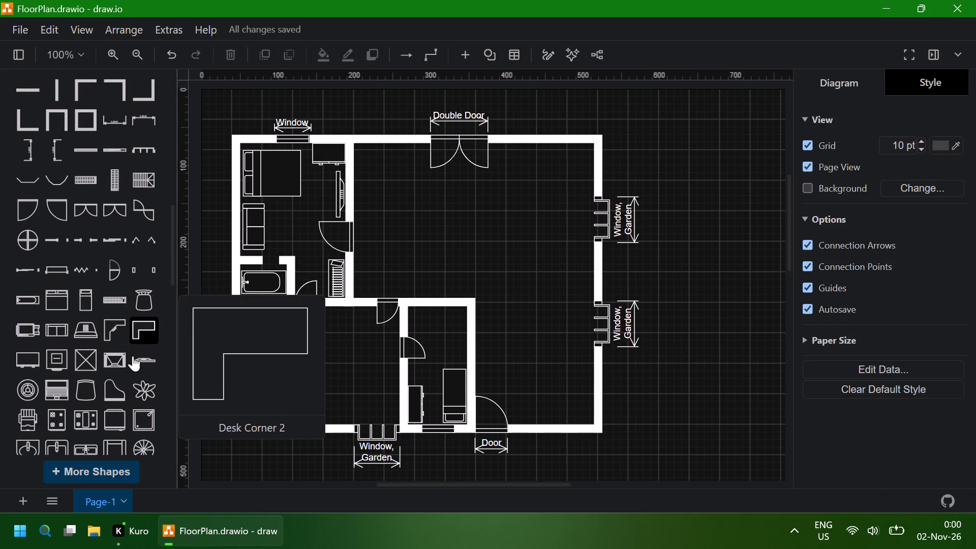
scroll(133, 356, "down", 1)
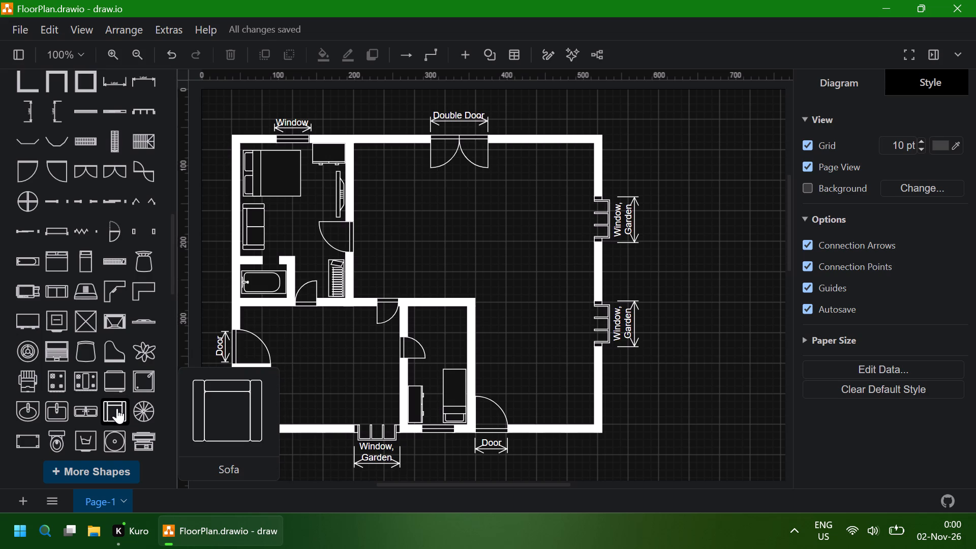
Duplicate the upper bedroom's sofa, move the copy above the bed in the small lower bedroom, and rotate it to 90°.
left_click(256, 218)
key("ctrl+d")
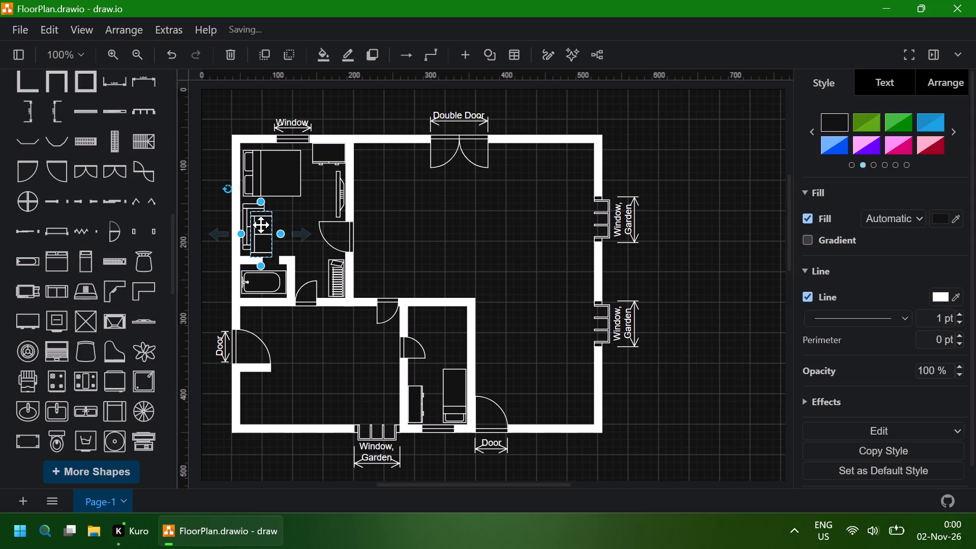
left_click_drag(262, 227, 443, 323)
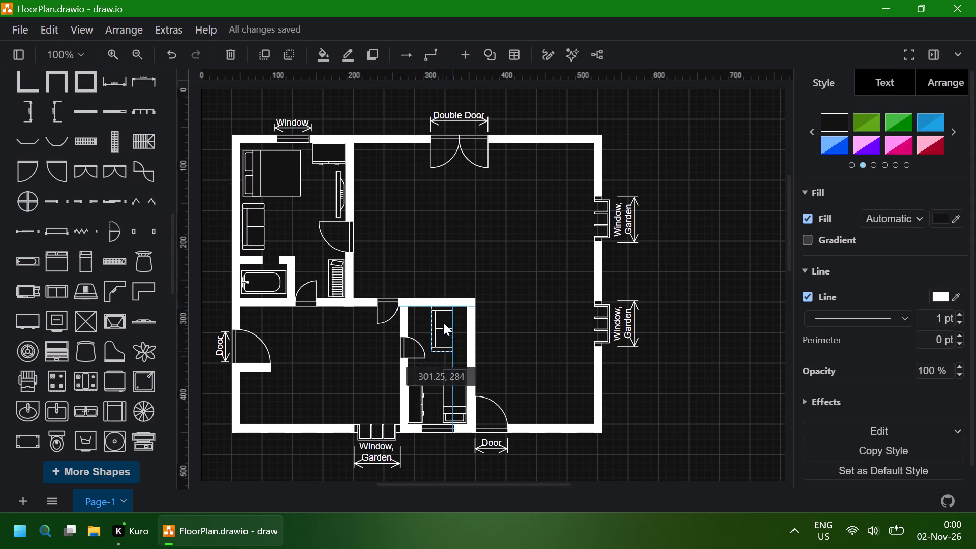
left_click_drag(443, 323, 445, 331)
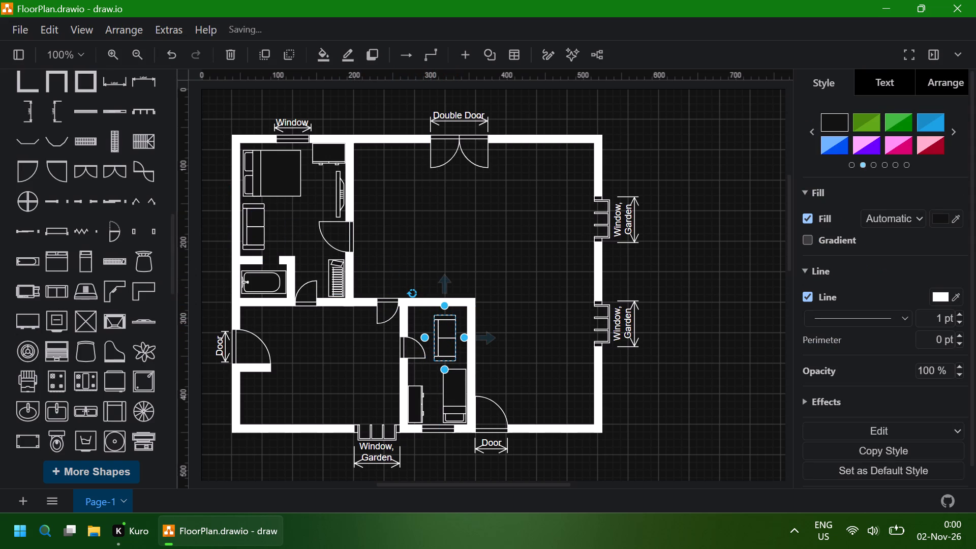
left_click_drag(410, 292, 466, 365)
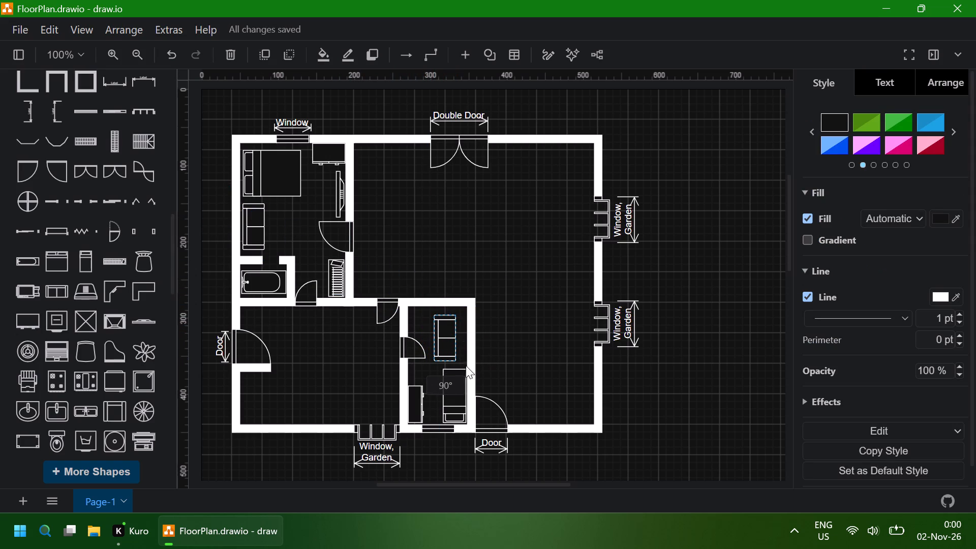
left_click_drag(466, 365, 465, 365)
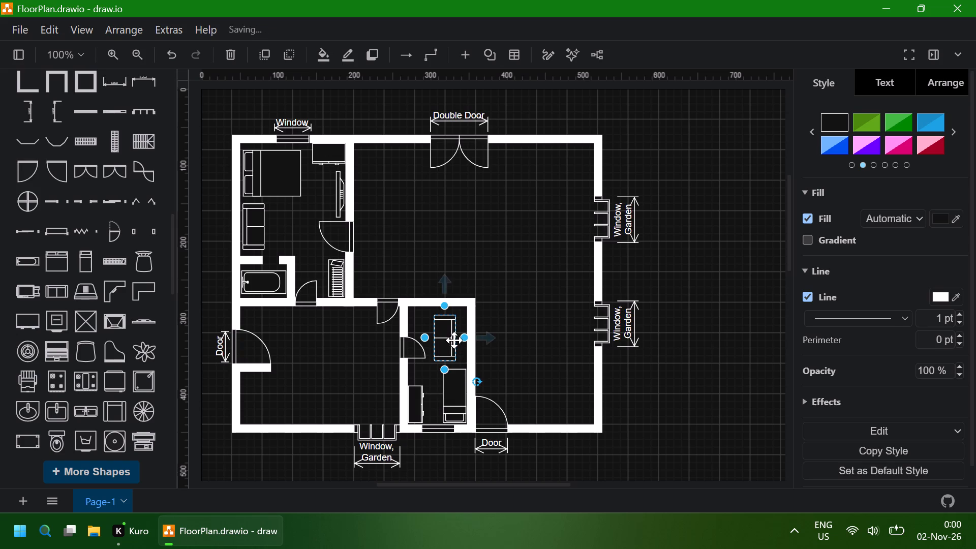
Nudge the copied sofa against the small bedroom's right wall and up into its upper corner, clear of the bed.
key("Right")
key("Right")
key("Right")
key("Right")
key("Right")
key("Right")
key("Right")
key("Right")
key("Right")
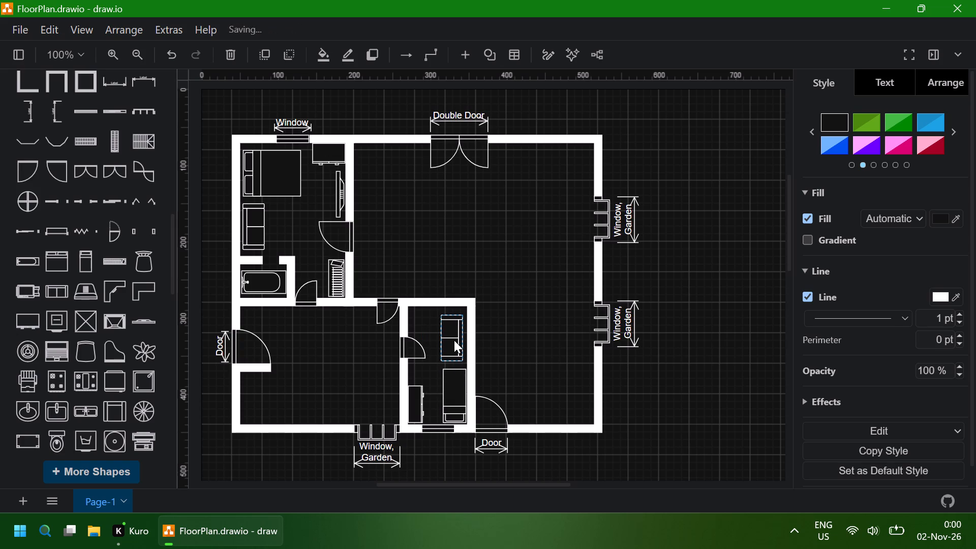
key("Right")
key("Right")
key("Right")
key("Right")
key("Up")
key("Up")
key("Up")
key("Up")
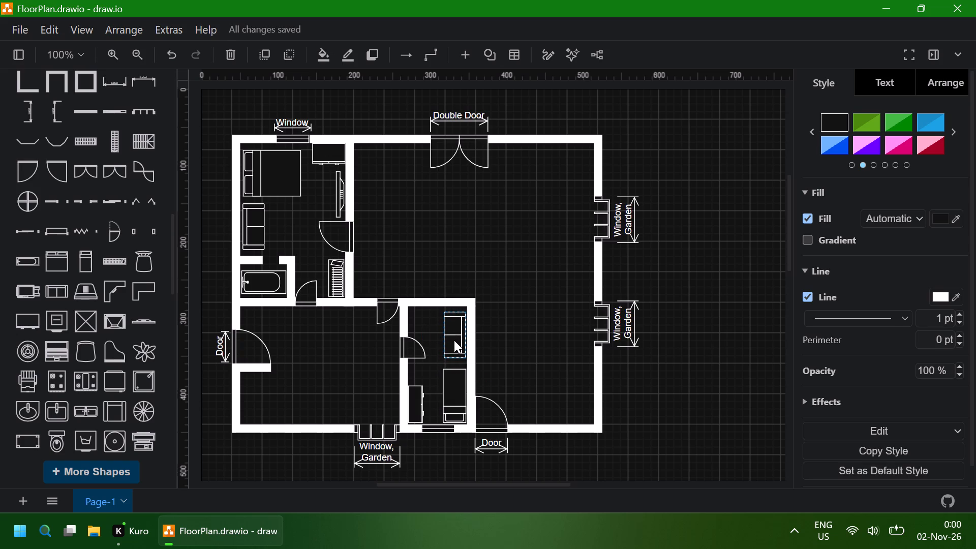
key("Up")
key("Up")
key("Up")
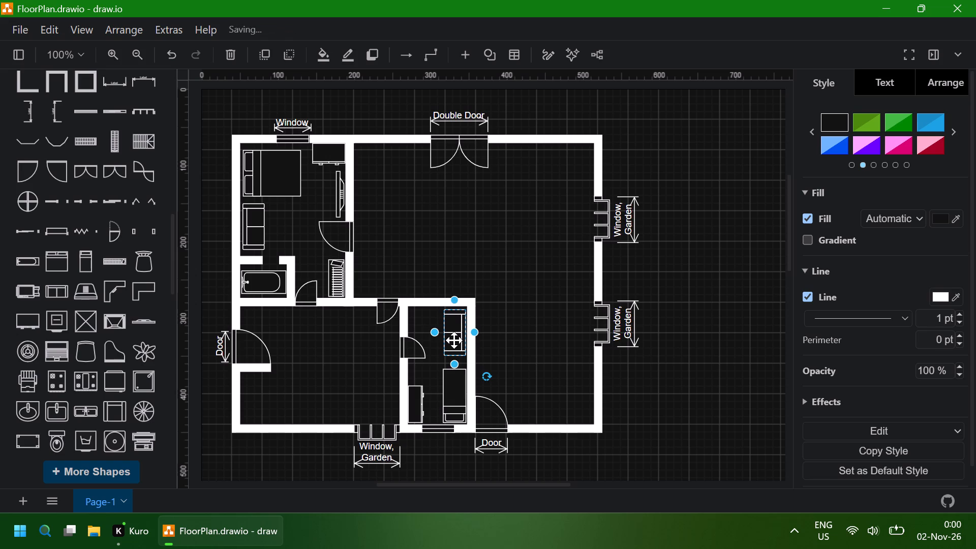
key("Up")
left_click(519, 308)
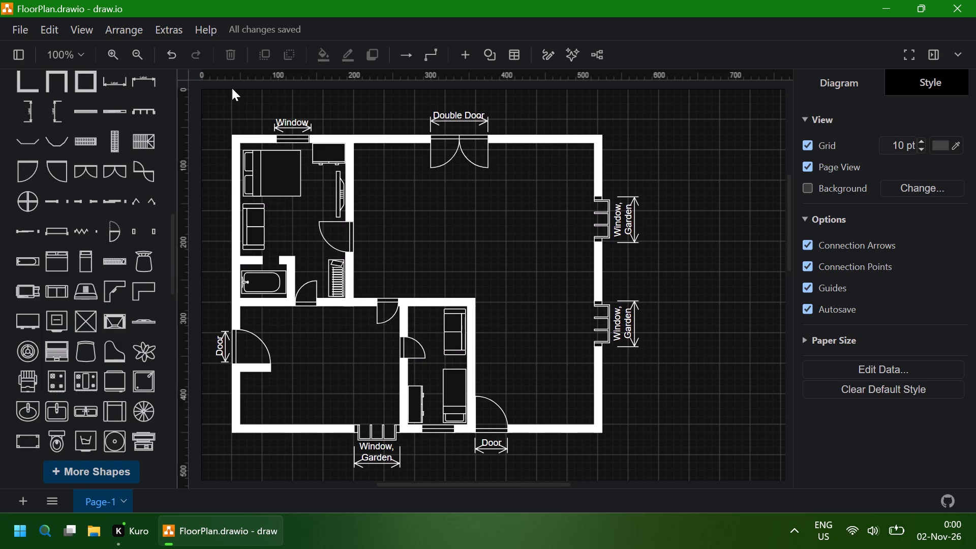
Save the floor plan.
key("ctrl+s")
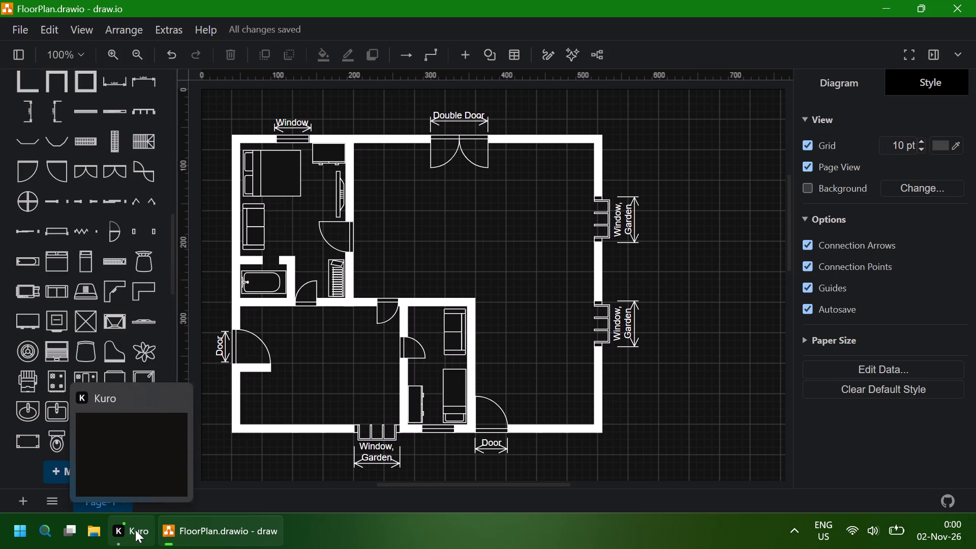